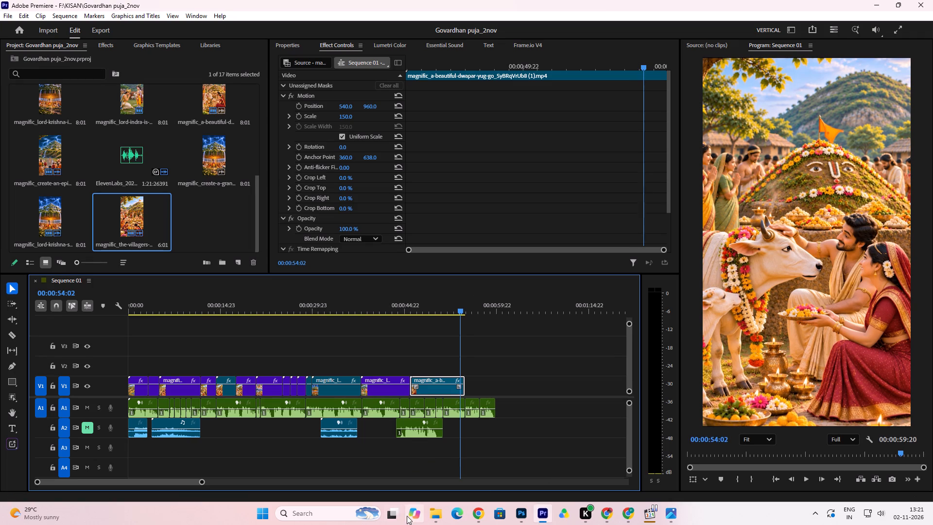
pyautogui.click(438, 509)
pyautogui.click(88, 391)
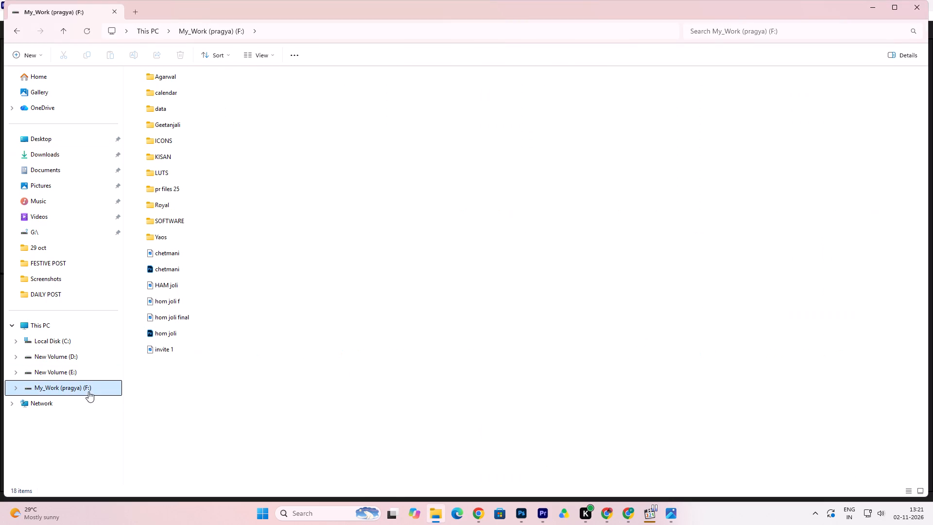
pyautogui.doubleClick(166, 158)
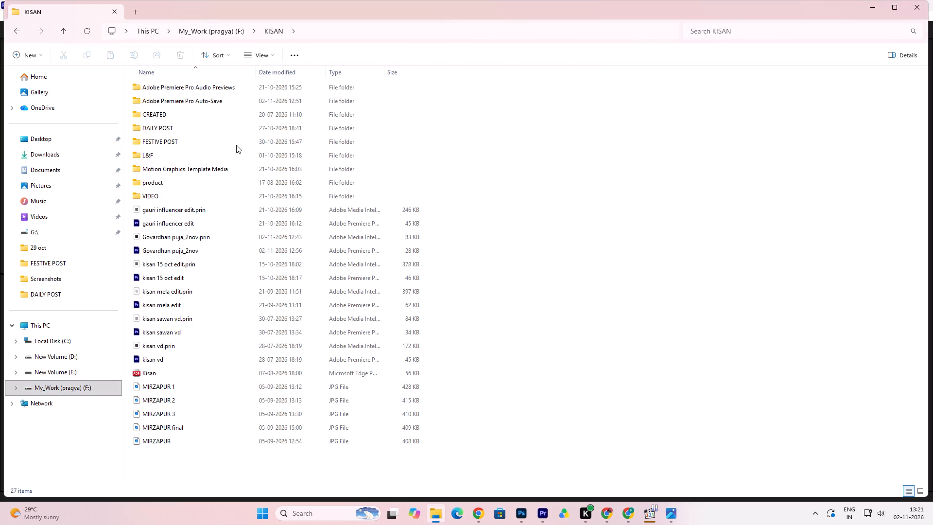
pyautogui.doubleClick(168, 195)
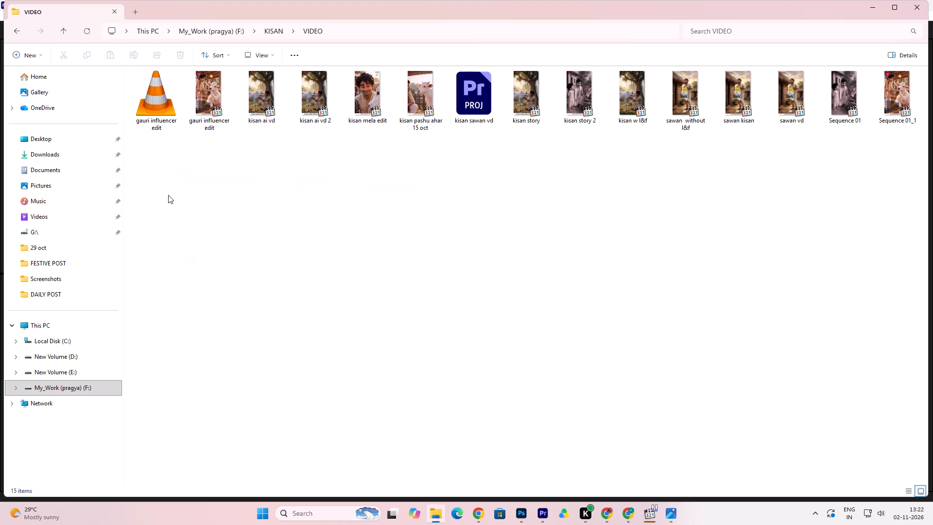
pyautogui.click(18, 33)
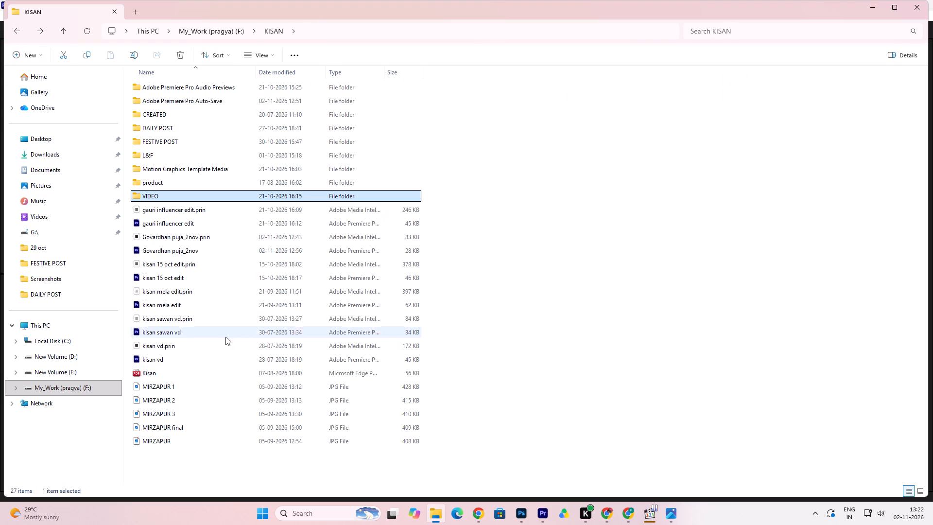
# Find the magnific_photorealistic-cinematic clip of Kisan feed sacks on a cart in Downloads and place it on V1 in Premiere, directly after the last clip.
pyautogui.click(43, 159)
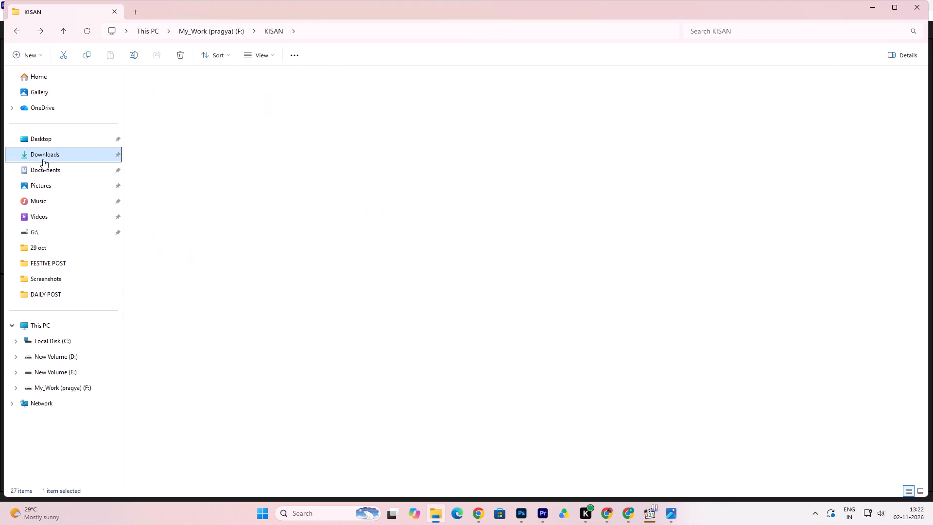
pyautogui.scroll(-12, 646, 390)
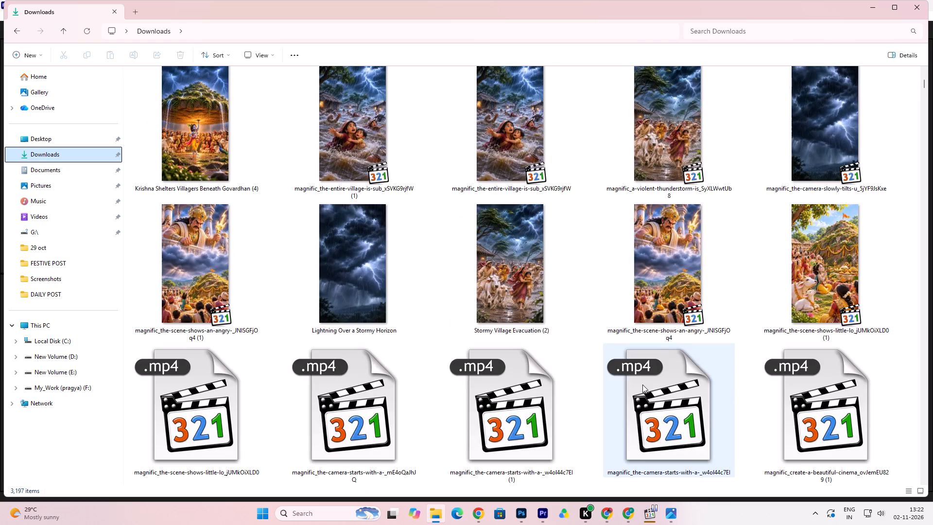
pyautogui.scroll(-9, 642, 385)
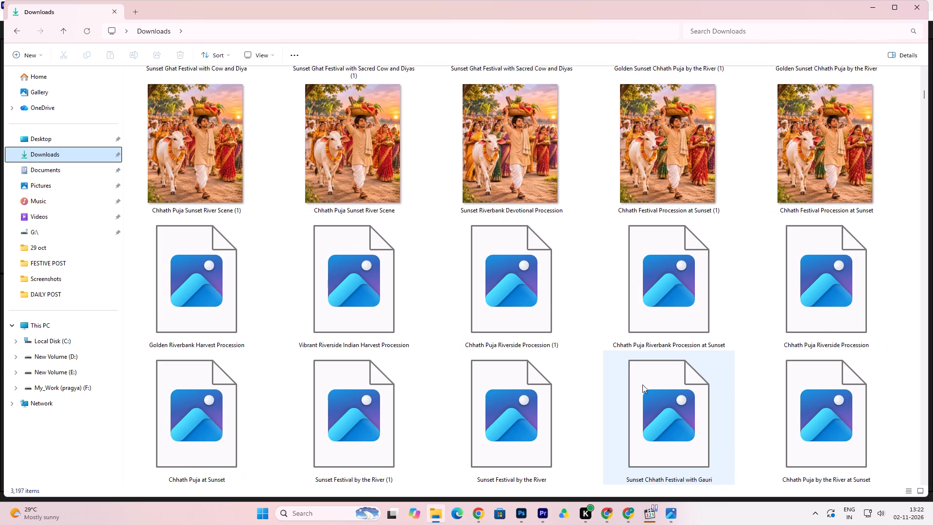
pyautogui.scroll(-4, 642, 385)
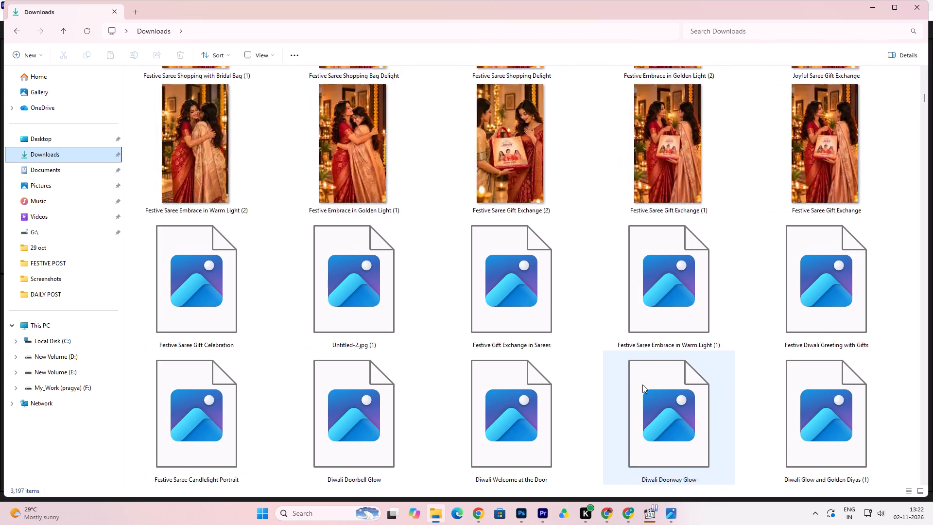
pyautogui.scroll(-7, 642, 385)
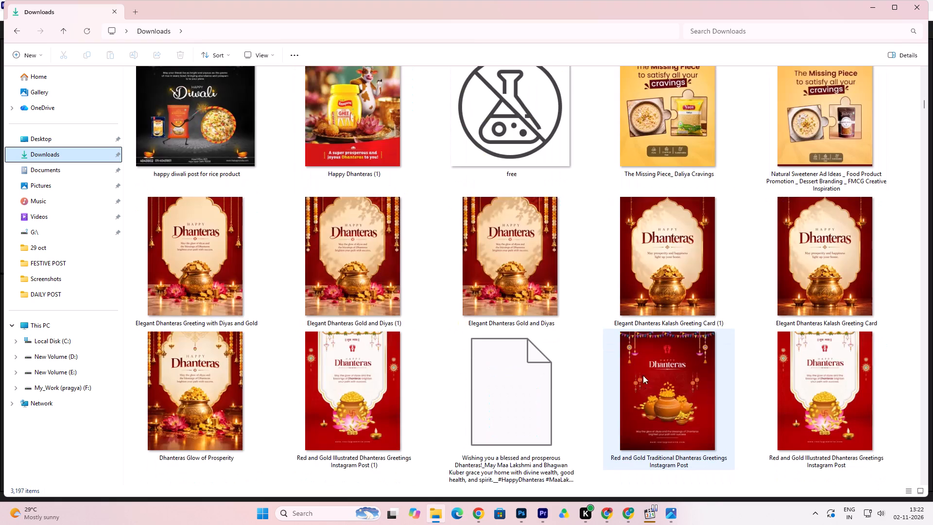
pyautogui.scroll(-12, 646, 365)
pyautogui.scroll(-18, 646, 365)
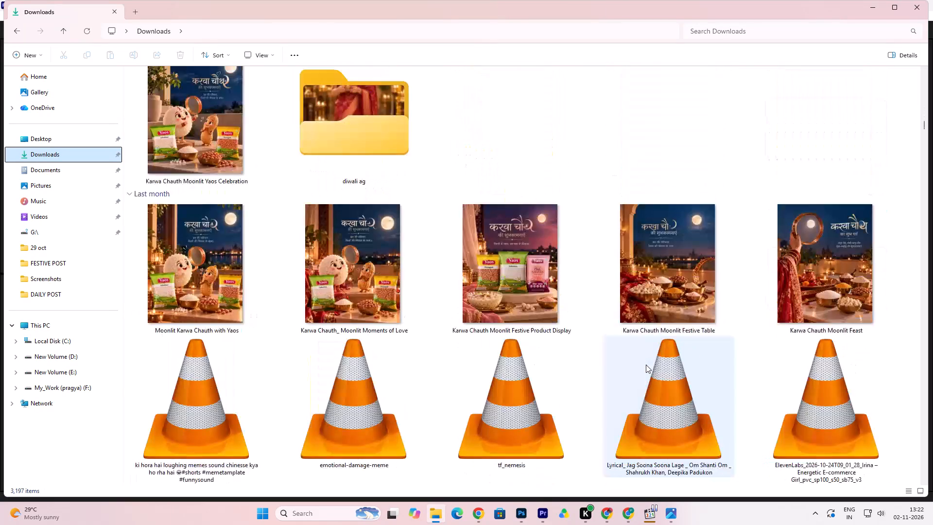
pyautogui.scroll(-19, 646, 365)
pyautogui.scroll(-6, 646, 365)
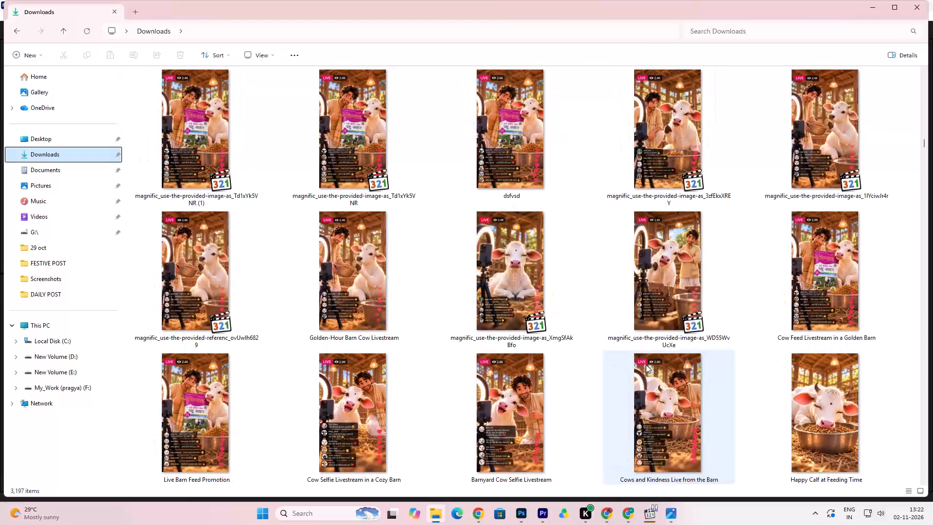
pyautogui.scroll(-17, 646, 365)
pyautogui.scroll(-6, 646, 365)
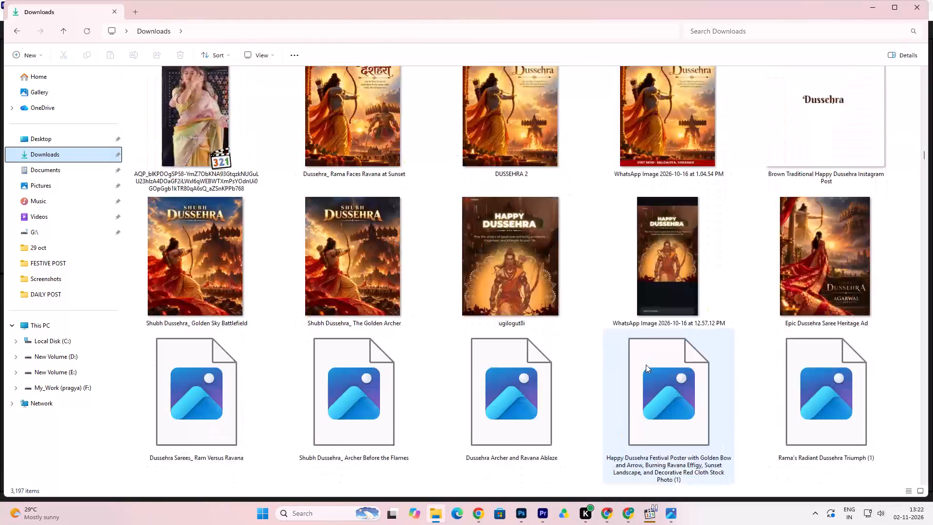
pyautogui.scroll(-20, 646, 365)
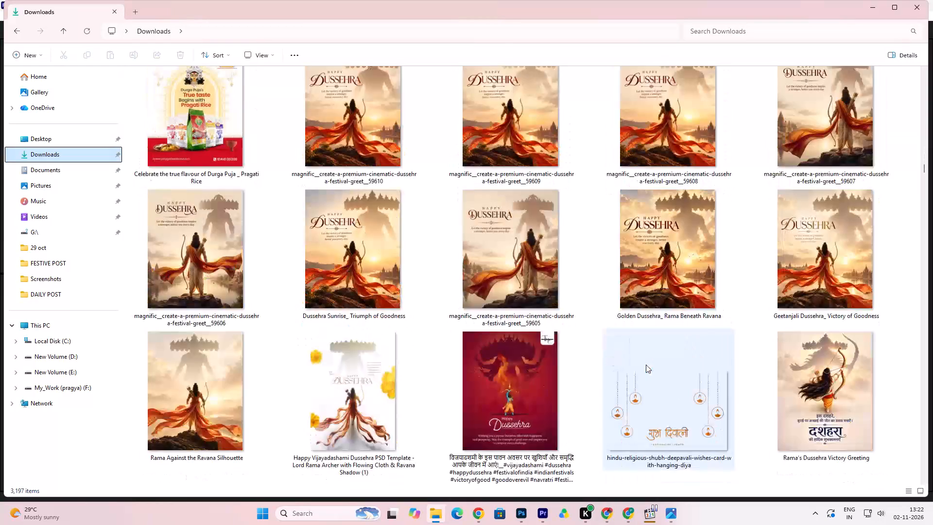
pyautogui.scroll(-18, 646, 365)
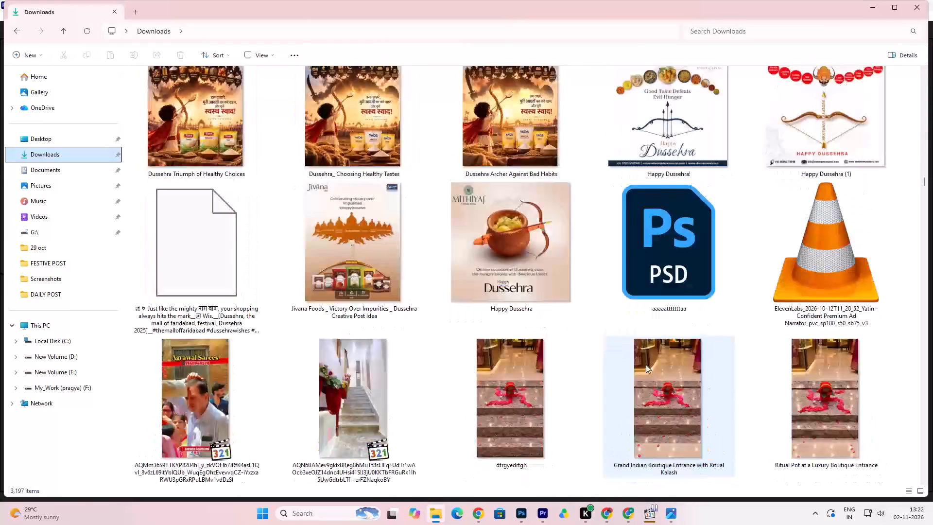
pyautogui.scroll(-18, 646, 365)
pyautogui.scroll(-3, 646, 365)
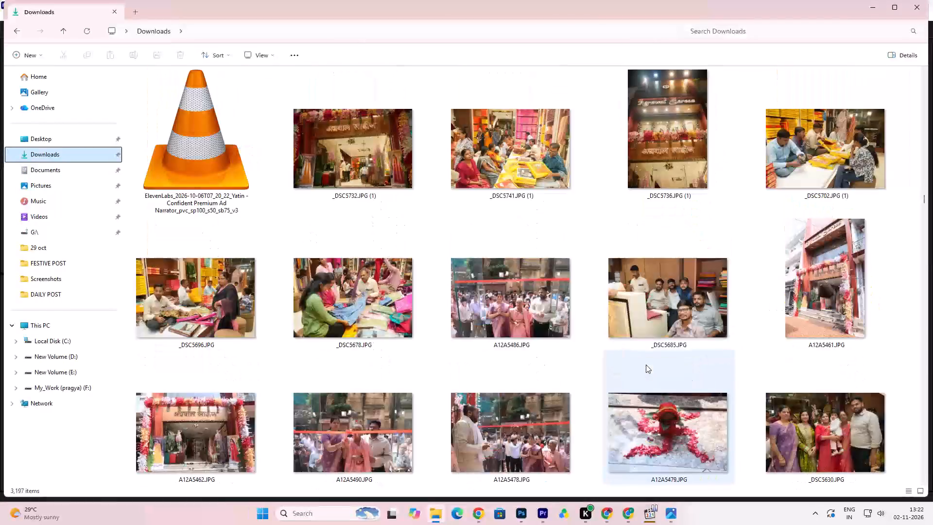
pyautogui.scroll(-8, 646, 365)
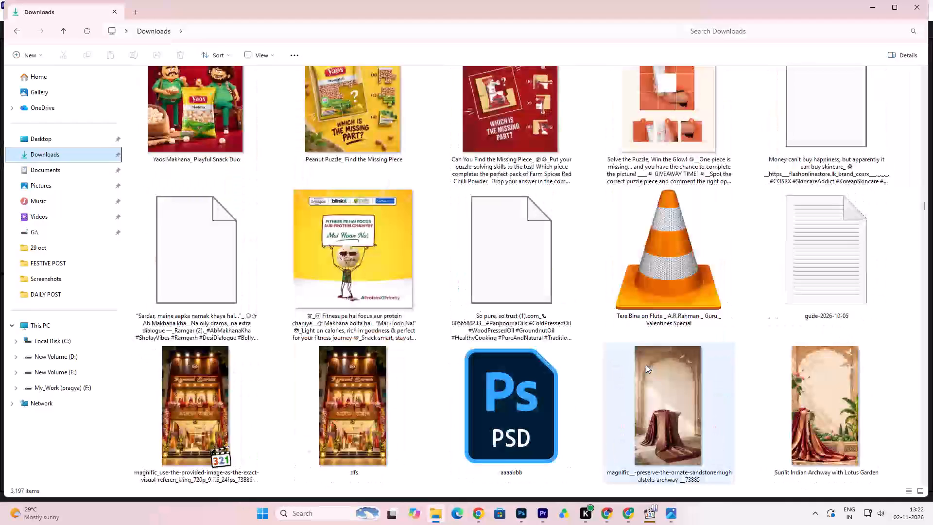
pyautogui.scroll(-7, 646, 365)
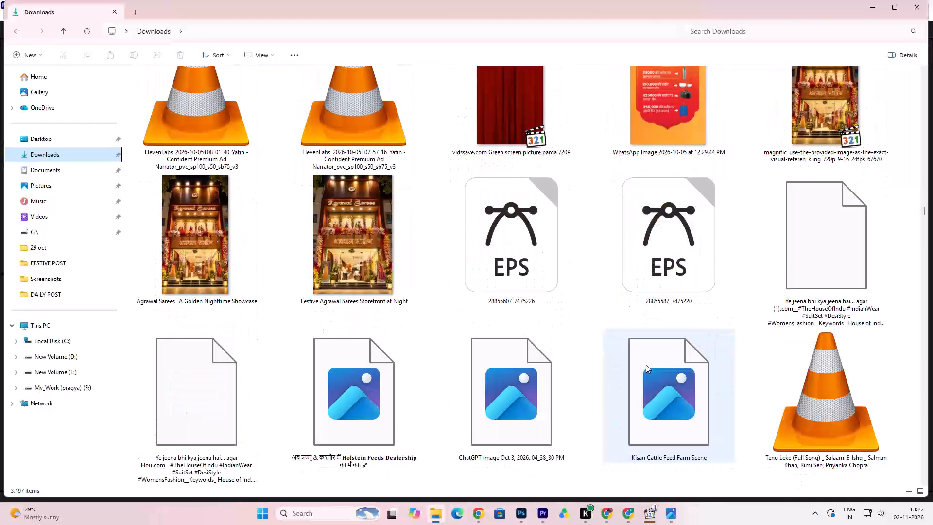
pyautogui.scroll(-8, 646, 365)
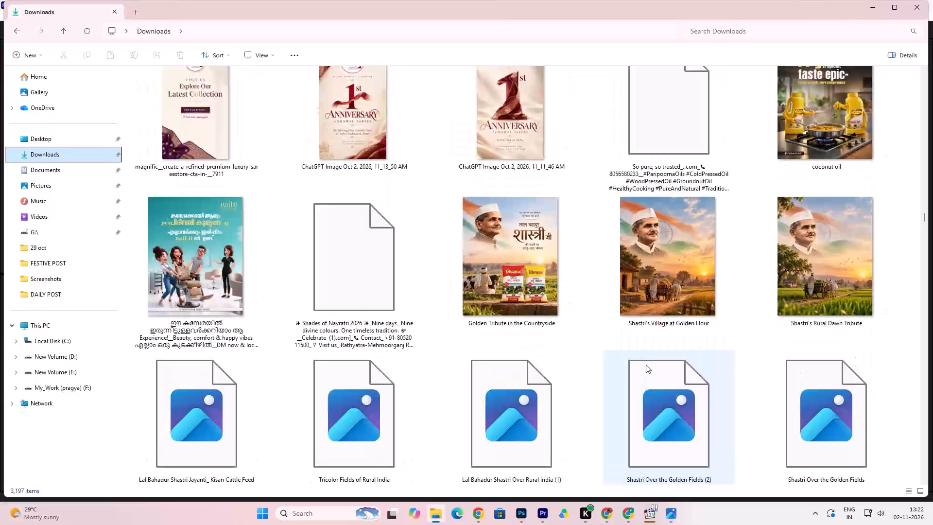
pyautogui.scroll(-7, 646, 365)
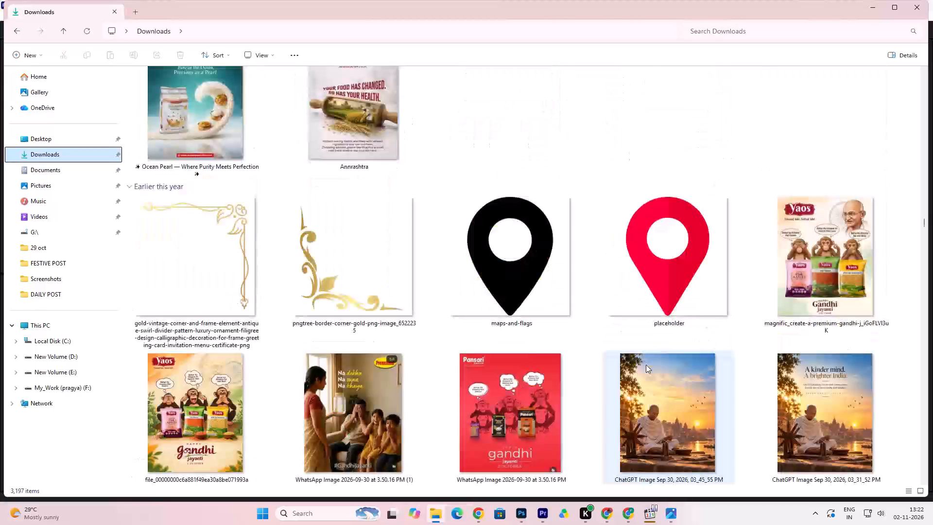
pyautogui.scroll(-3, 646, 365)
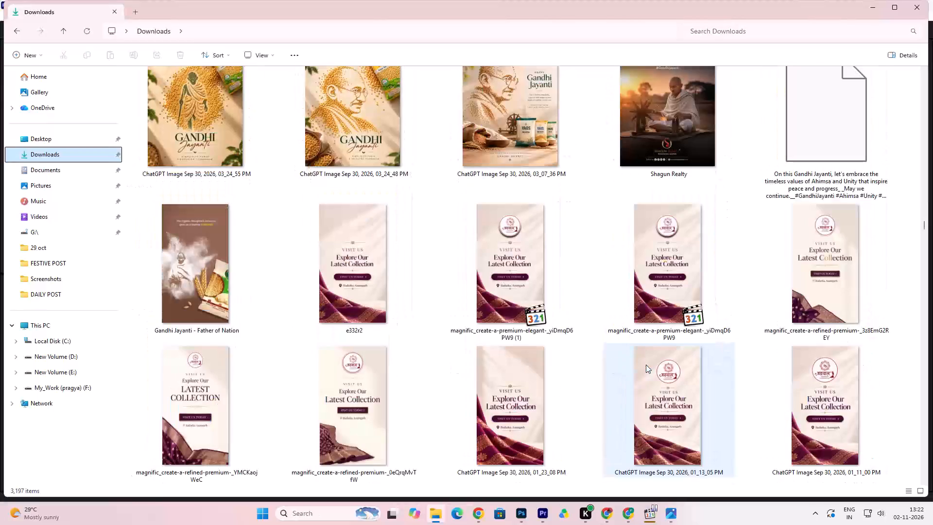
pyautogui.scroll(-8, 646, 365)
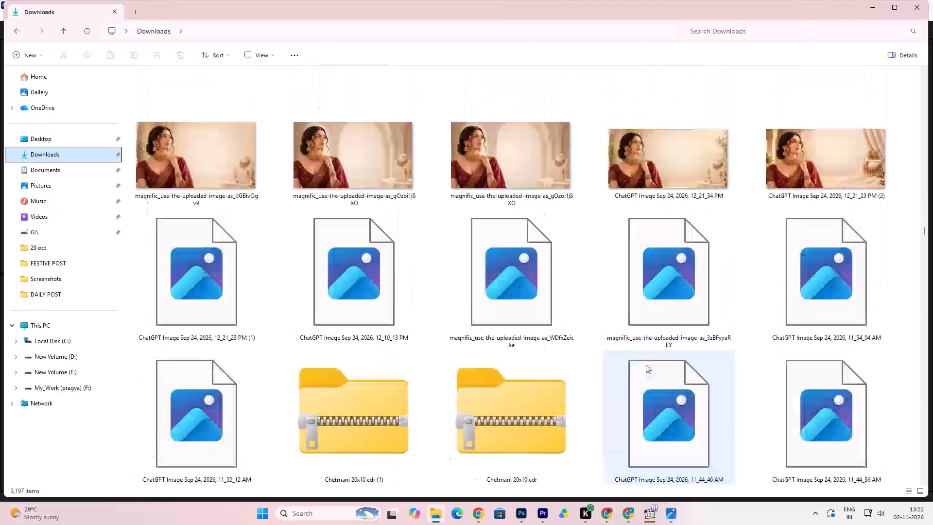
pyautogui.scroll(-17, 646, 365)
pyautogui.scroll(-4, 646, 365)
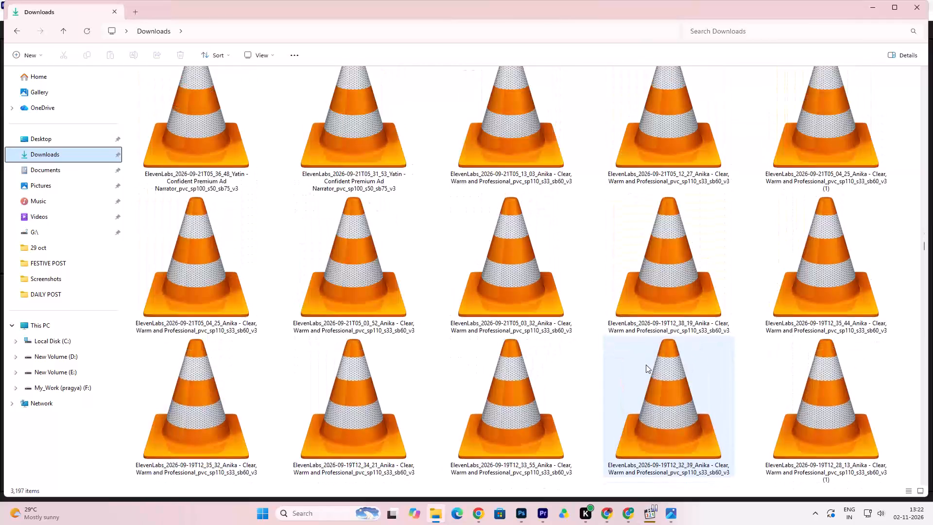
pyautogui.scroll(-6, 646, 365)
pyautogui.click(358, 259)
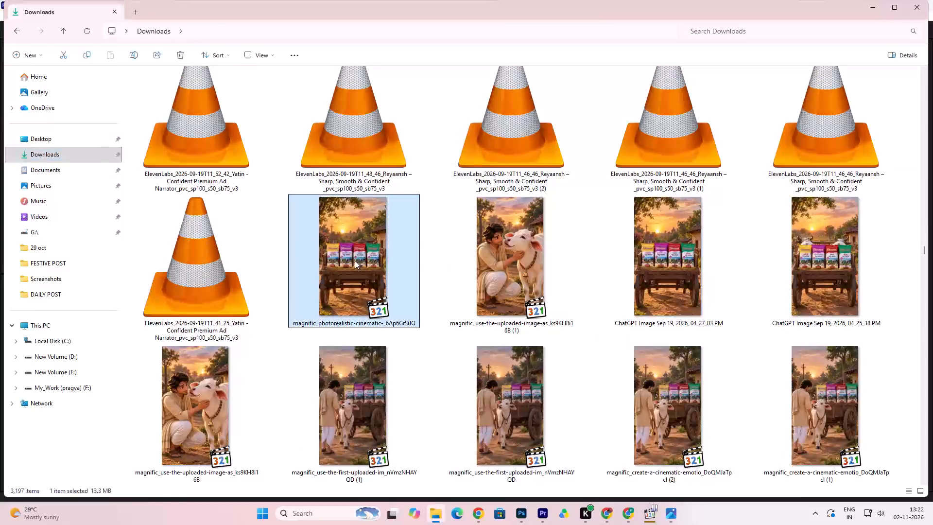
pyautogui.moveTo(332, 211); pyautogui.dragTo(554, 454)
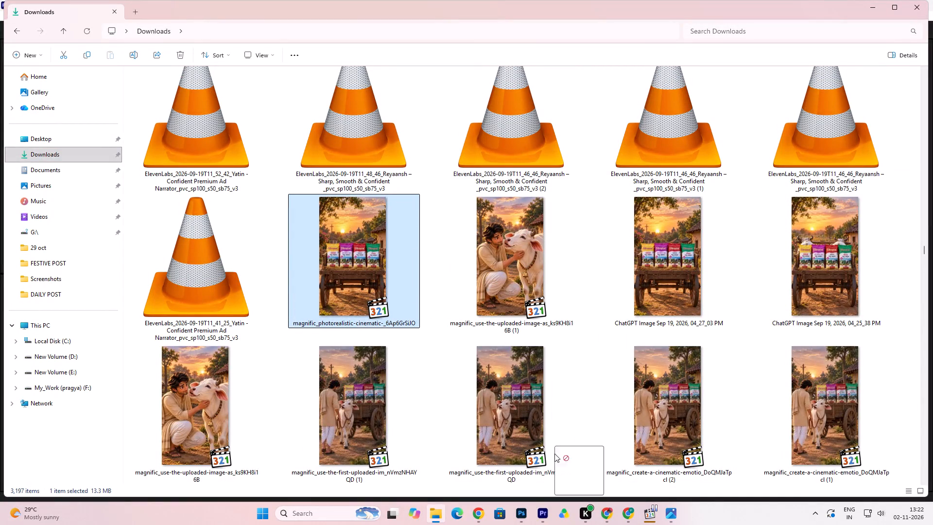
pyautogui.moveTo(554, 454); pyautogui.dragTo(487, 396)
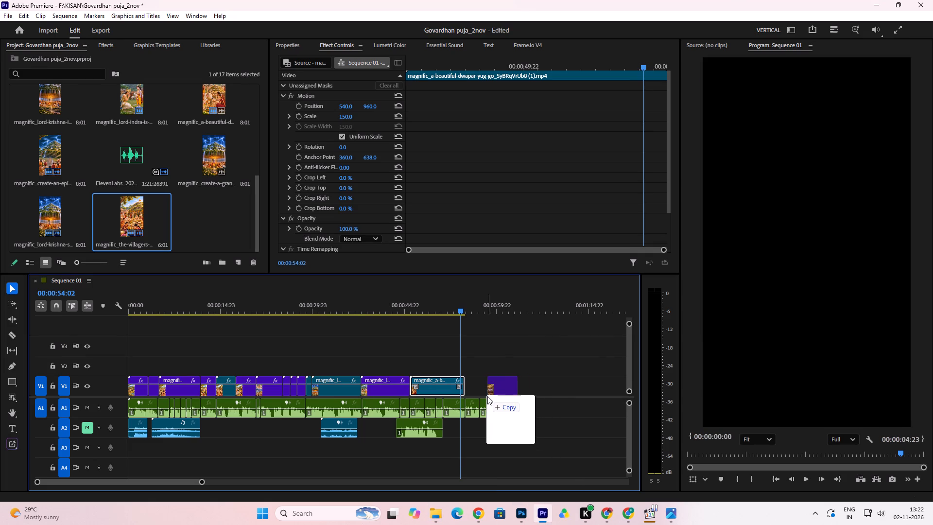
pyautogui.moveTo(487, 396); pyautogui.dragTo(468, 394)
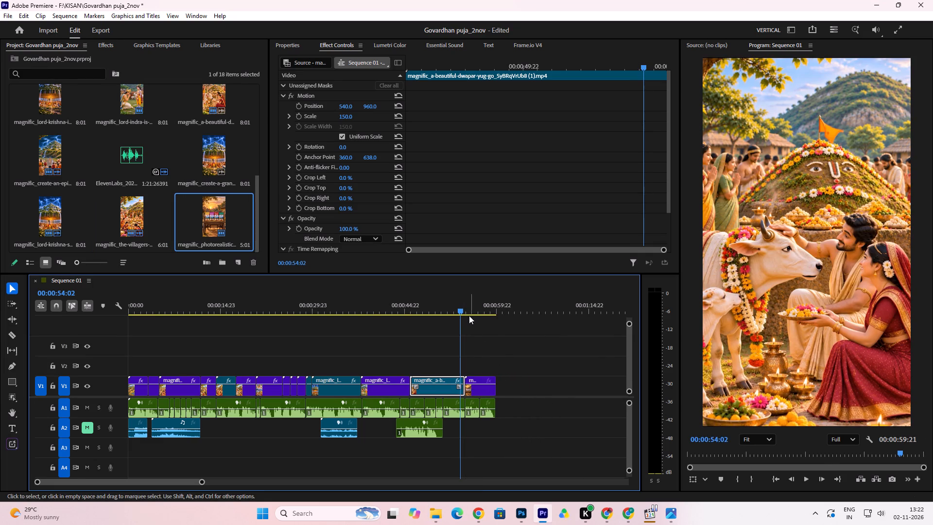
# Fit the newly added feed-sacks clip at the end of V1 to the sequence frame.
pyautogui.click(480, 388)
pyautogui.rightClick(480, 388)
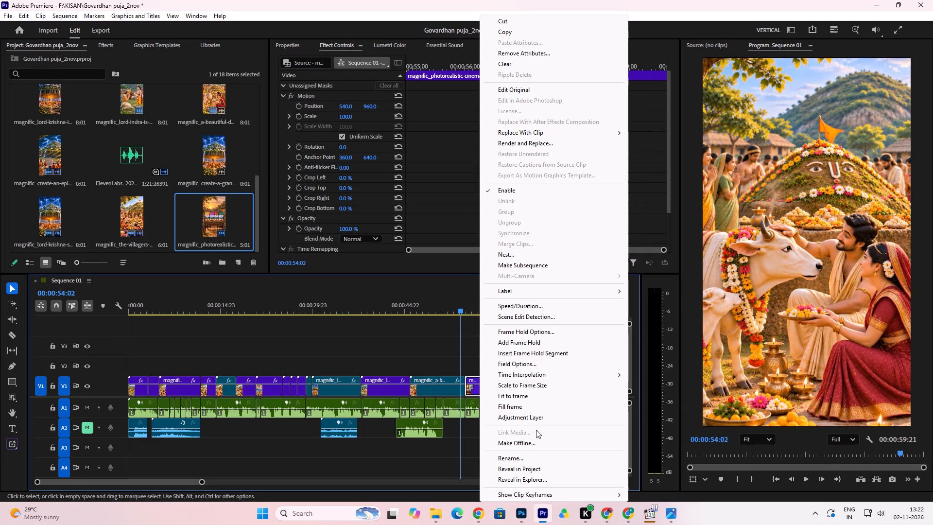
pyautogui.click(519, 394)
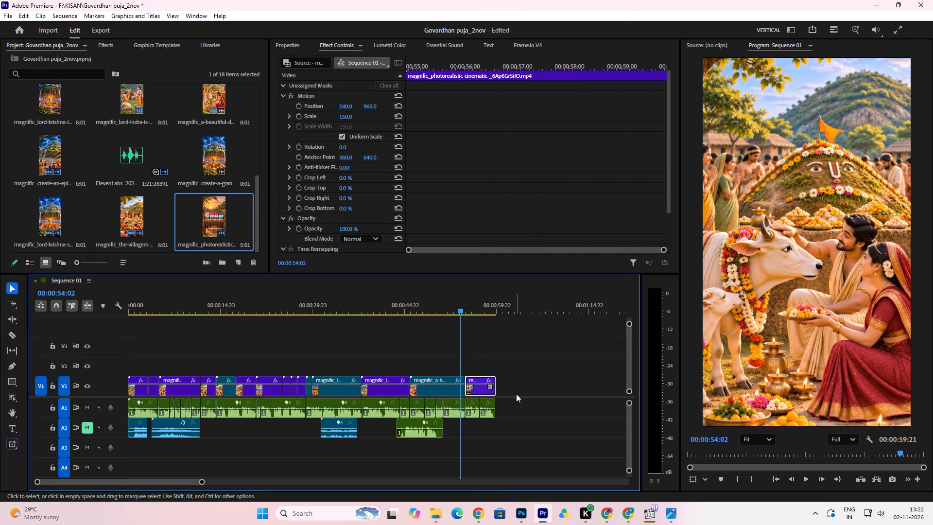
# Play back the end of the sequence repeatedly, checking the transition from the Govardhan puja clip into the feed-sacks clip.
pyautogui.press('space')
pyautogui.press('space')
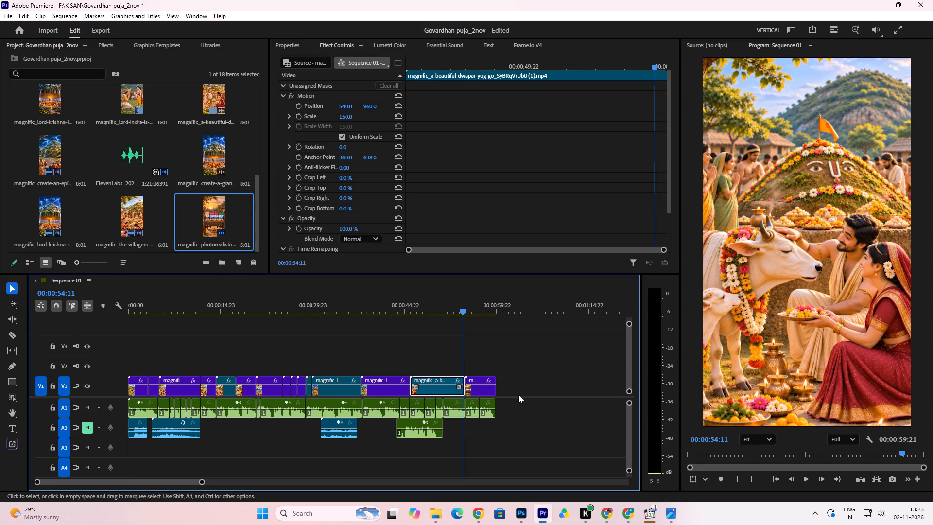
pyautogui.click(452, 304)
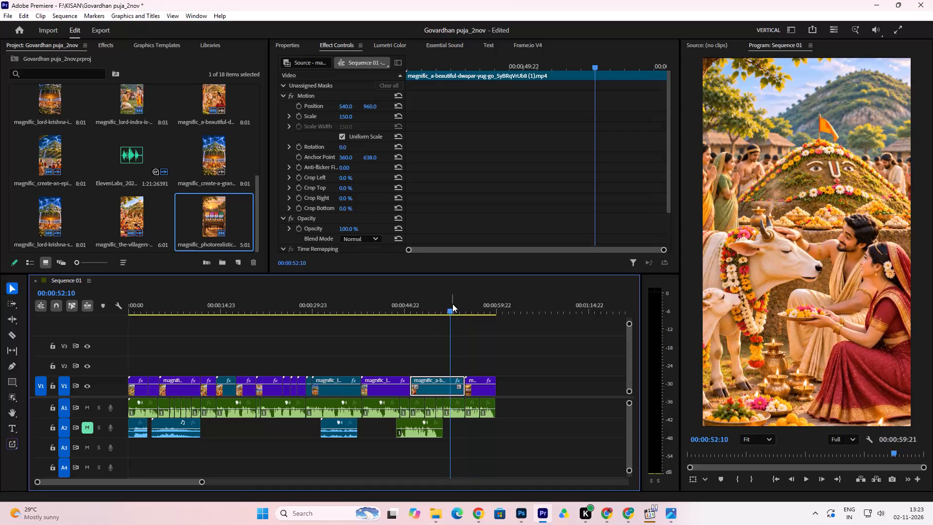
pyautogui.press('space')
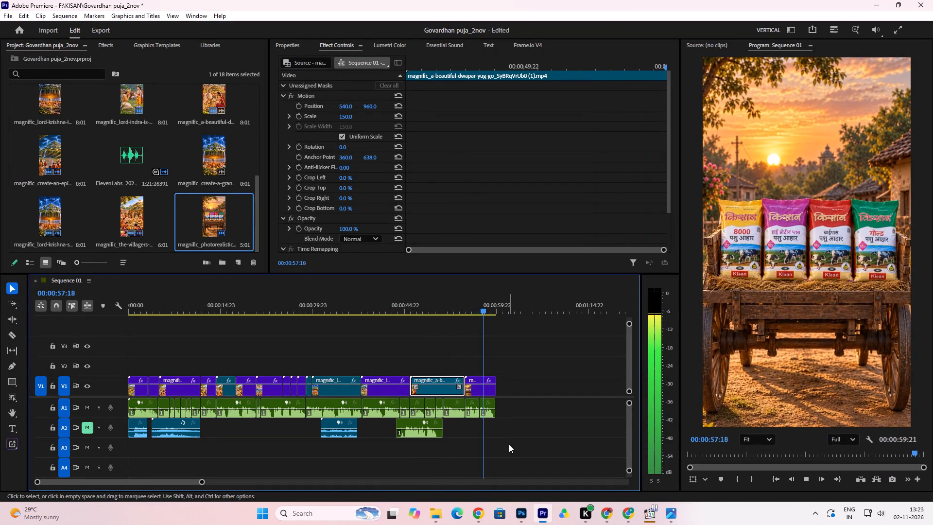
pyautogui.press('space')
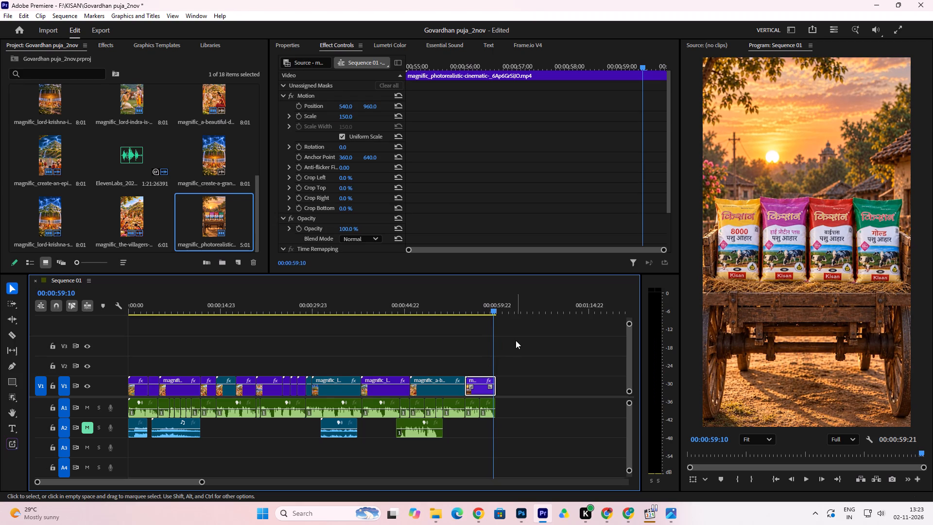
pyautogui.click(465, 308)
pyautogui.press('space')
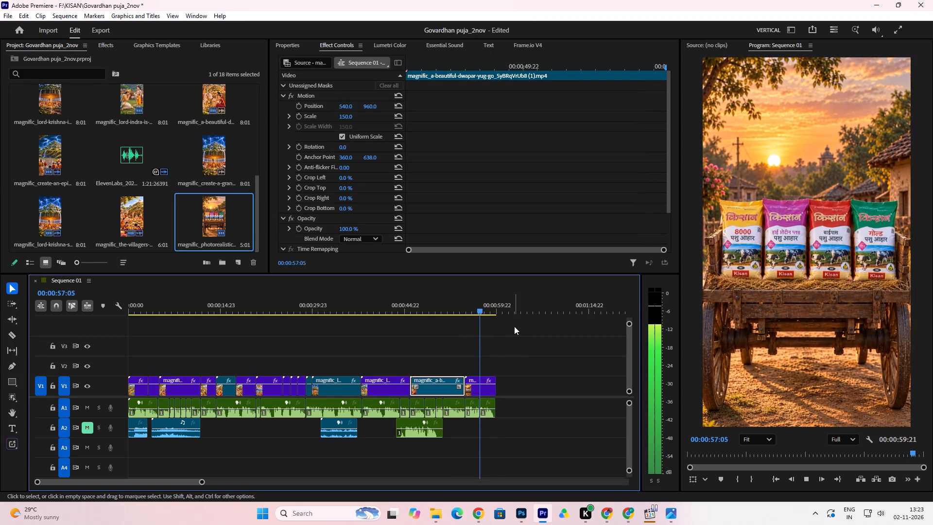
pyautogui.press('space')
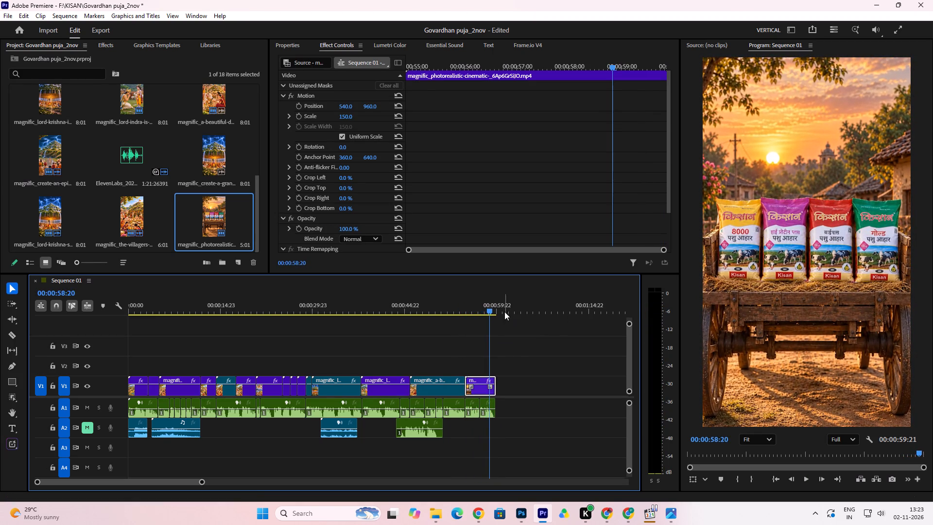
pyautogui.click(465, 307)
pyautogui.press('space')
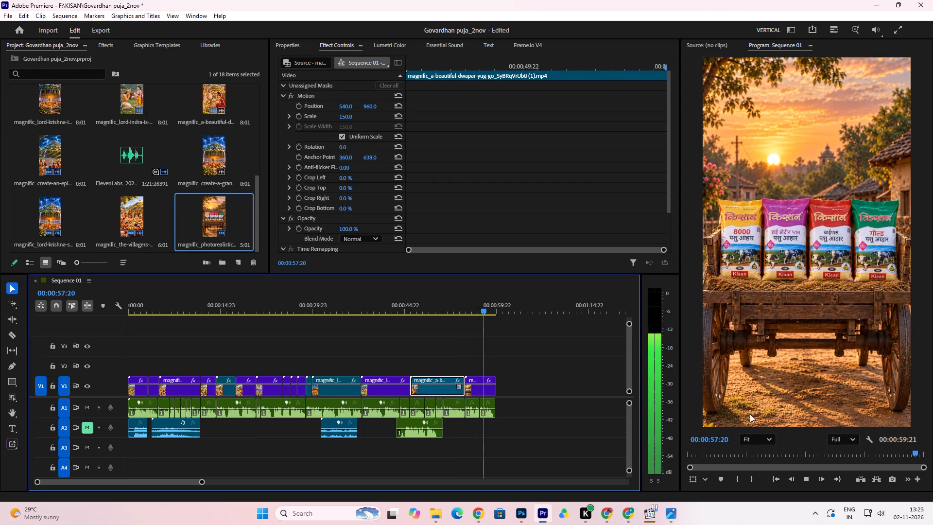
pyautogui.press('space')
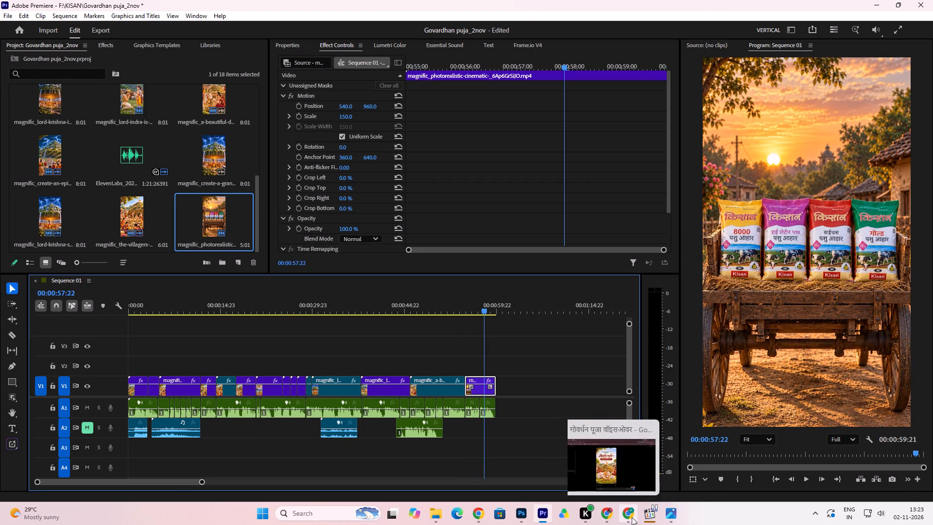
# Switch to Photoshop and hide both Krishna Govardhan image layers in the Untitled-1 document.
pyautogui.click(524, 512)
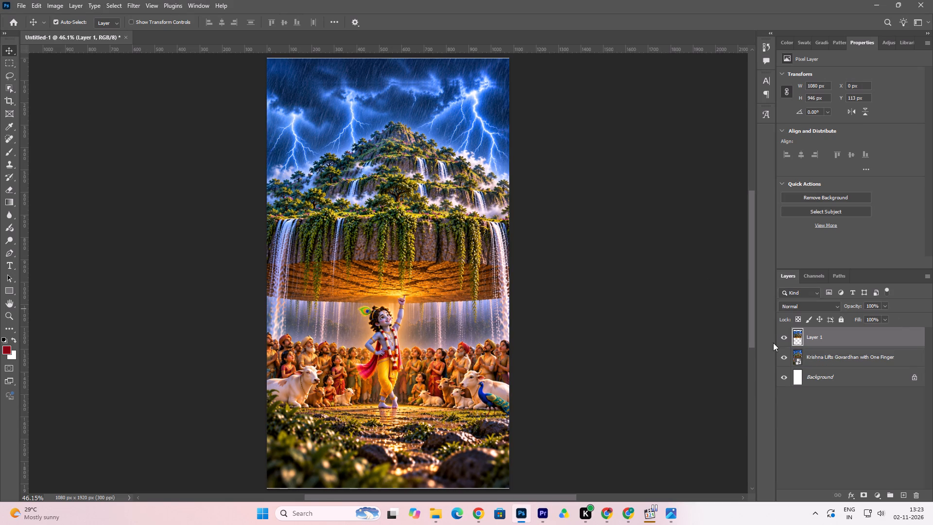
pyautogui.click(780, 358)
pyautogui.click(783, 336)
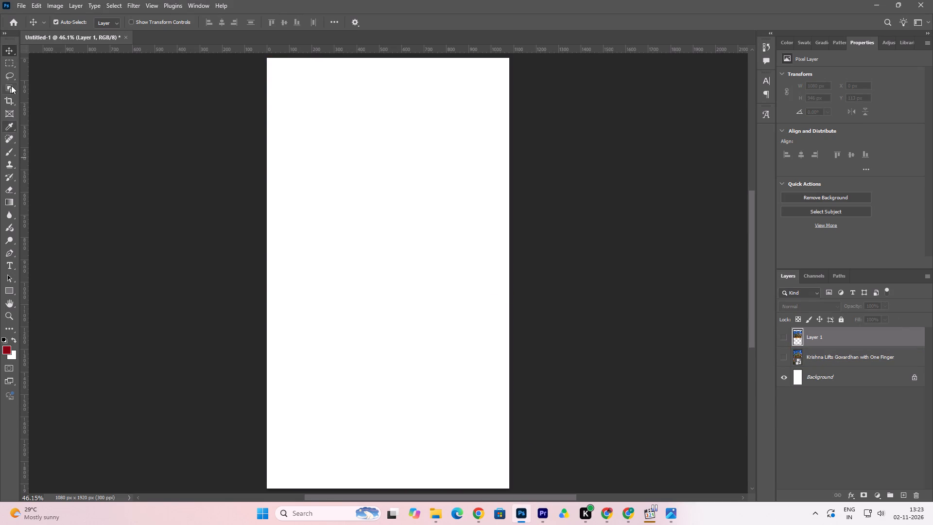
# Create a new layer at the top of the stack and fill it with pale orange-yellow #ffdc90.
pyautogui.click(7, 351)
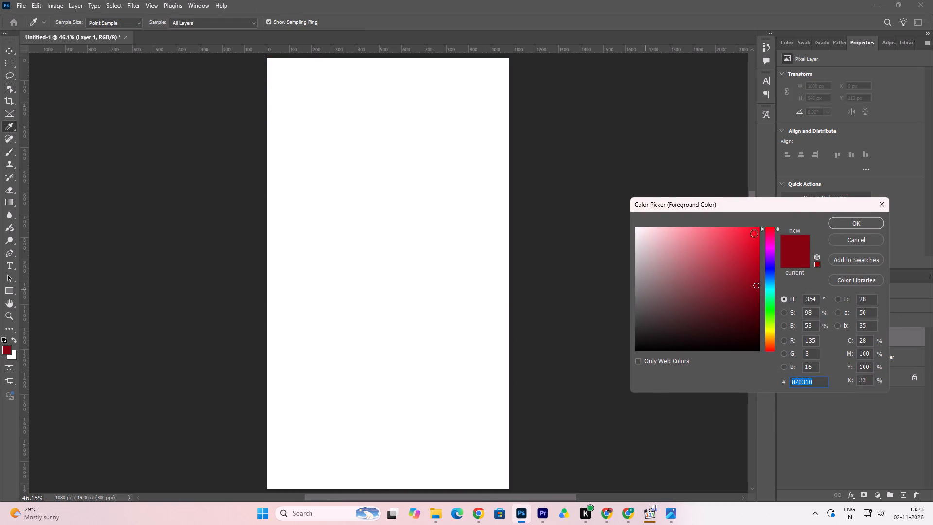
pyautogui.click(772, 329)
pyautogui.moveTo(769, 331); pyautogui.dragTo(769, 333)
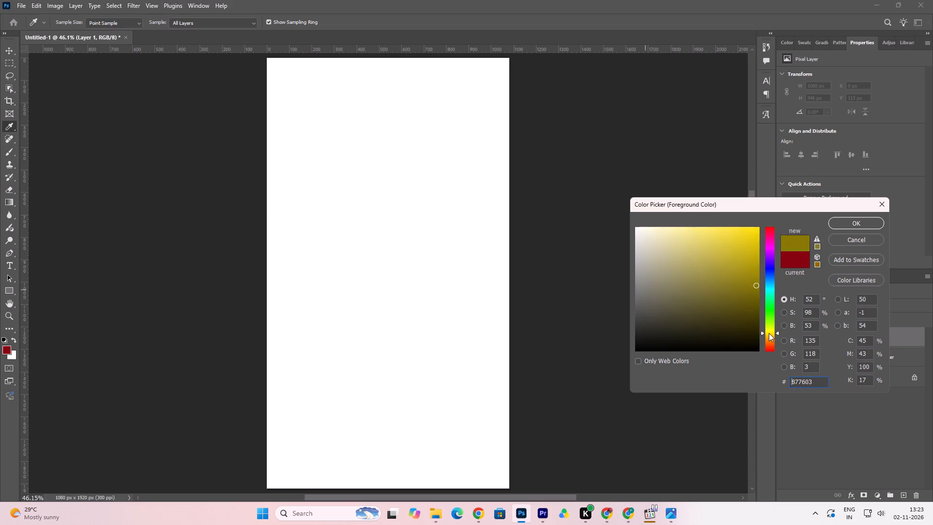
pyautogui.moveTo(769, 333); pyautogui.dragTo(769, 337)
pyautogui.moveTo(682, 229); pyautogui.dragTo(689, 226)
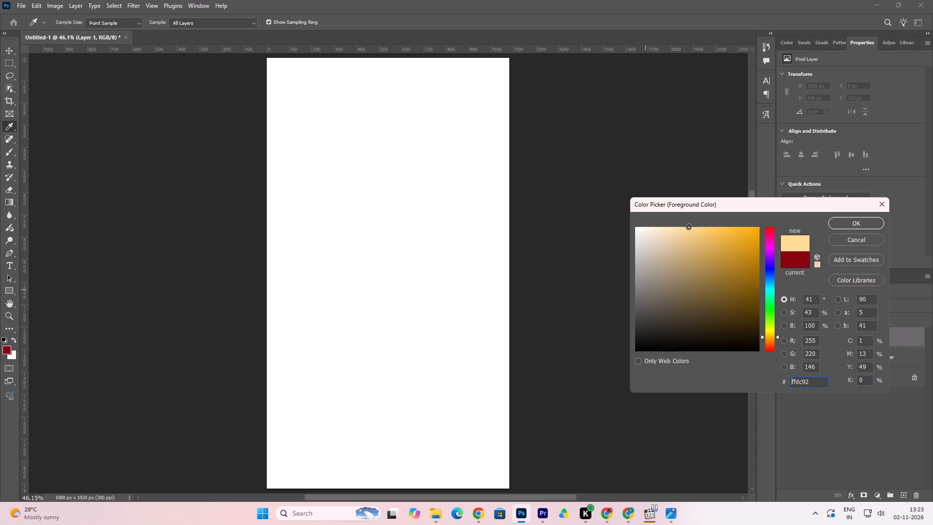
pyautogui.moveTo(689, 226); pyautogui.dragTo(689, 226)
pyautogui.click(860, 217)
pyautogui.click(447, 208)
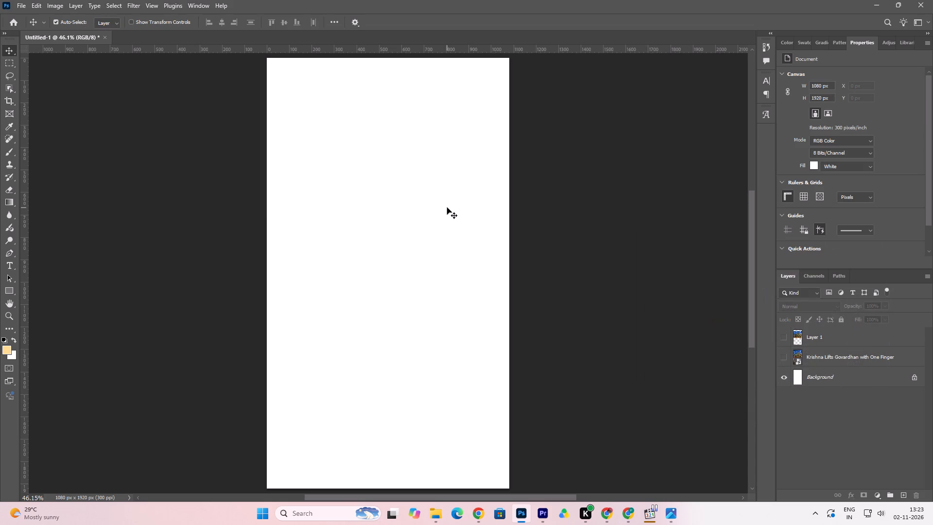
pyautogui.hotkey('alt', 'BackSpace')
pyautogui.click(905, 498)
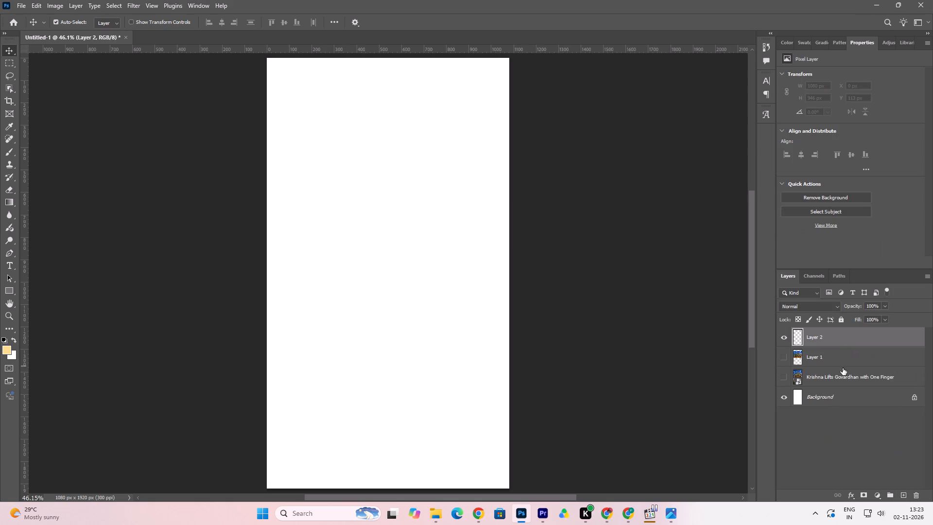
pyautogui.click(414, 365)
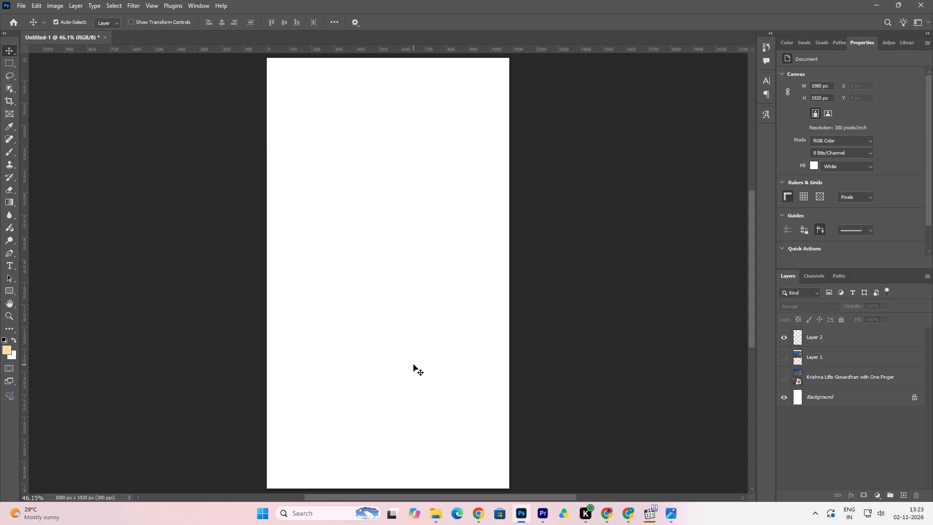
pyautogui.hotkey('alt', 'BackSpace')
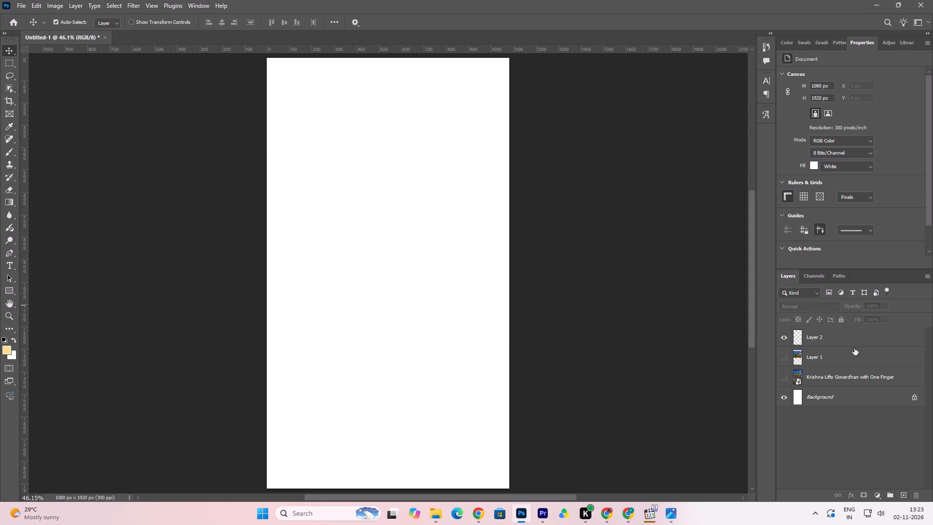
pyautogui.click(854, 344)
pyautogui.hotkey('alt', 'BackSpace')
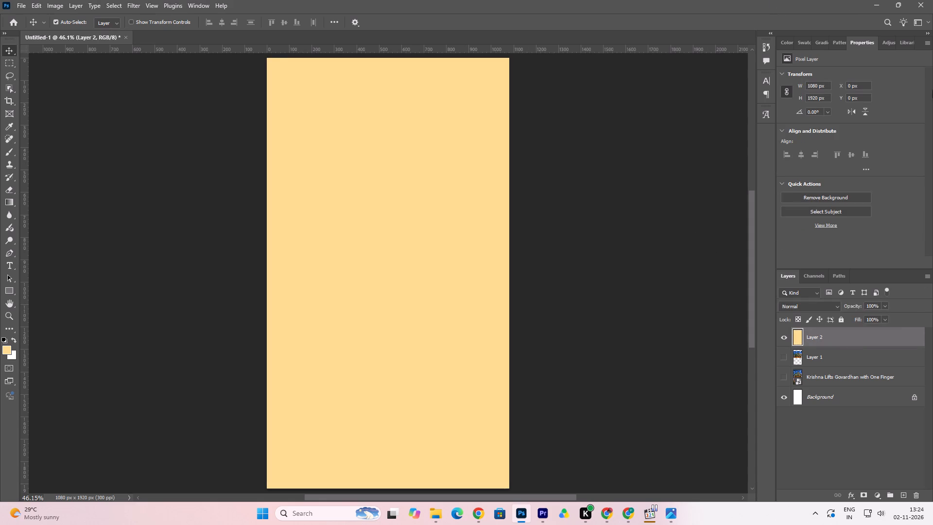
# Delete the two hidden Krishna Govardhan image layers.
pyautogui.click(831, 358)
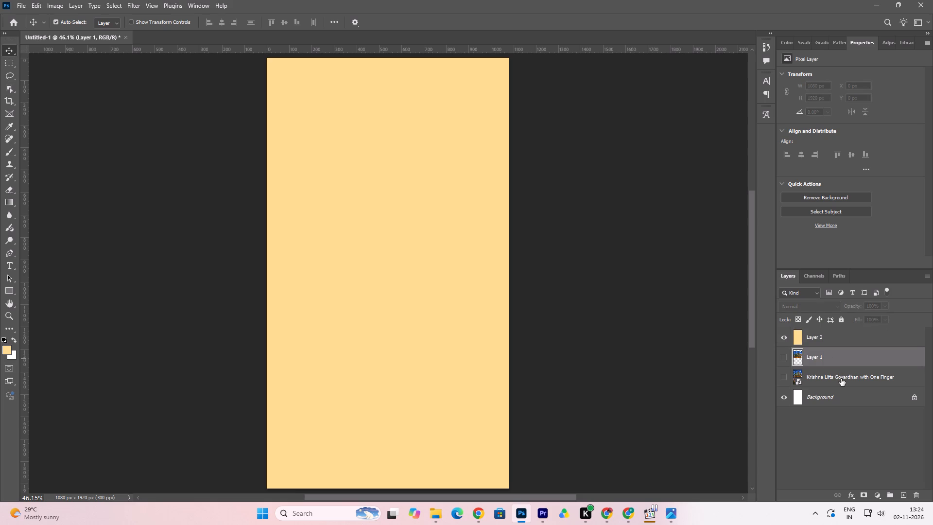
pyautogui.keyDown('shift'); pyautogui.click(841, 379); pyautogui.keyUp('shift')
pyautogui.press('Delete')
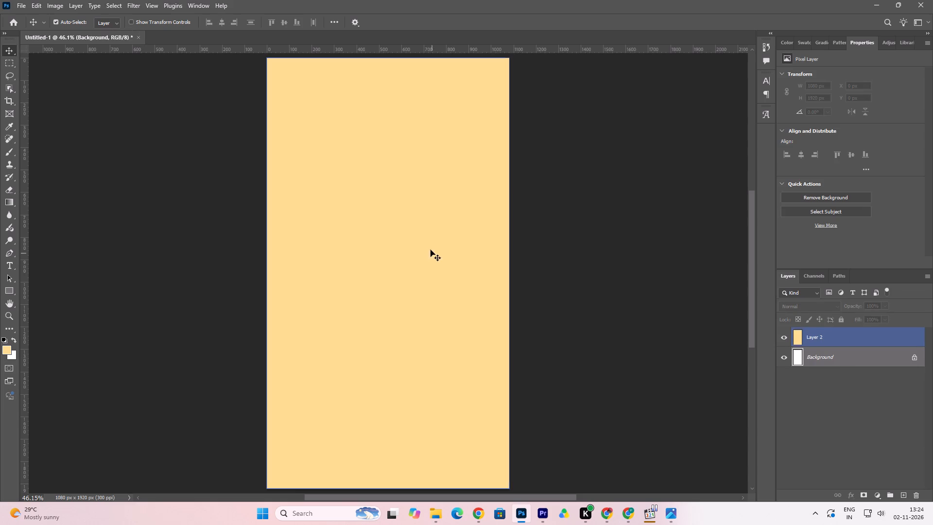
# With the pale orange fill layer selected, set the foreground colour to a coral tone with hue 11°.
pyautogui.click(428, 224)
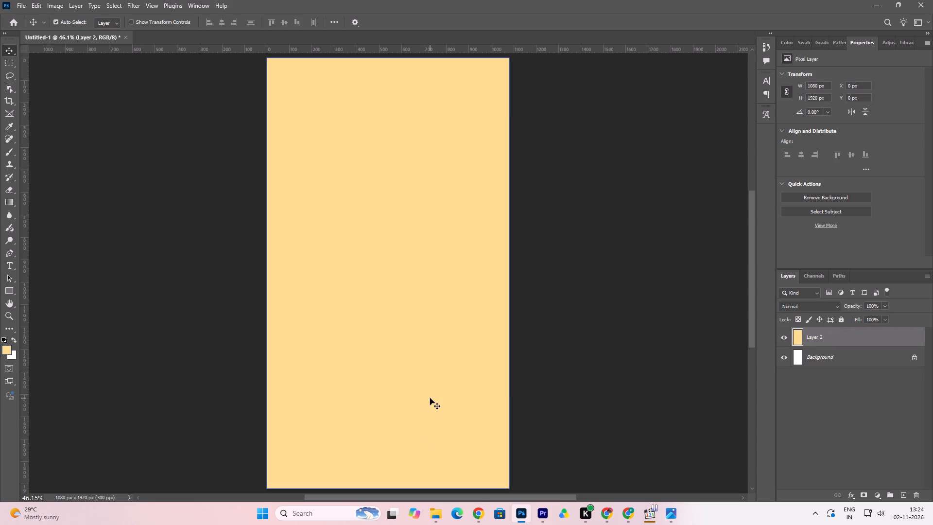
pyautogui.click(430, 398)
pyautogui.click(5, 350)
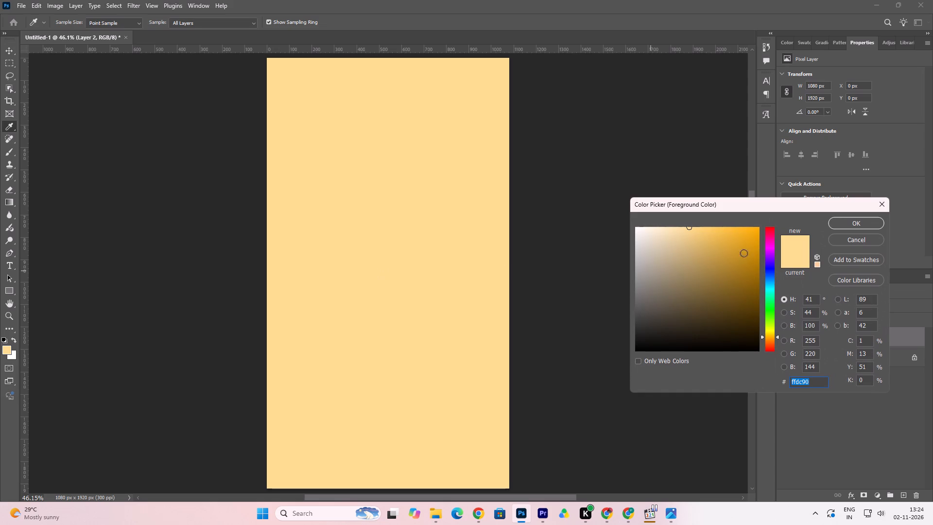
pyautogui.moveTo(768, 337); pyautogui.dragTo(769, 341)
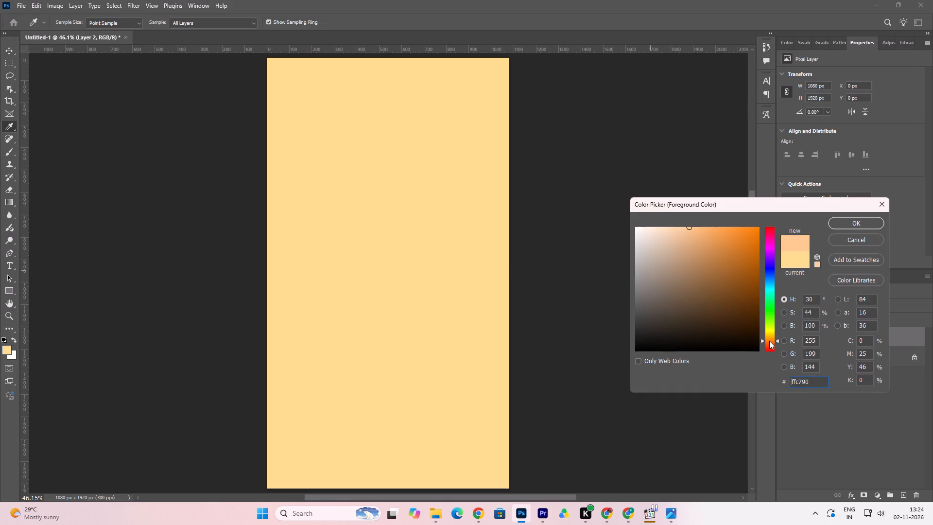
pyautogui.moveTo(769, 341); pyautogui.dragTo(769, 343)
pyautogui.moveTo(769, 343); pyautogui.dragTo(770, 347)
pyautogui.click(710, 228)
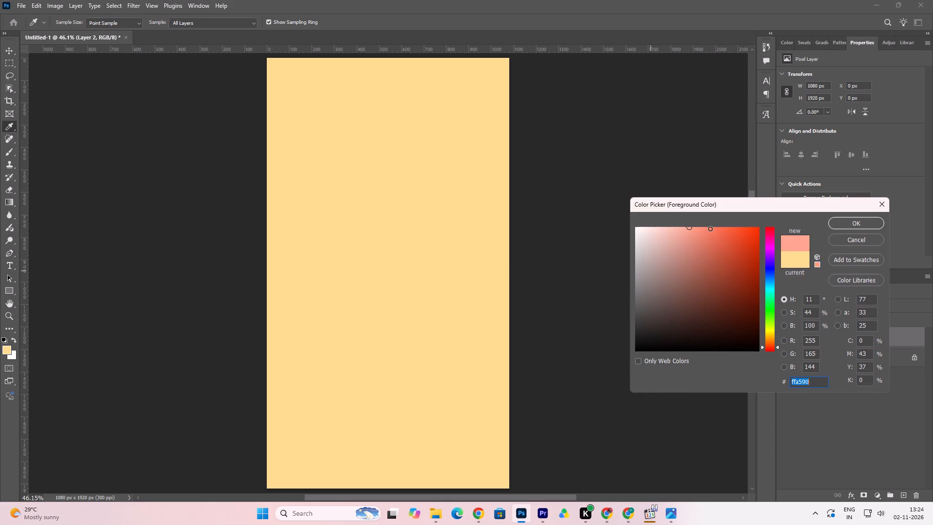
pyautogui.click(853, 222)
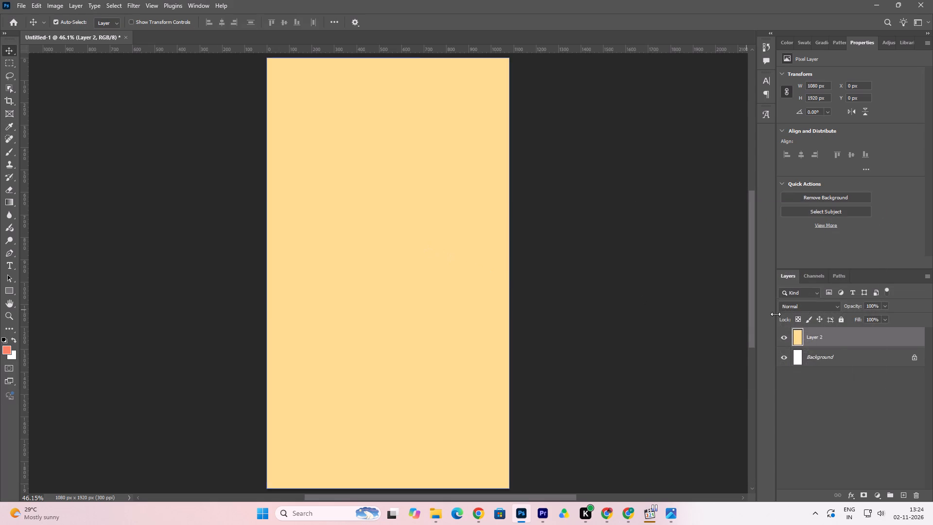
# Apply a linear orange-to-pale-yellow Gradient Overlay to Layer 2 at 90° angle, 132% scale and 100% opacity.
pyautogui.click(852, 495)
pyautogui.click(874, 463)
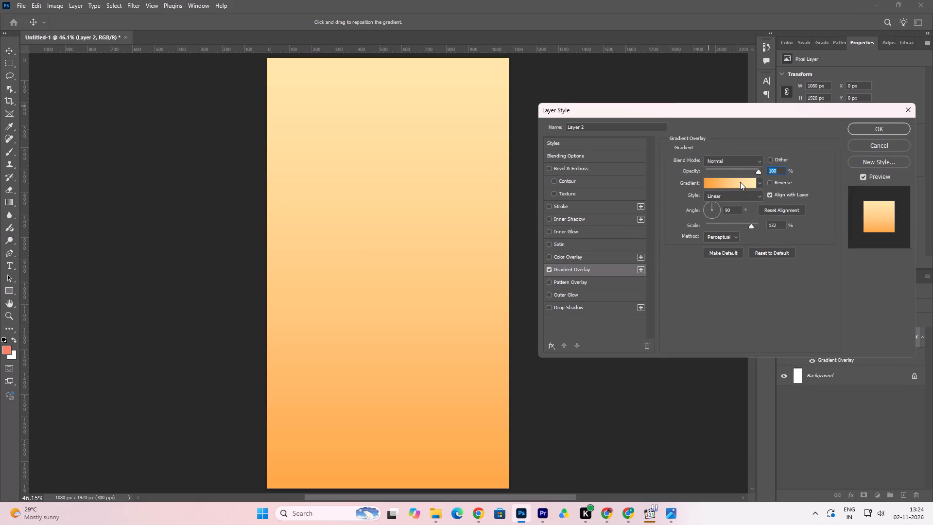
pyautogui.click(879, 126)
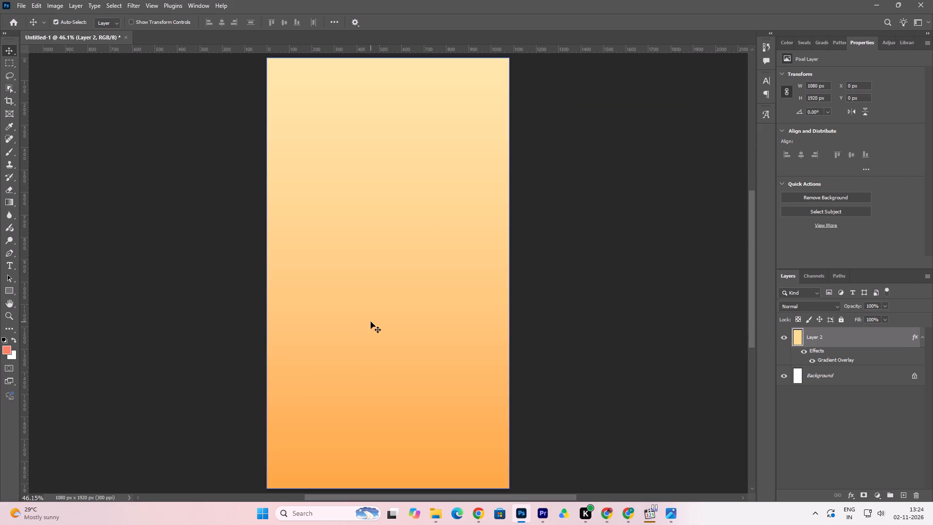
# Refine Layer 2's Gradient Overlay by moving the orange stop to location 4 and the colour midpoint to 55.
pyautogui.keyDown('alt'); pyautogui.scroll(-1, 374, 319); pyautogui.keyUp('alt')
pyautogui.scroll(-1, 458, 311)
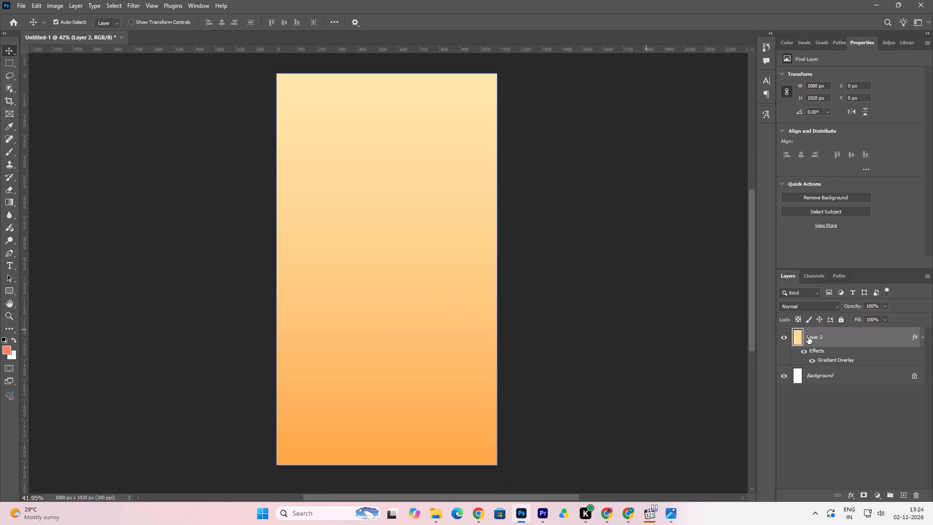
pyautogui.click(847, 361)
pyautogui.doubleClick(847, 361)
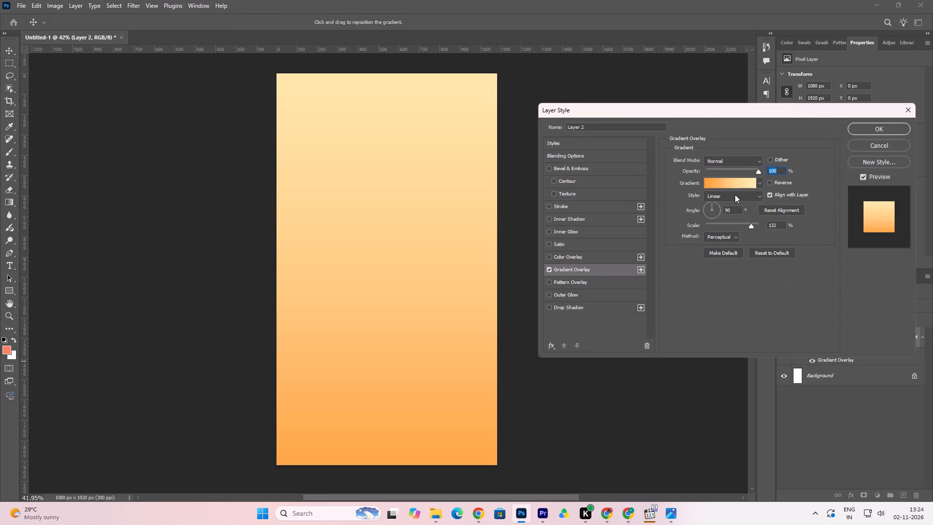
pyautogui.doubleClick(733, 185)
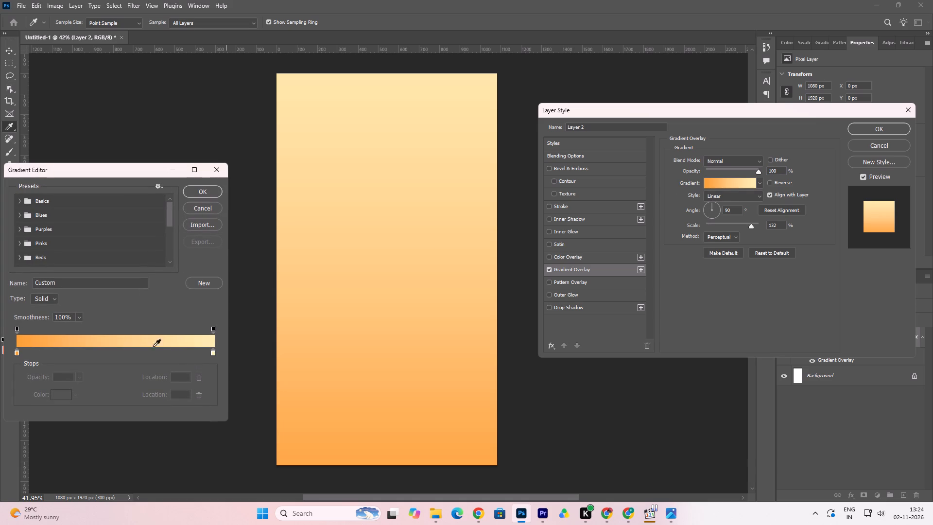
pyautogui.moveTo(16, 352); pyautogui.dragTo(26, 351)
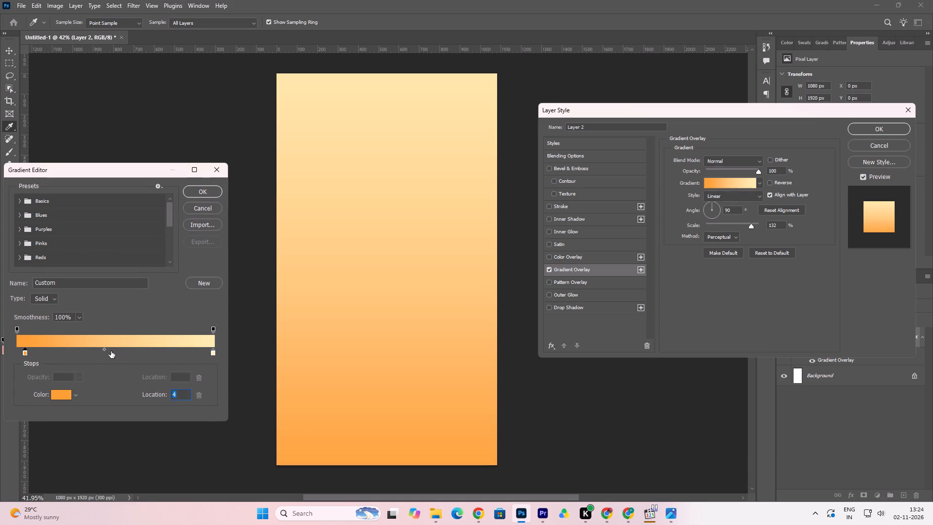
pyautogui.moveTo(104, 348); pyautogui.dragTo(124, 347)
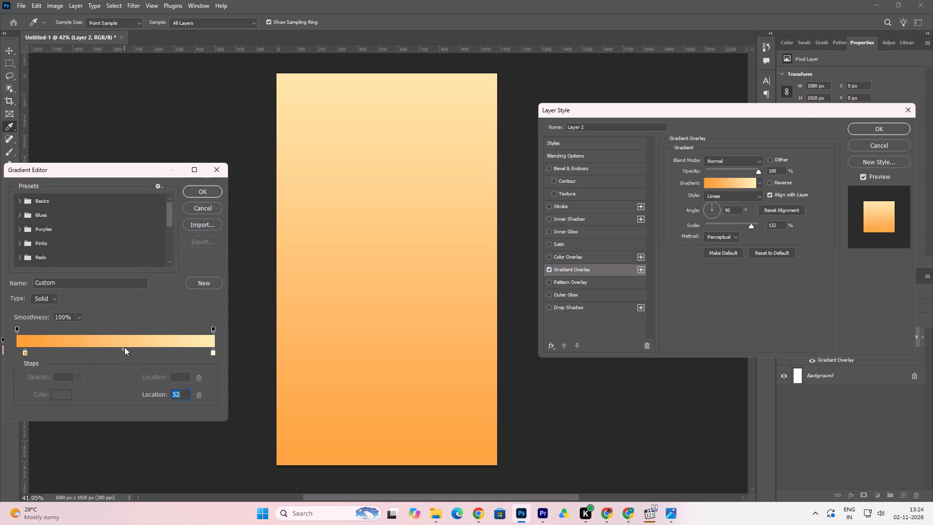
pyautogui.moveTo(122, 348); pyautogui.dragTo(123, 349)
pyautogui.moveTo(123, 349); pyautogui.dragTo(129, 349)
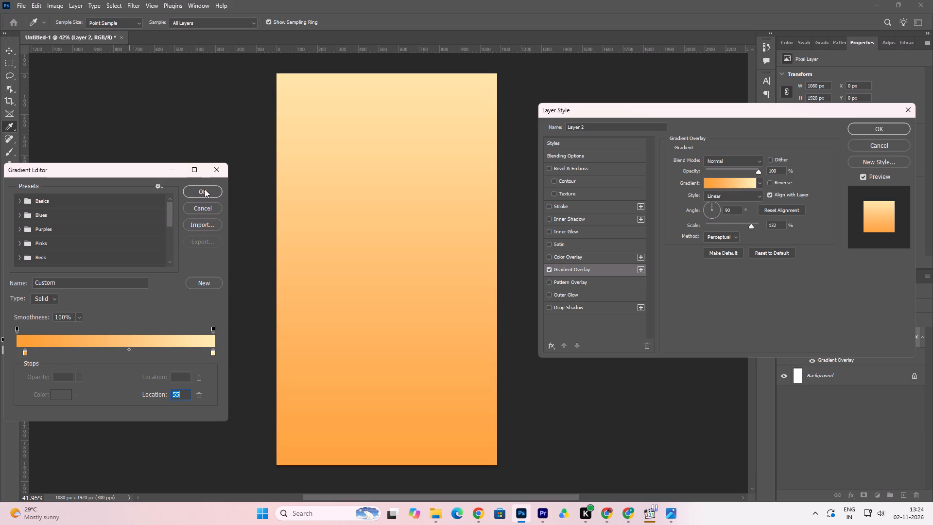
pyautogui.click(203, 196)
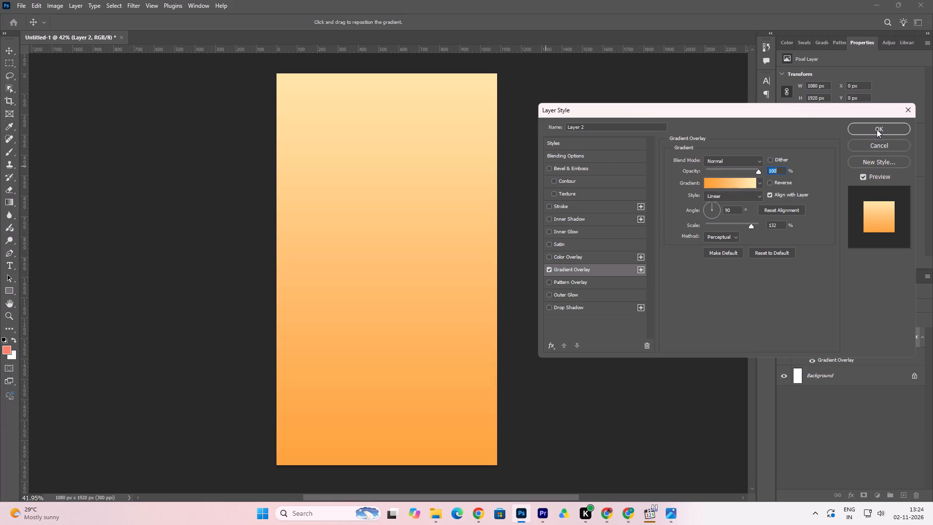
pyautogui.click(877, 129)
# Place the "colored logo" image from the KISAN > L&F folder on drive F: into the Photoshop gradient document.
pyautogui.click(434, 516)
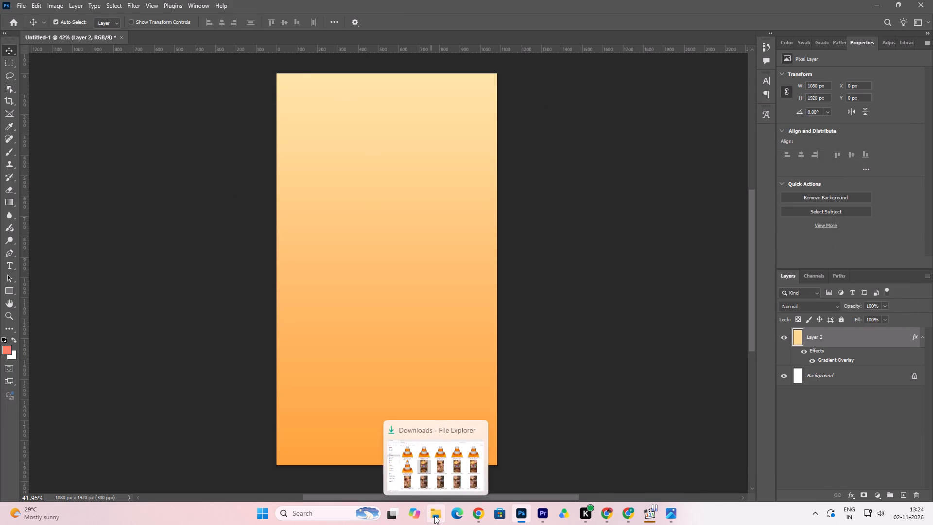
pyautogui.click(62, 389)
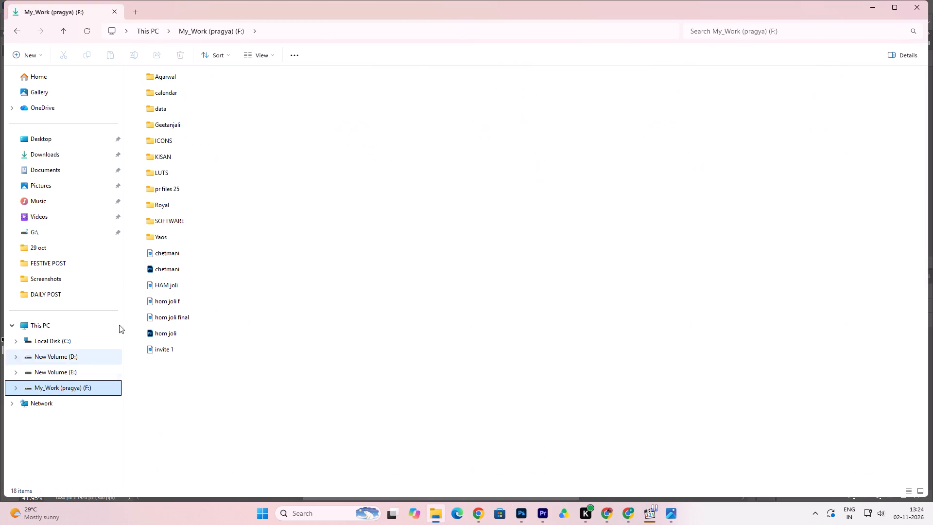
pyautogui.doubleClick(181, 157)
pyautogui.doubleClick(172, 157)
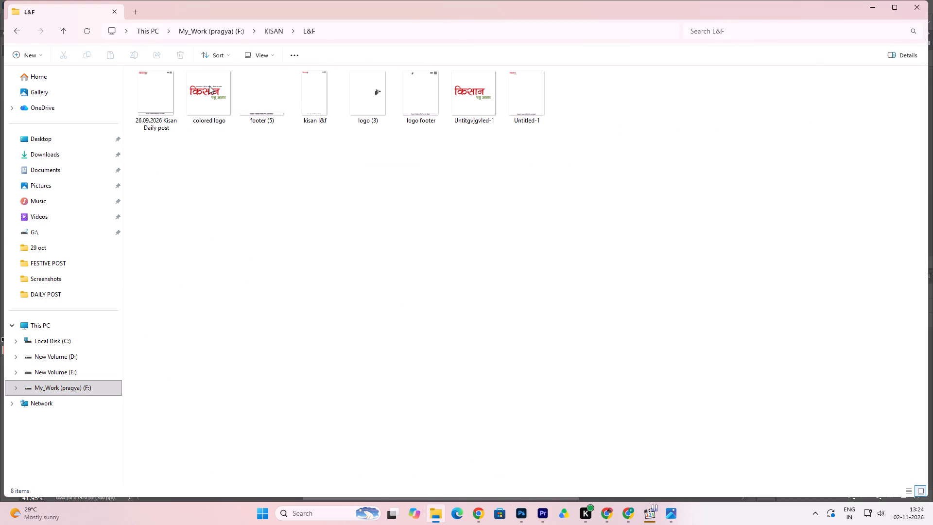
pyautogui.moveTo(208, 87); pyautogui.dragTo(524, 315)
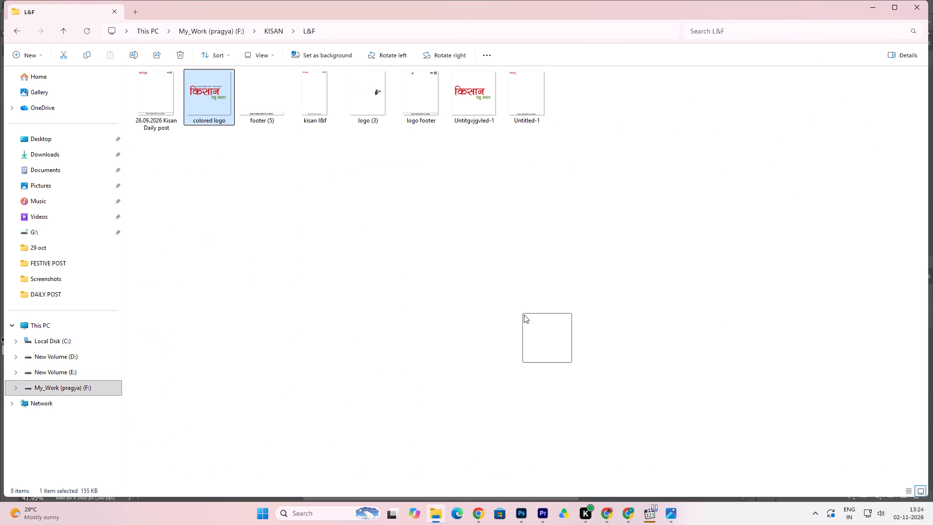
pyautogui.moveTo(524, 315); pyautogui.dragTo(557, 485)
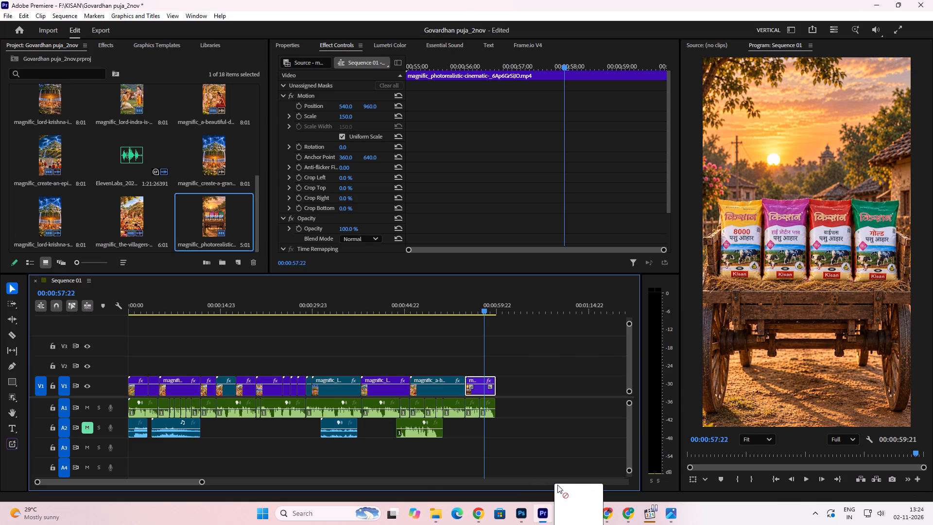
pyautogui.moveTo(557, 485); pyautogui.dragTo(528, 521)
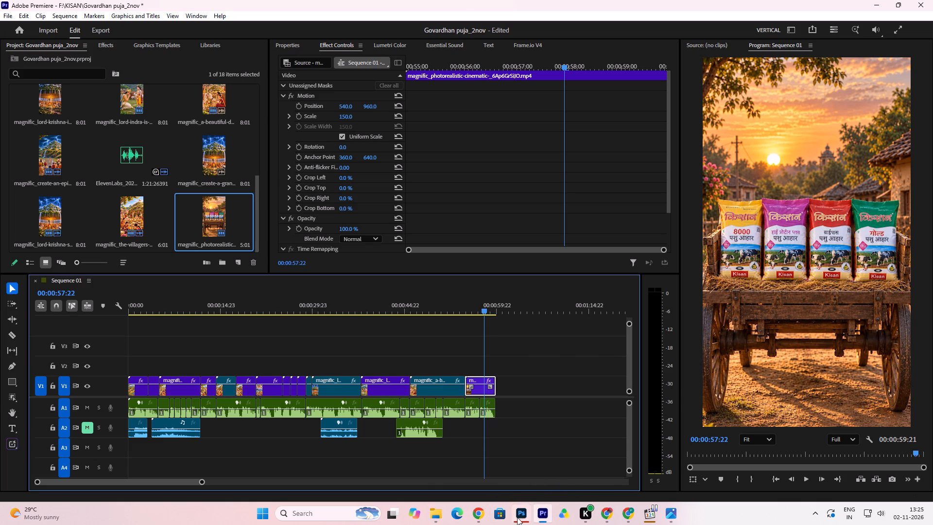
pyautogui.click(438, 516)
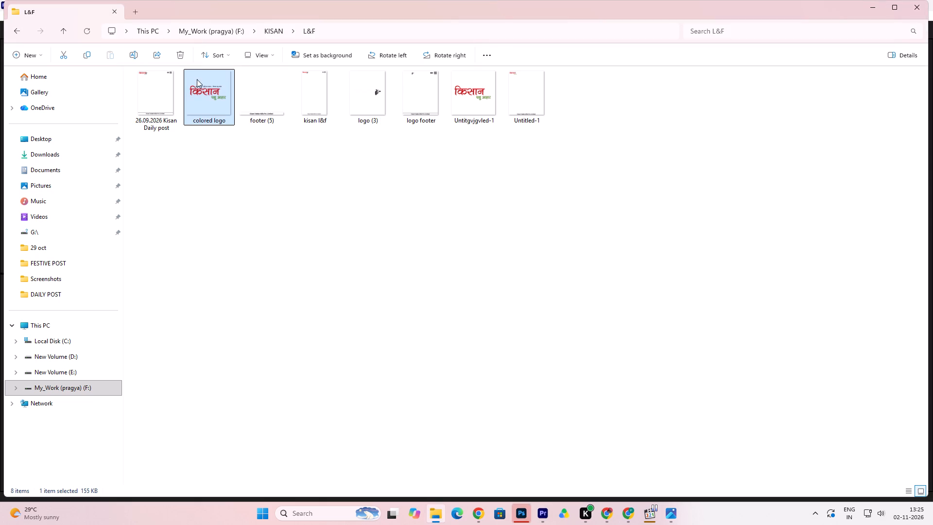
pyautogui.moveTo(201, 85); pyautogui.dragTo(571, 441)
pyautogui.moveTo(571, 441); pyautogui.dragTo(531, 499)
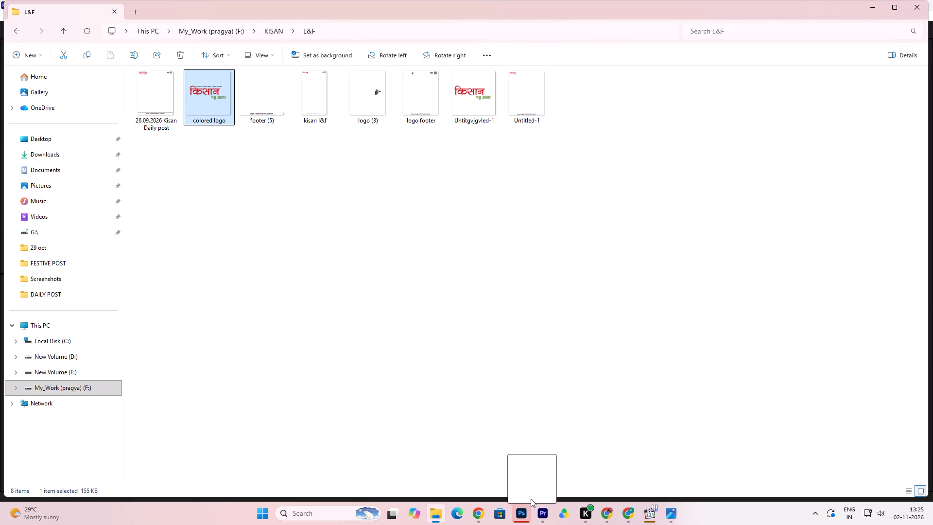
pyautogui.moveTo(531, 499); pyautogui.dragTo(383, 162)
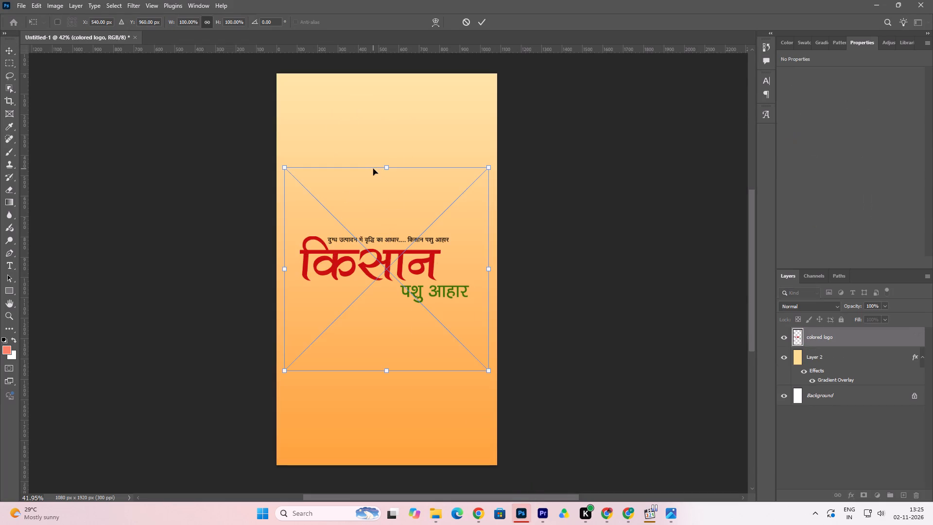
# Scale the placed Kisan logo to 50% and position it near the top of the canvas, at about X 566, Y 159 px.
pyautogui.moveTo(386, 165); pyautogui.dragTo(396, 268)
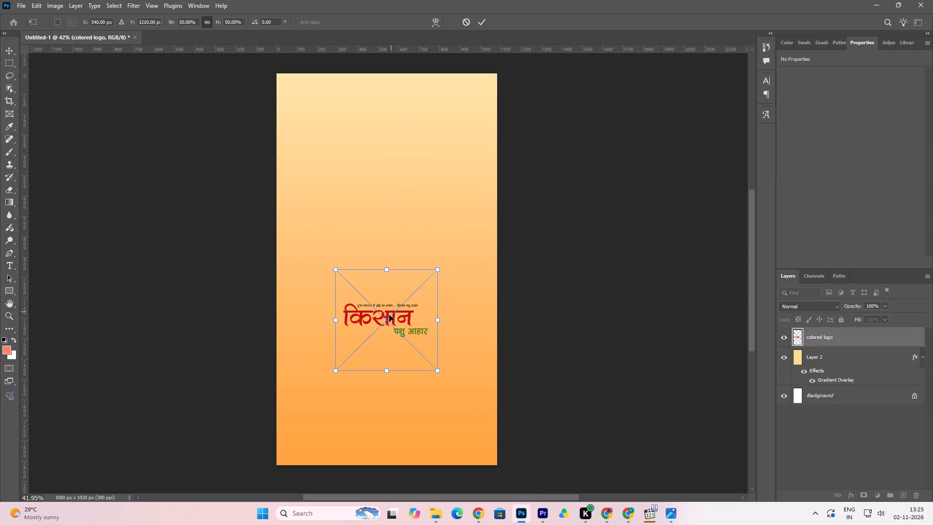
pyautogui.moveTo(389, 316); pyautogui.dragTo(395, 102)
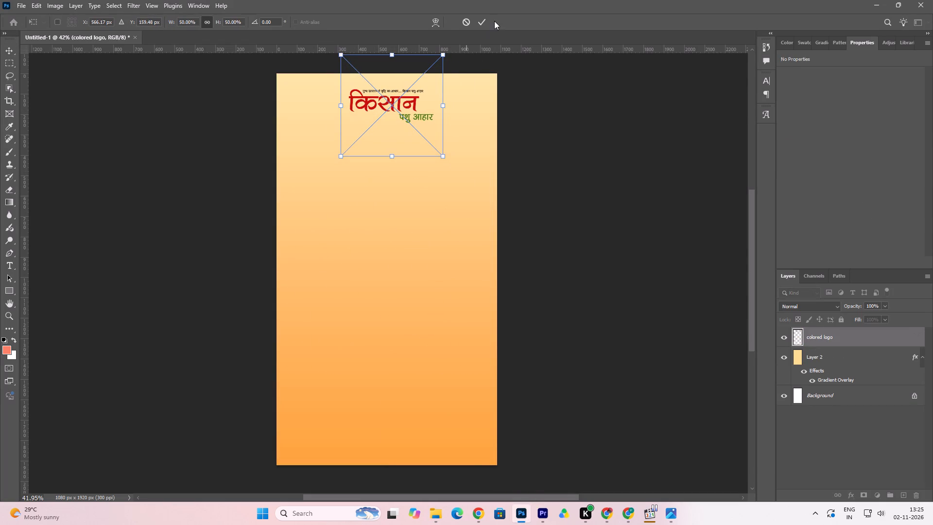
pyautogui.click(483, 22)
# Align the Kisan logo layer to the canvas's horizontal centre.
pyautogui.click(400, 106)
pyautogui.click(398, 107)
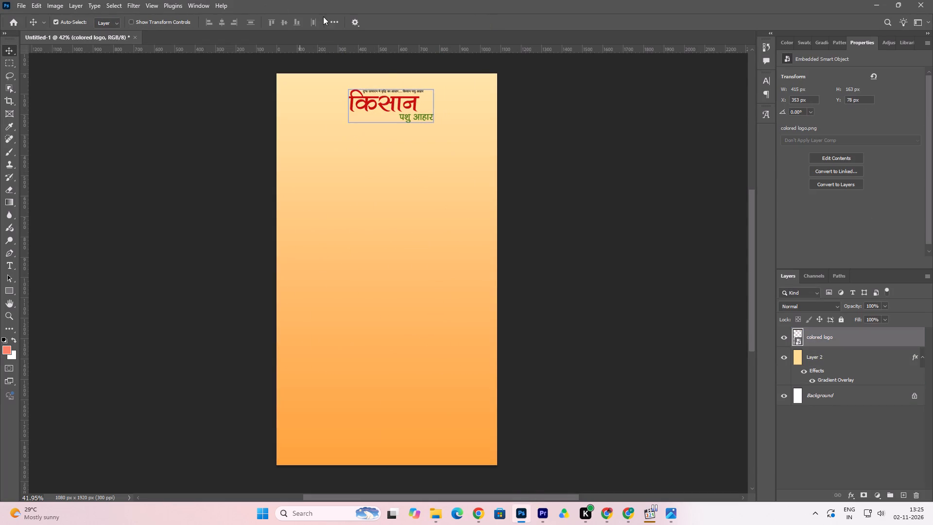
pyautogui.click(331, 20)
pyautogui.click(364, 112)
pyautogui.click(367, 127)
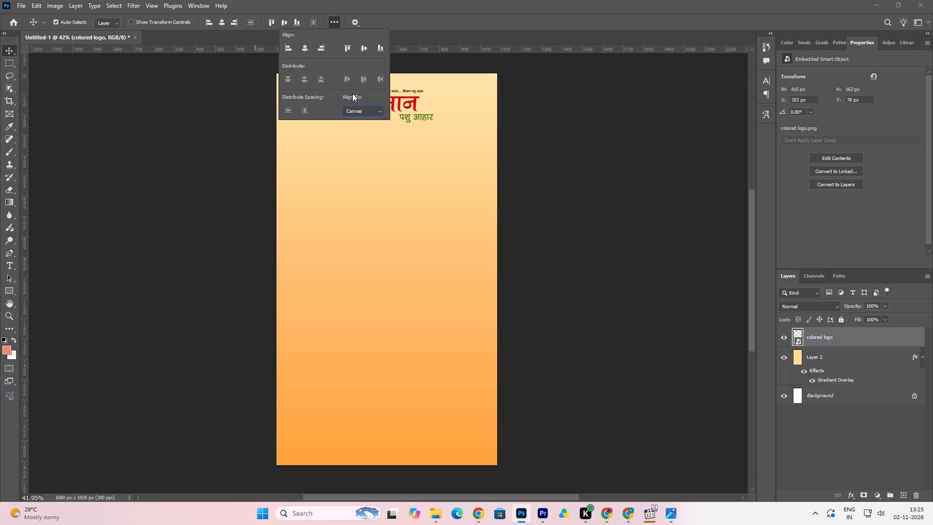
pyautogui.click(306, 51)
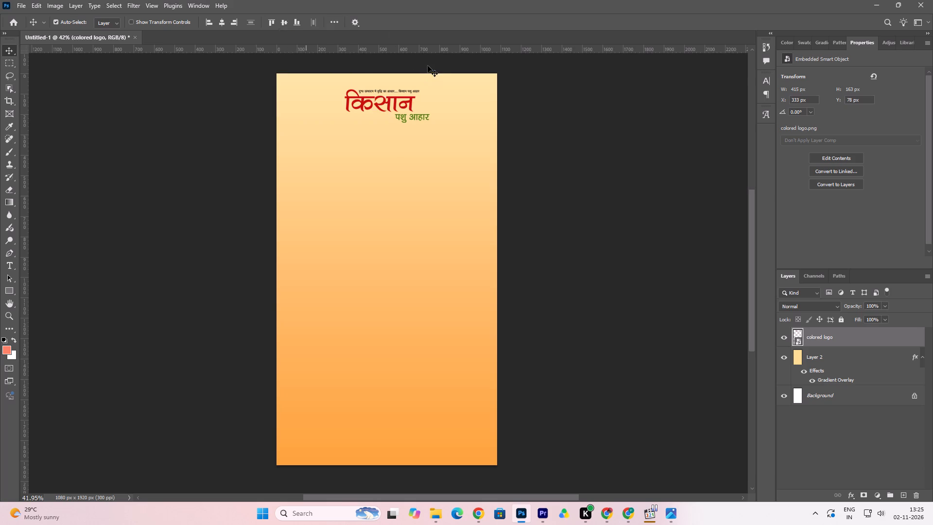
# Nudge the Kisan logo down until its Y position is 100 px.
pyautogui.click(428, 66)
pyautogui.click(402, 106)
pyautogui.click(393, 104)
pyautogui.click(380, 107)
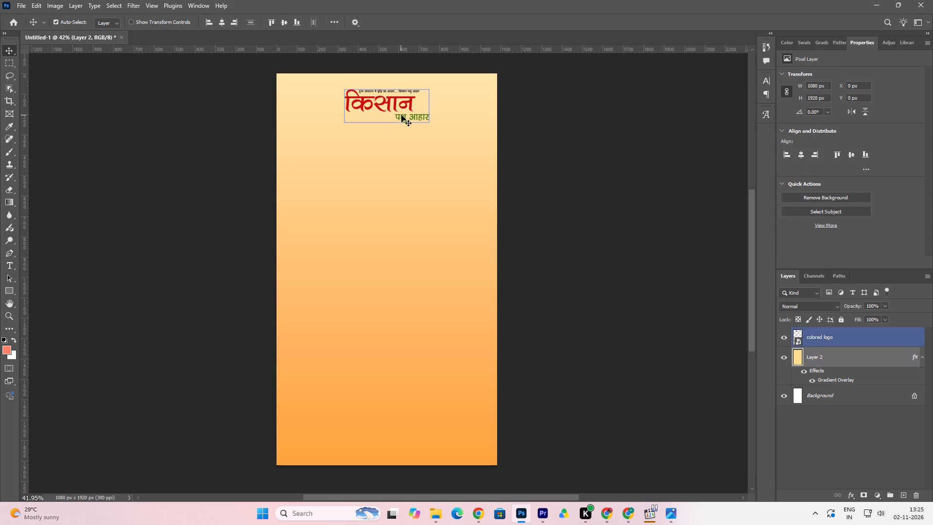
pyautogui.click(401, 115)
pyautogui.press('Down')
pyautogui.press('Down')
pyautogui.press('Down')
pyautogui.press('Down')
pyautogui.press('Down')
pyautogui.press('Down')
pyautogui.press('Down')
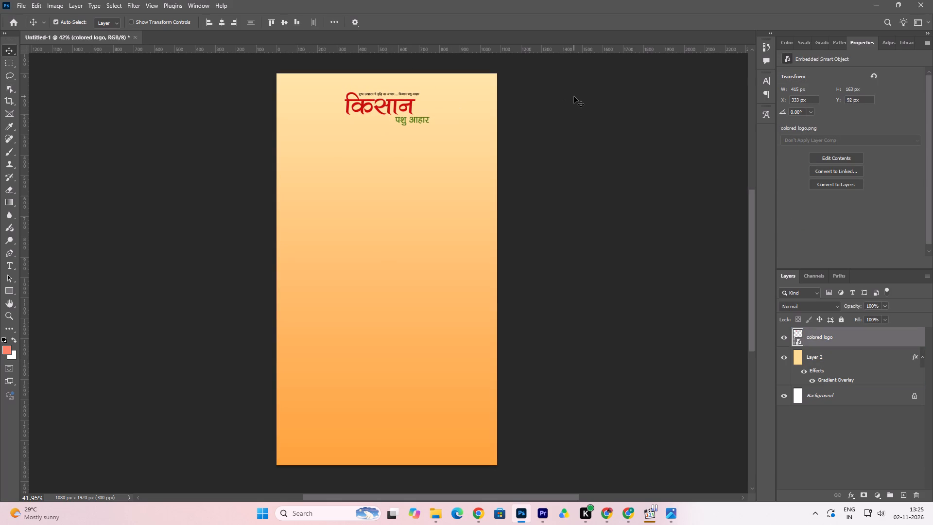
pyautogui.press('Down')
pyautogui.press('Down')
pyautogui.press('Down')
pyautogui.press('Down')
pyautogui.click(14, 49)
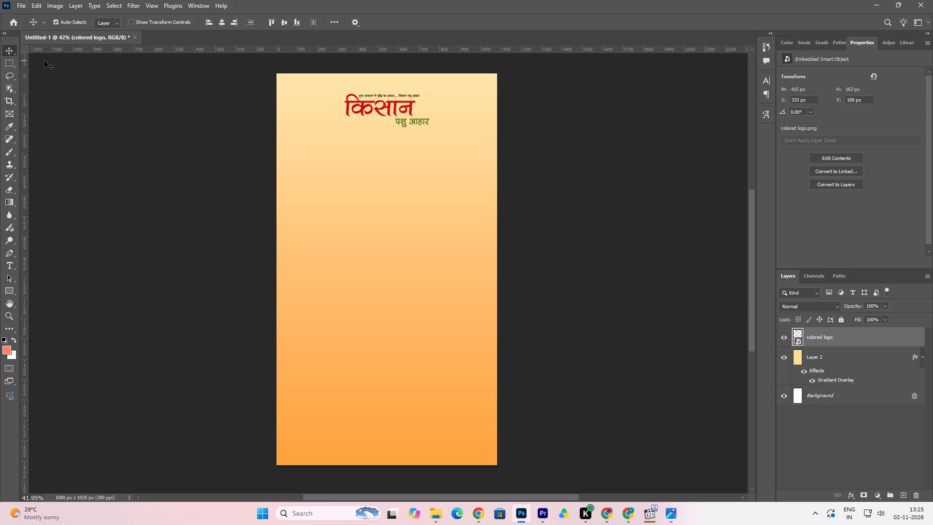
# Save the document as a Photoshop file named cta in the KISAN > DAILY POST folder, with Maximize Compatibility on.
pyautogui.hotkey('ctrl', 's')
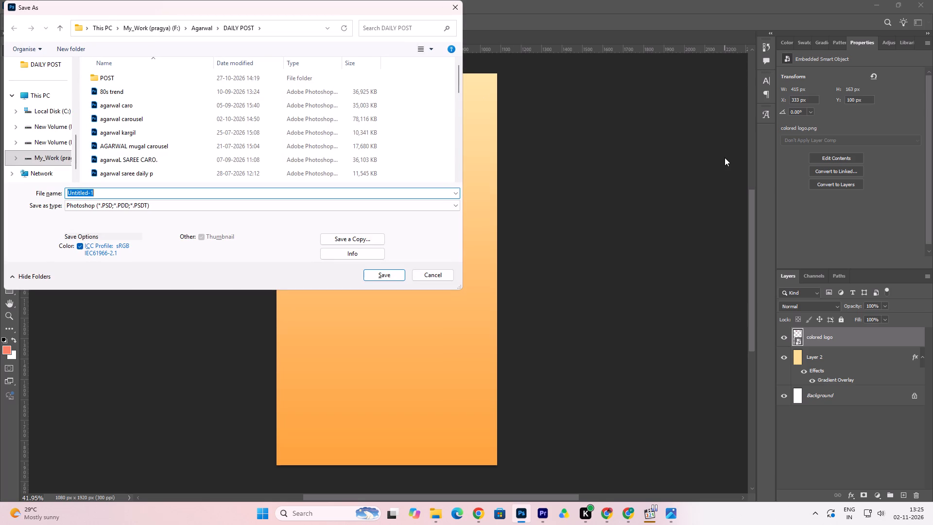
pyautogui.press('BackSpace')
pyautogui.press('BackSpace')
pyautogui.press('BackSpace')
pyautogui.press('BackSpace')
pyautogui.write('cta')
pyautogui.click(44, 157)
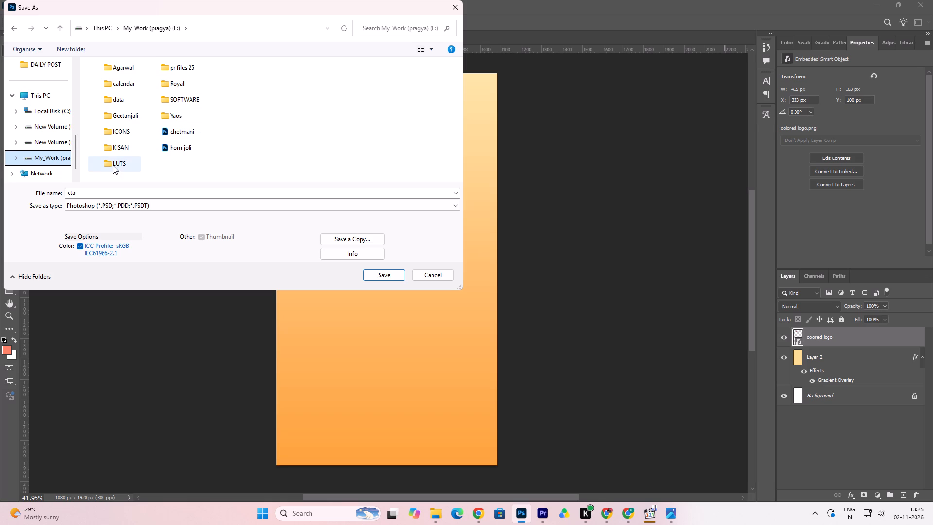
pyautogui.doubleClick(126, 147)
pyautogui.doubleClick(127, 119)
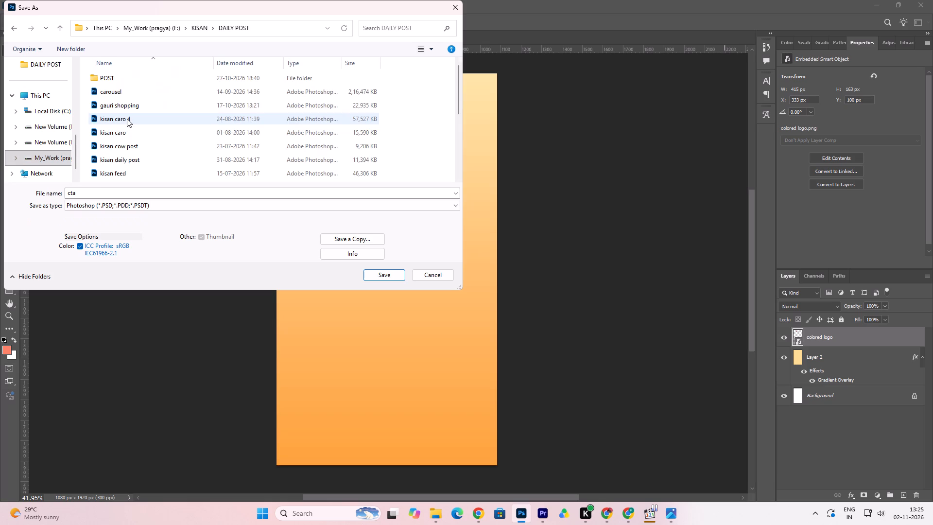
pyautogui.click(384, 272)
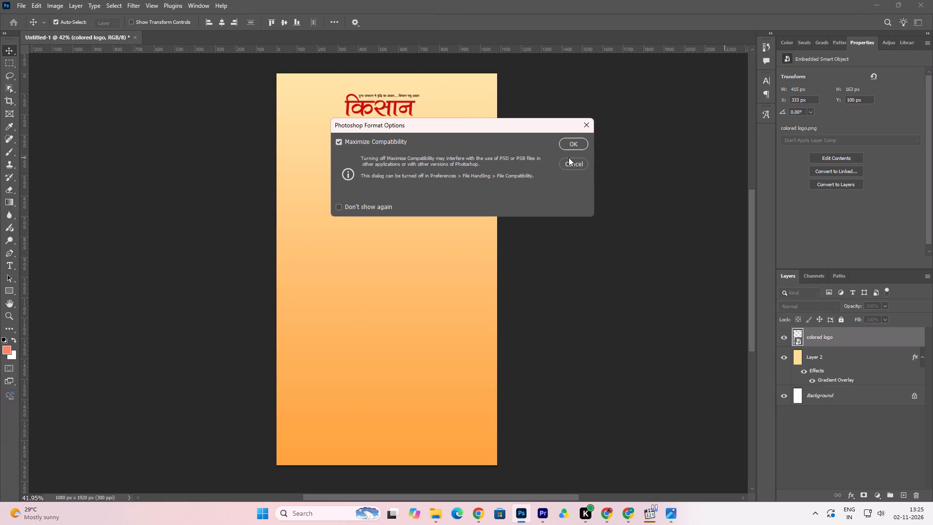
pyautogui.click(581, 145)
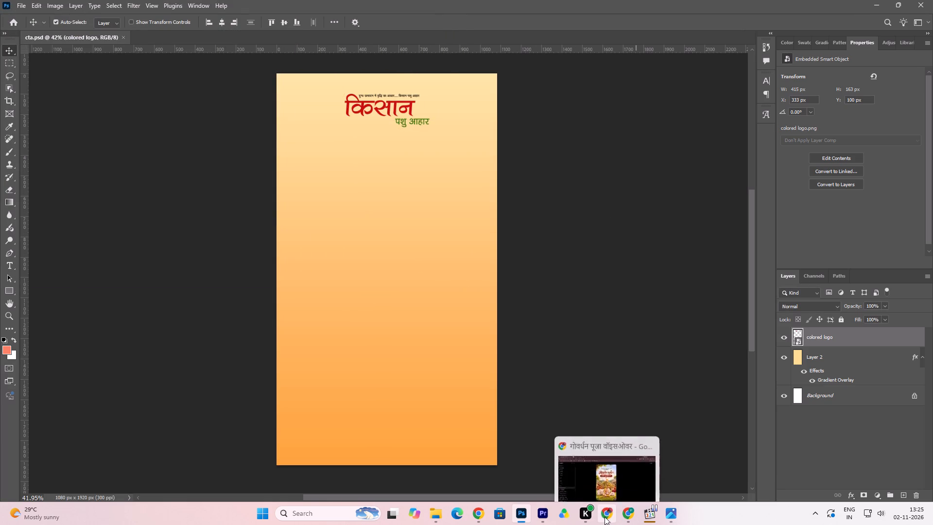
# Switch to the ElevenLabs Text to Speech page and copy the script's greeting sentence from किसान पशु आहार to शुभकामनाएं.
pyautogui.click(605, 517)
pyautogui.click(167, 10)
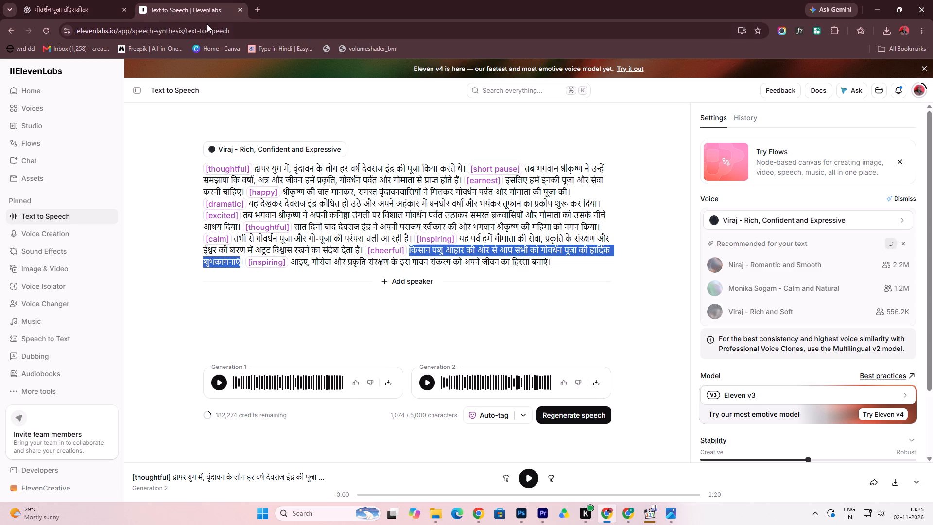
pyautogui.moveTo(409, 249); pyautogui.dragTo(424, 249)
pyautogui.click(410, 249)
pyautogui.moveTo(409, 249); pyautogui.dragTo(411, 252)
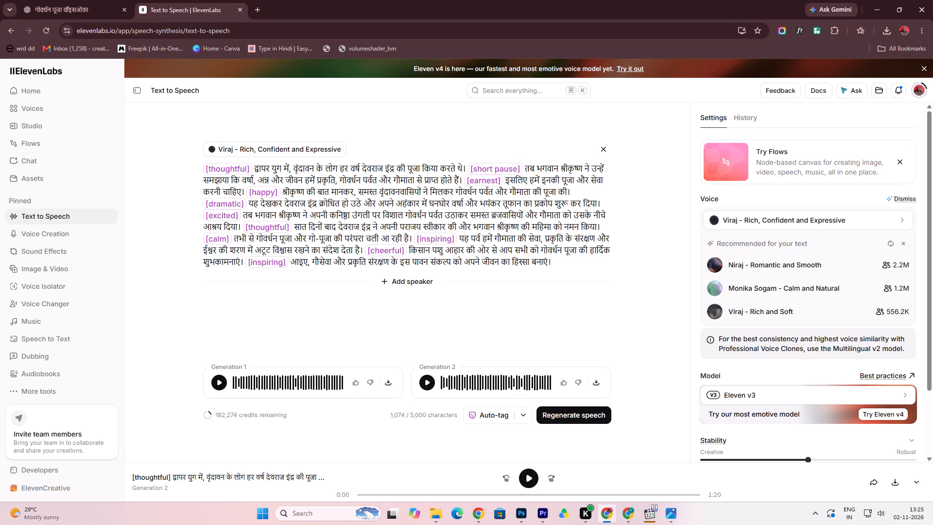
pyautogui.moveTo(411, 252); pyautogui.dragTo(241, 274)
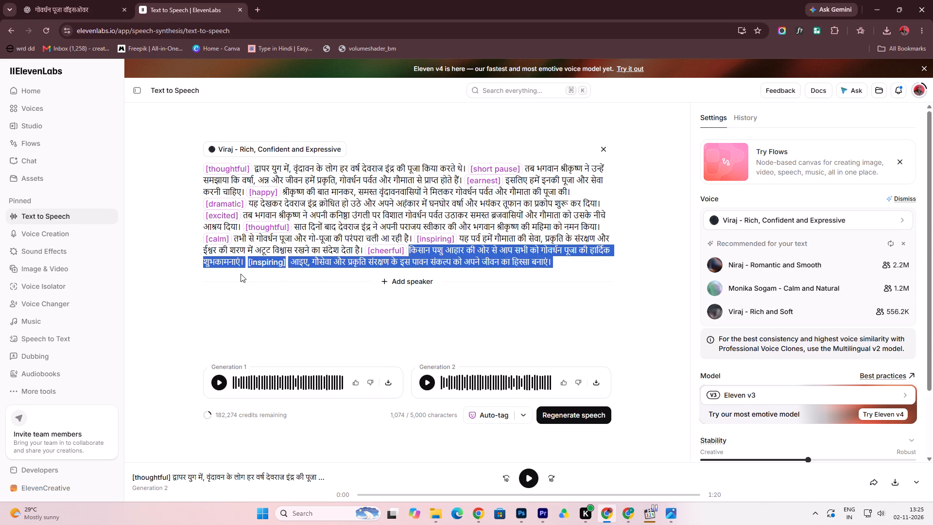
pyautogui.moveTo(241, 274); pyautogui.dragTo(239, 270)
pyautogui.hotkey('ctrl', 'c')
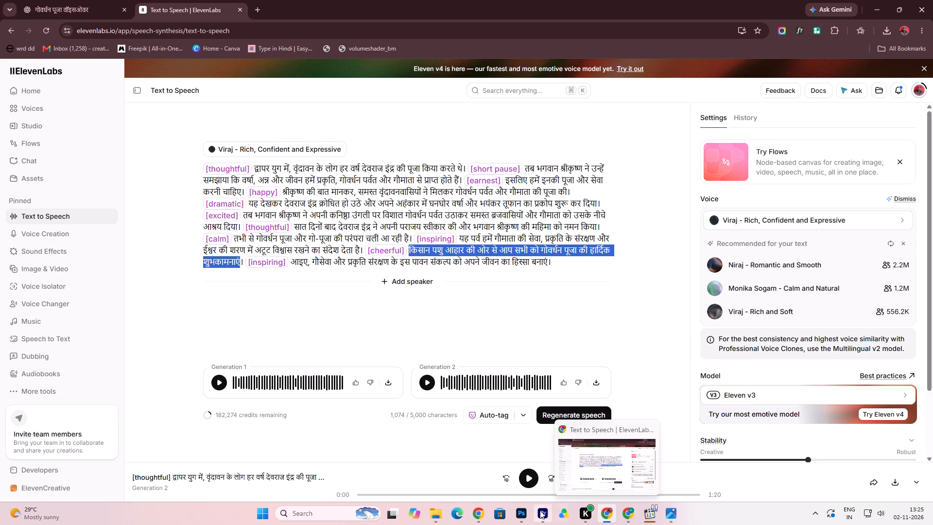
# Back in Photoshop, add a text layer below the logo containing the copied greeting.
pyautogui.click(523, 514)
pyautogui.click(9, 265)
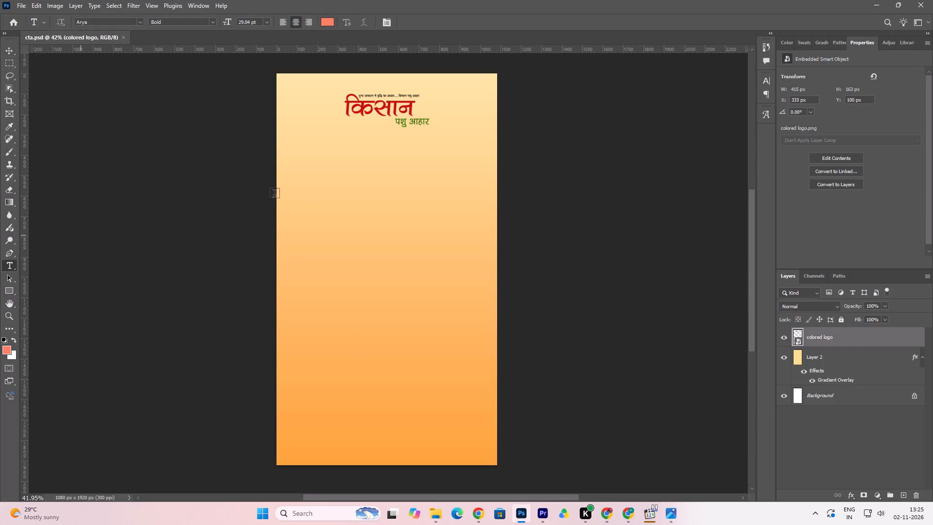
pyautogui.click(344, 204)
pyautogui.press('BackSpace')
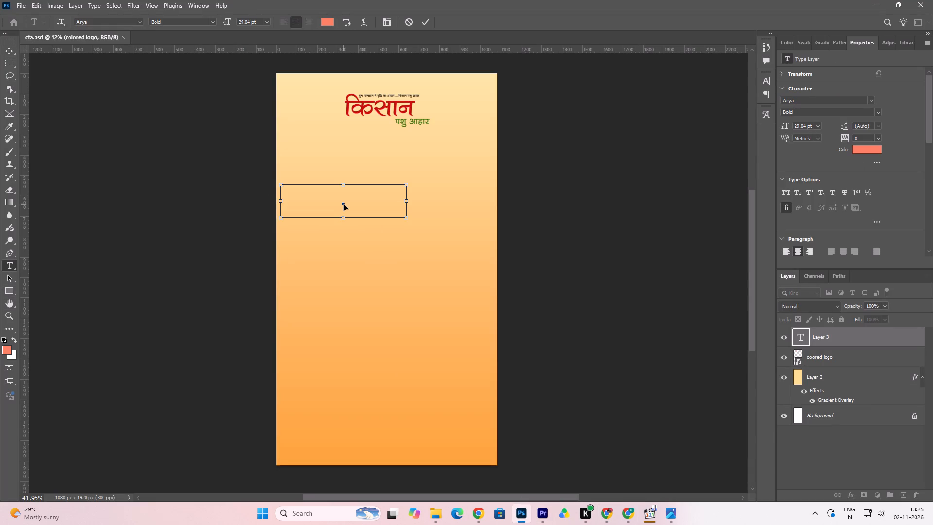
pyautogui.hotkey('ctrl', 'v')
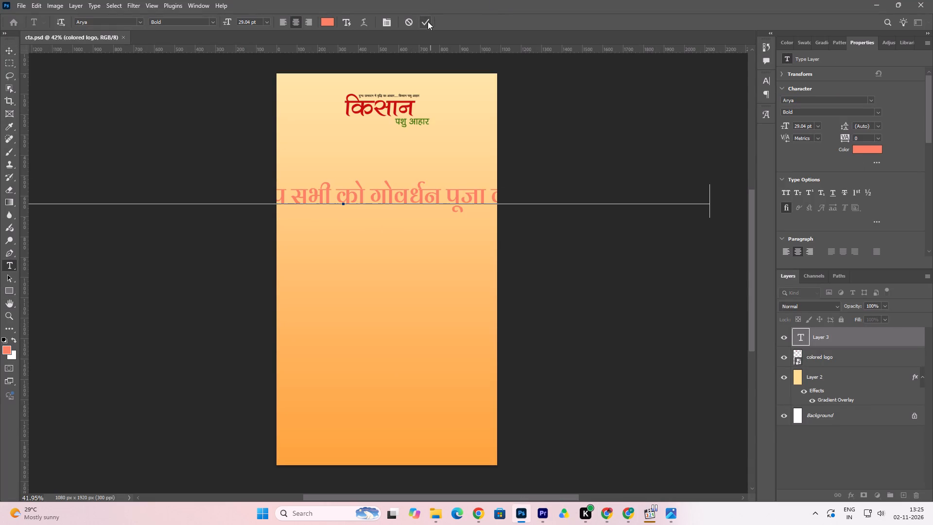
pyautogui.click(425, 21)
# Scale the greeting text to about 49.5% and move it to about X 986, Y 672 px, so its beginning sits on the canvas.
pyautogui.click(10, 52)
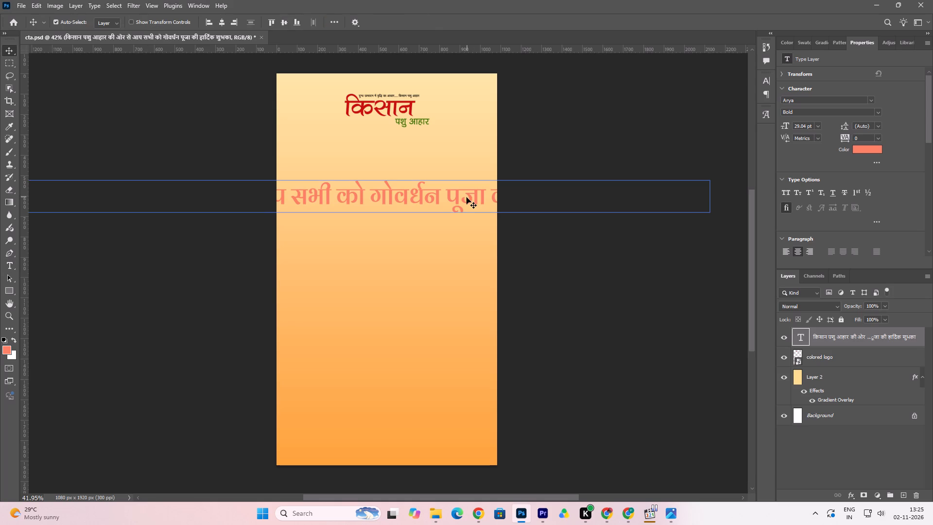
pyautogui.click(466, 197)
pyautogui.hotkey('ctrl', 't')
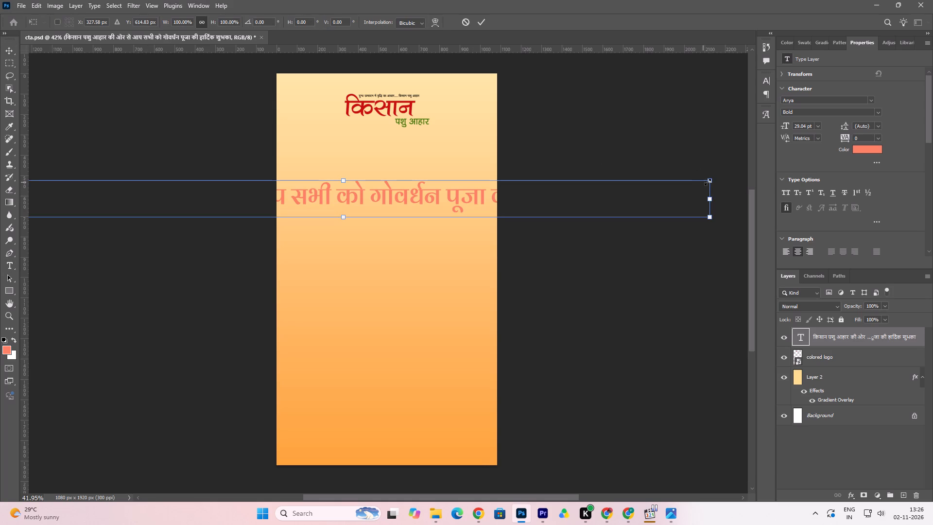
pyautogui.moveTo(710, 178); pyautogui.dragTo(344, 271)
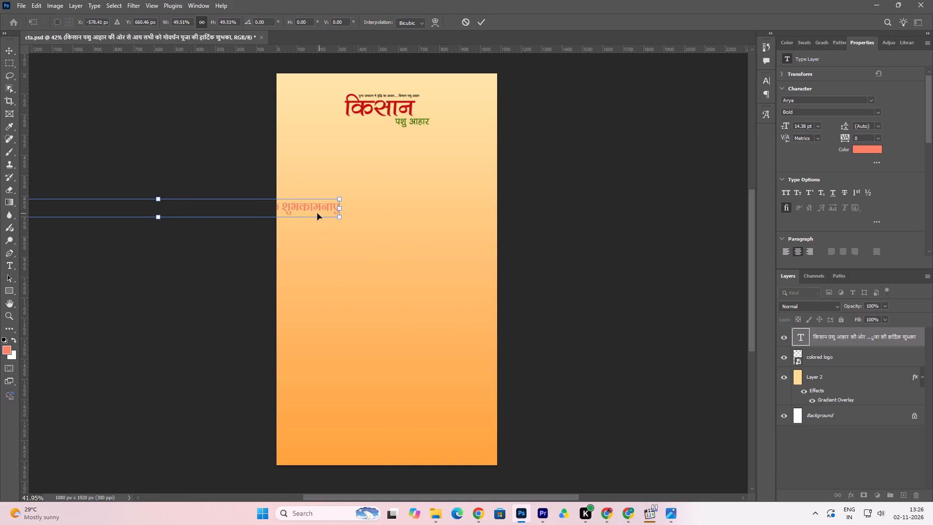
pyautogui.moveTo(318, 207); pyautogui.dragTo(639, 208)
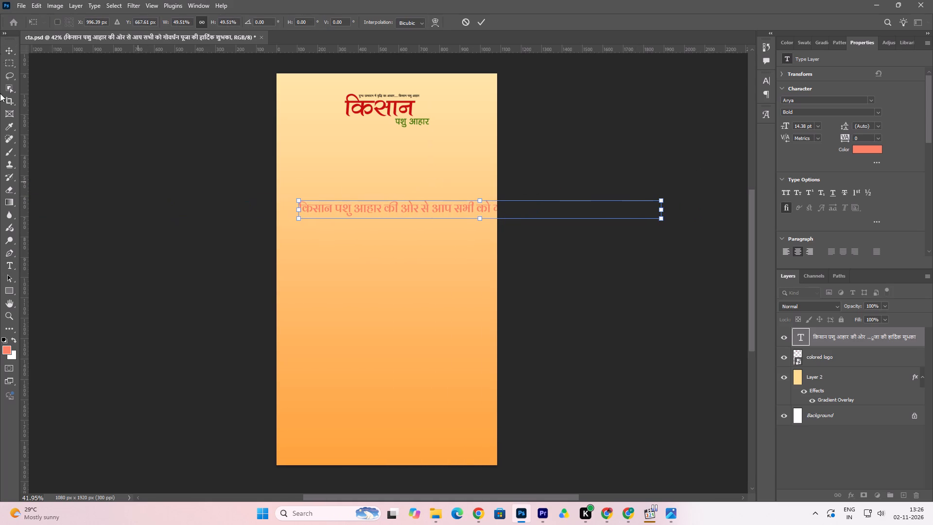
pyautogui.doubleClick(374, 205)
pyautogui.tripleClick(380, 210)
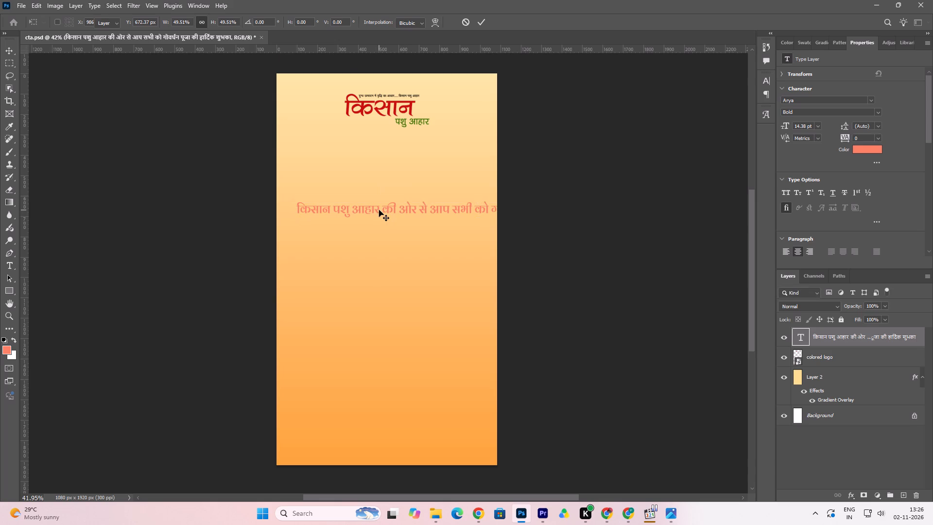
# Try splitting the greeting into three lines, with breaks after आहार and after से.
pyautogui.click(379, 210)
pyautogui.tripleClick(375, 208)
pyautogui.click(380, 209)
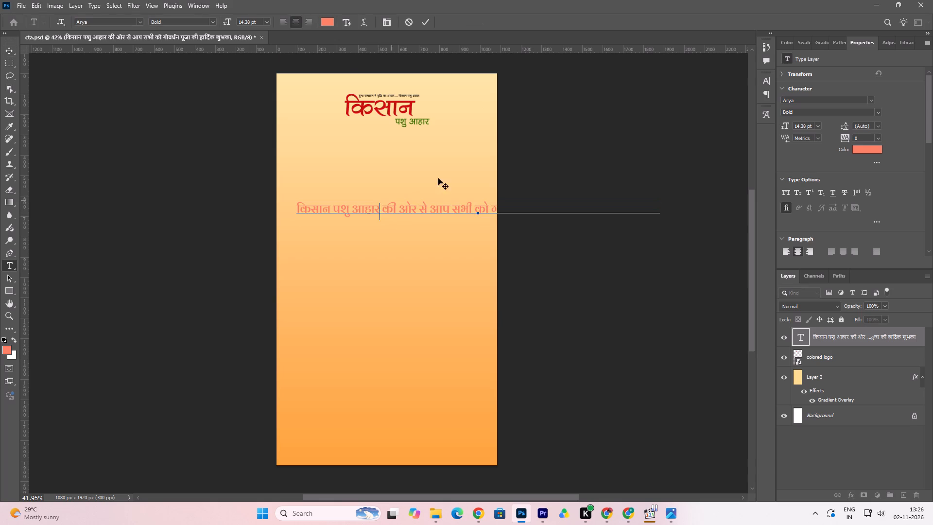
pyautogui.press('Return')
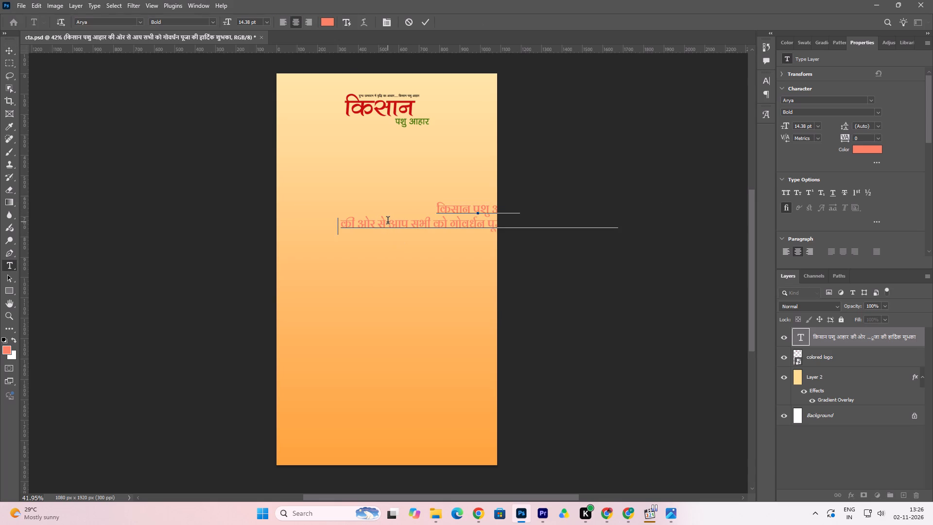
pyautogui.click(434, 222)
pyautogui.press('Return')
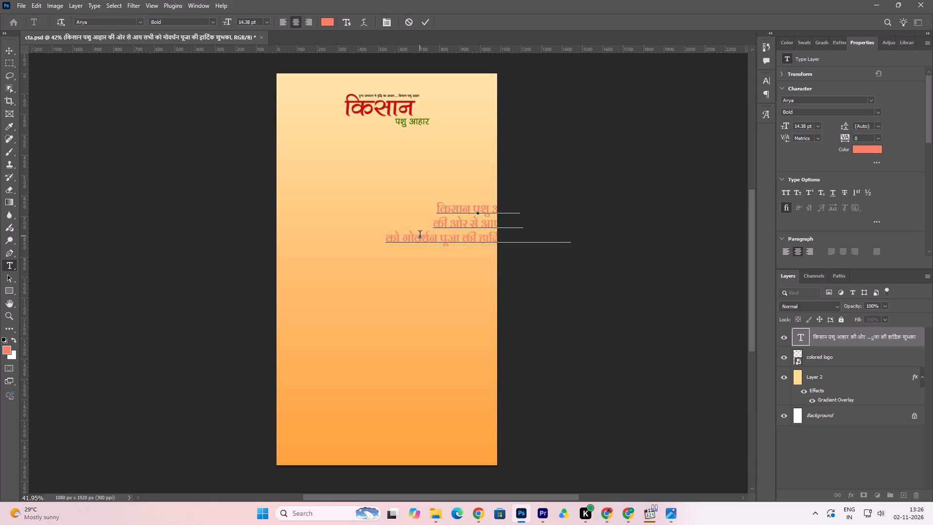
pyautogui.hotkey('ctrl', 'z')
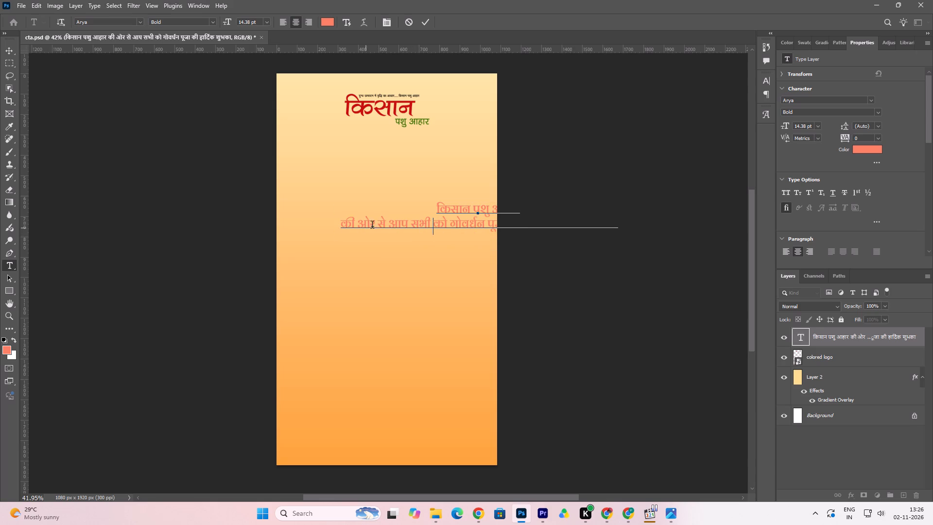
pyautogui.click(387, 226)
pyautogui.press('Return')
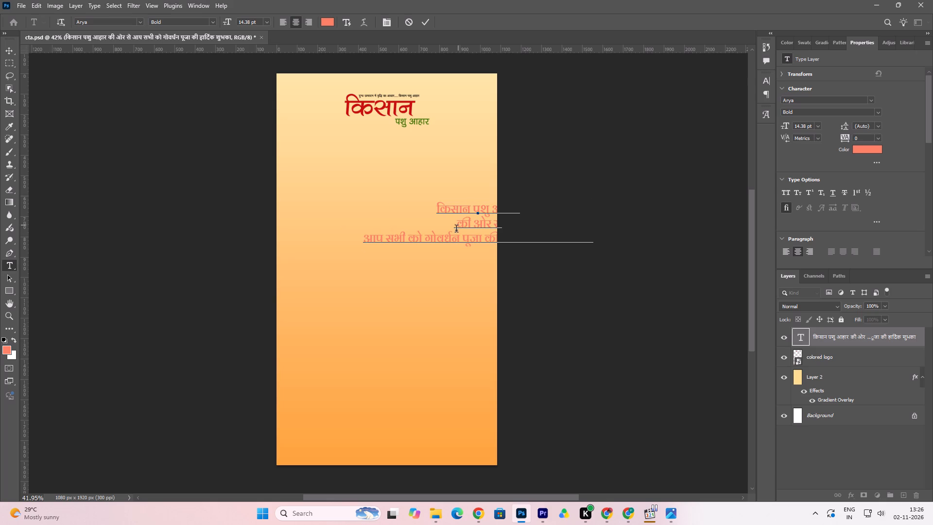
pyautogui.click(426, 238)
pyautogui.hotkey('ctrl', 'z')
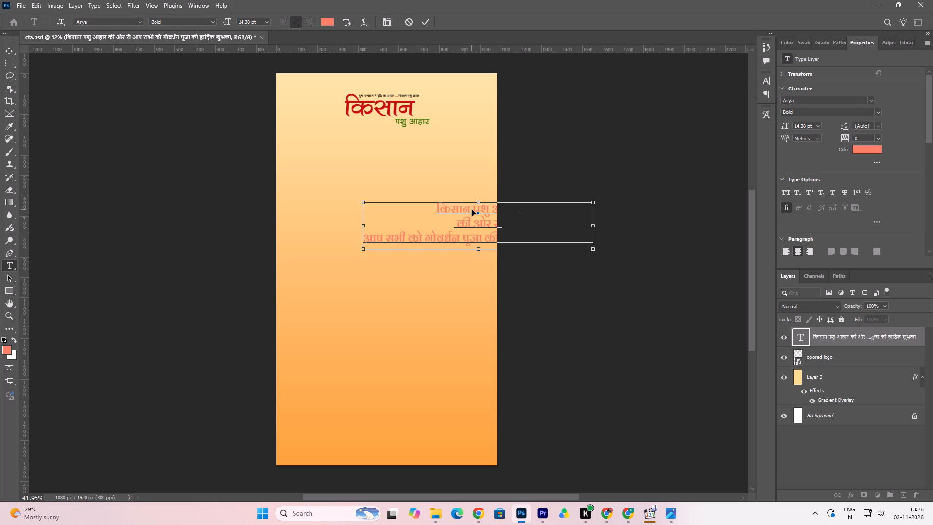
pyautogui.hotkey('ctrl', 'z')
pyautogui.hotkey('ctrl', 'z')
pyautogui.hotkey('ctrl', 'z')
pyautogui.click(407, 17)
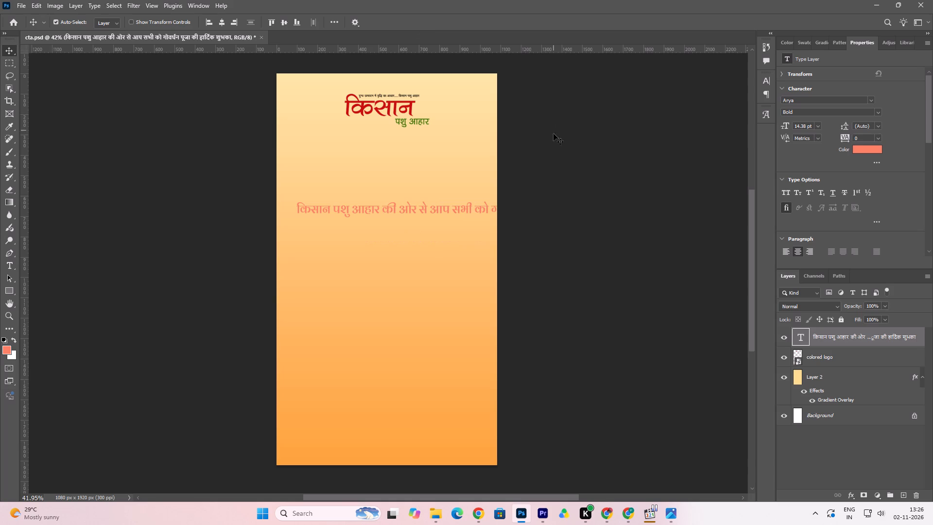
# Split the greeting into three lines, with breaks after किसान पशु आहार and after आप सभी को.
pyautogui.doubleClick(361, 209)
pyautogui.click(379, 209)
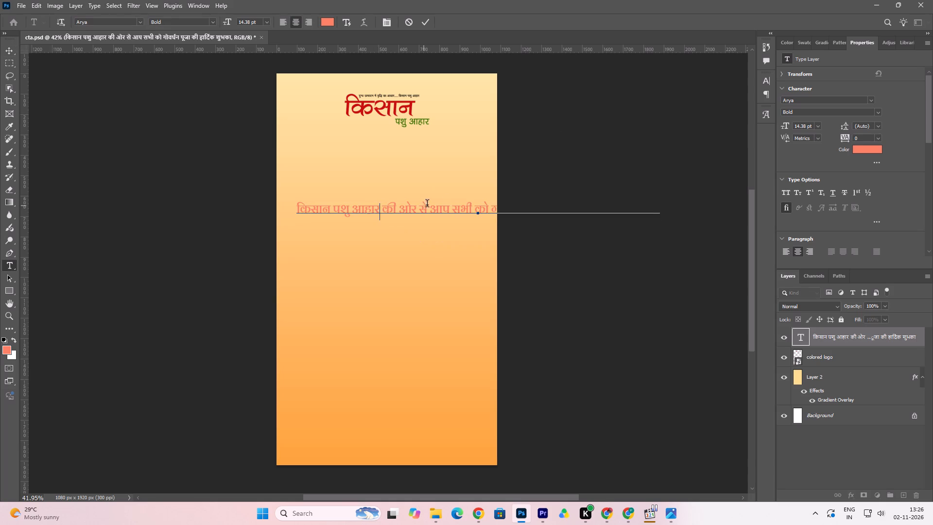
pyautogui.press('Return')
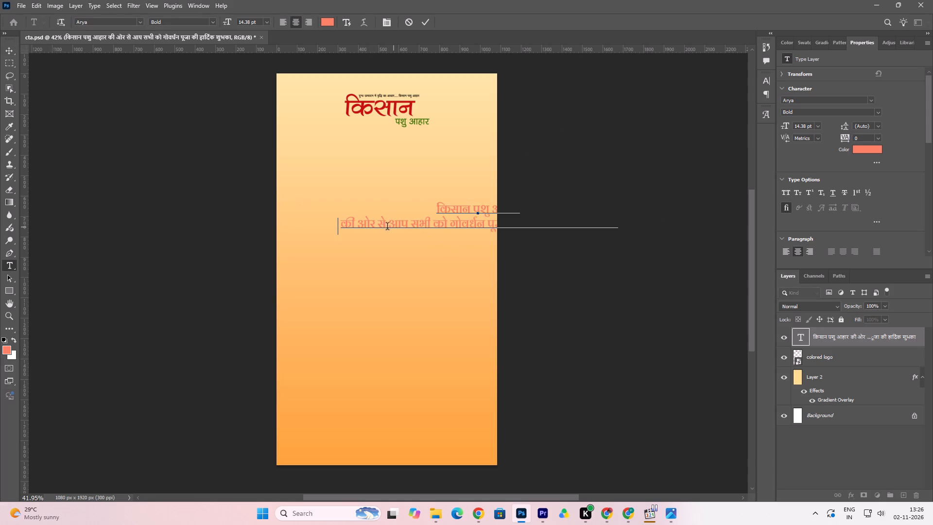
pyautogui.click(450, 223)
pyautogui.press('Return')
pyautogui.click(426, 21)
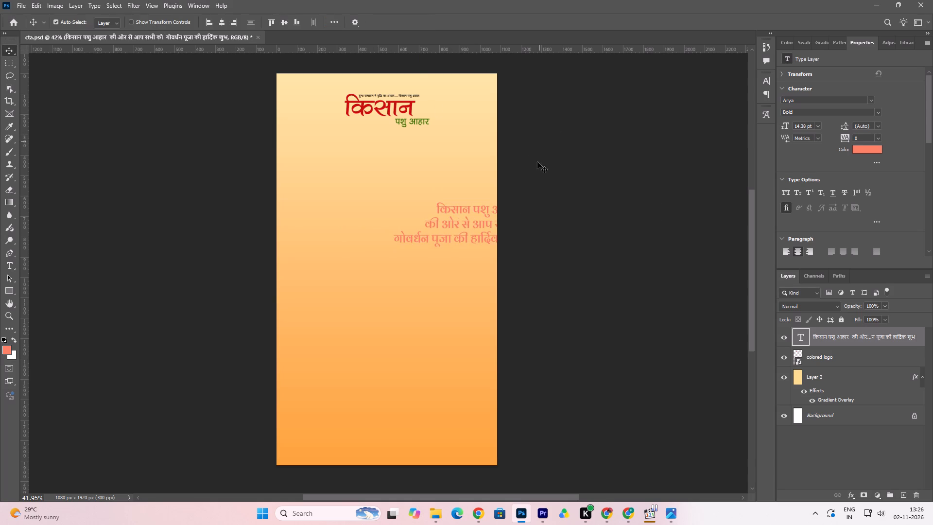
# Move the three-line greeting text fully onto the canvas, roughly centred below the Kisan logo.
pyautogui.moveTo(474, 206); pyautogui.dragTo(389, 177)
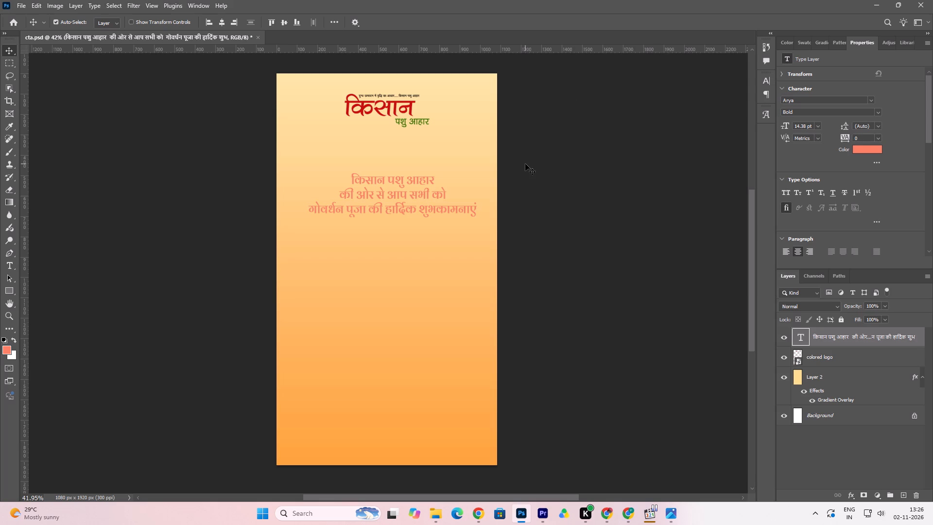
# Split the greeting's last line into three: गोवर्धन पूजा, की, and हार्दिक शुभकामनाएं.
pyautogui.doubleClick(377, 210)
pyautogui.click(370, 212)
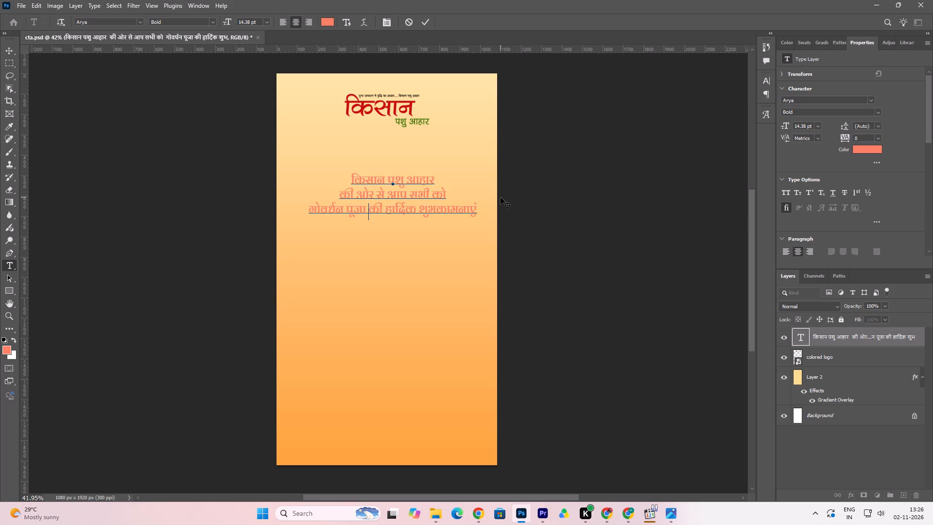
pyautogui.press('Return')
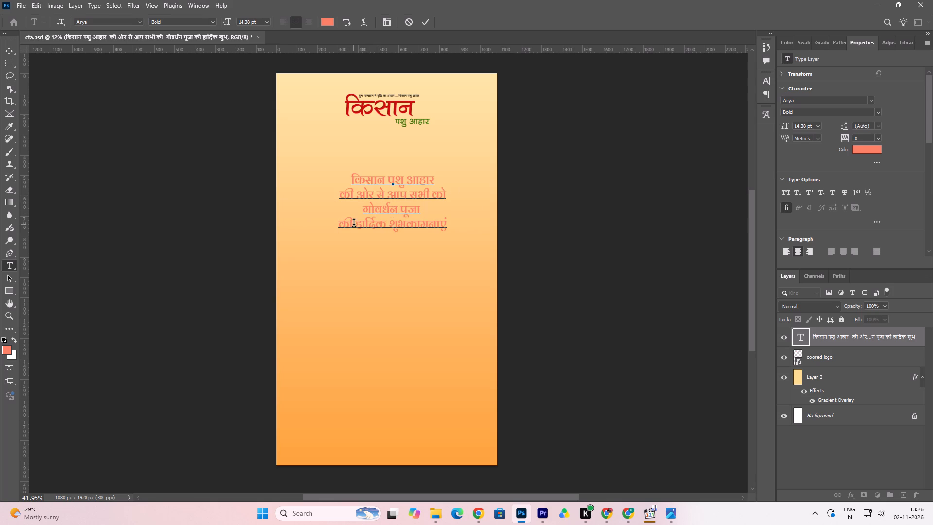
pyautogui.click(354, 224)
pyautogui.press('Return')
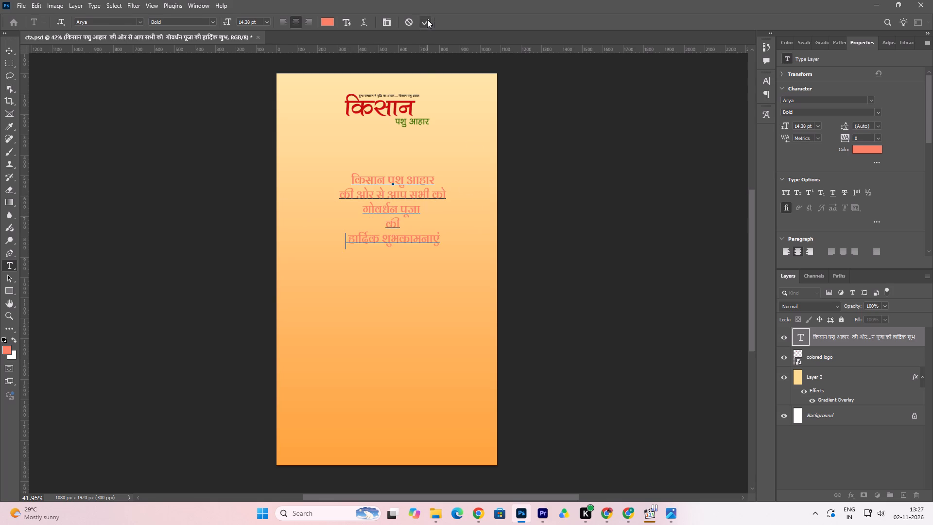
pyautogui.click(427, 19)
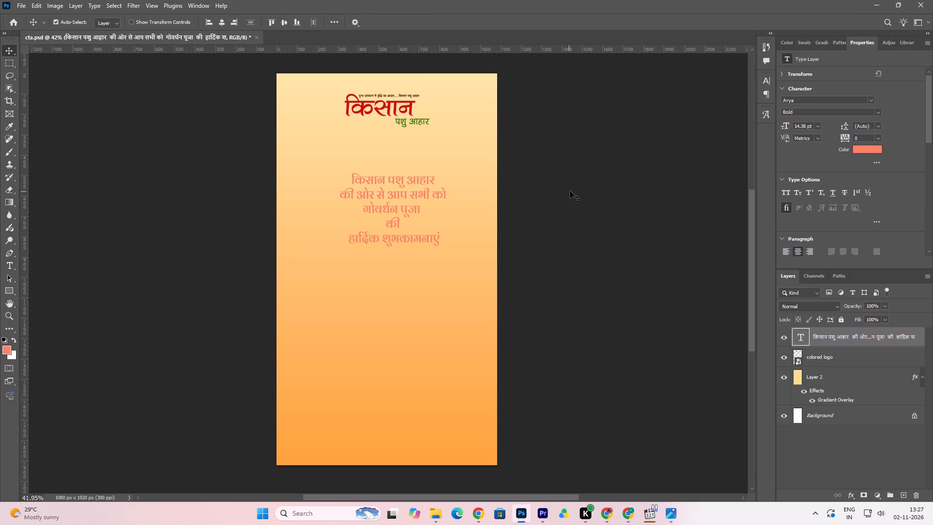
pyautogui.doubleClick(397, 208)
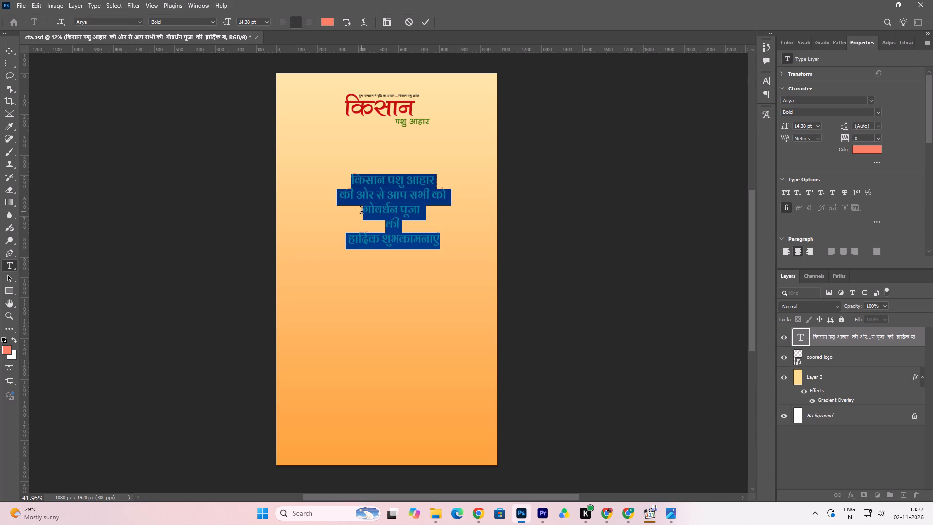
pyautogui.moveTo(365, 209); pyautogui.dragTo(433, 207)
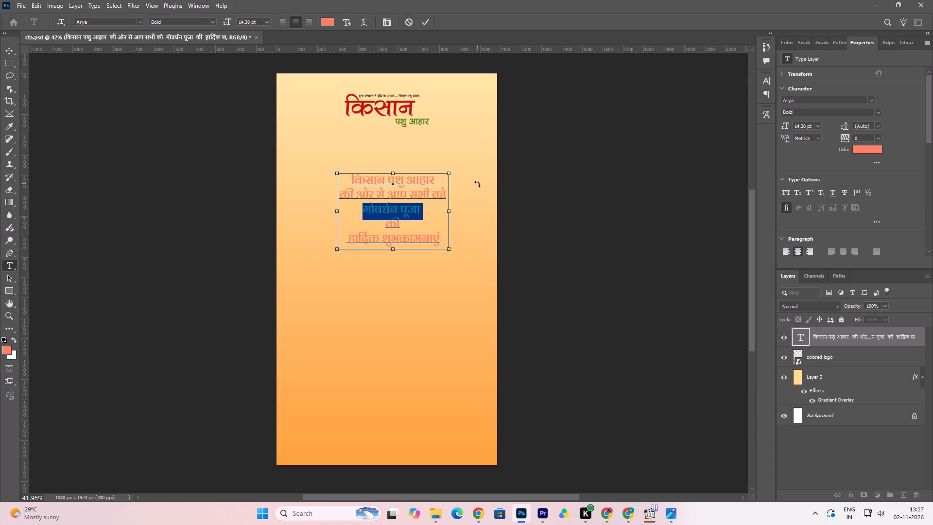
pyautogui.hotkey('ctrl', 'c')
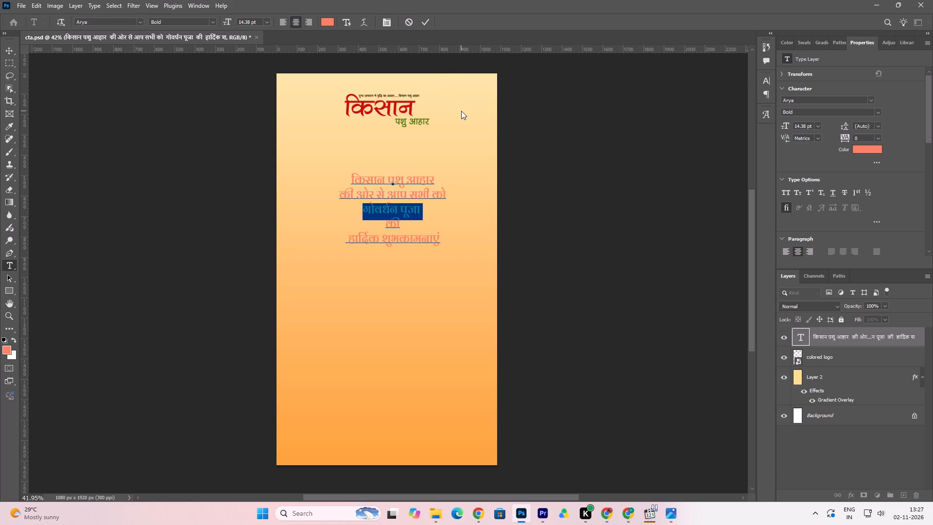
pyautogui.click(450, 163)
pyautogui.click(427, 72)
# Duplicate the full greeting text layer and hide the copy as a backup.
pyautogui.click(404, 197)
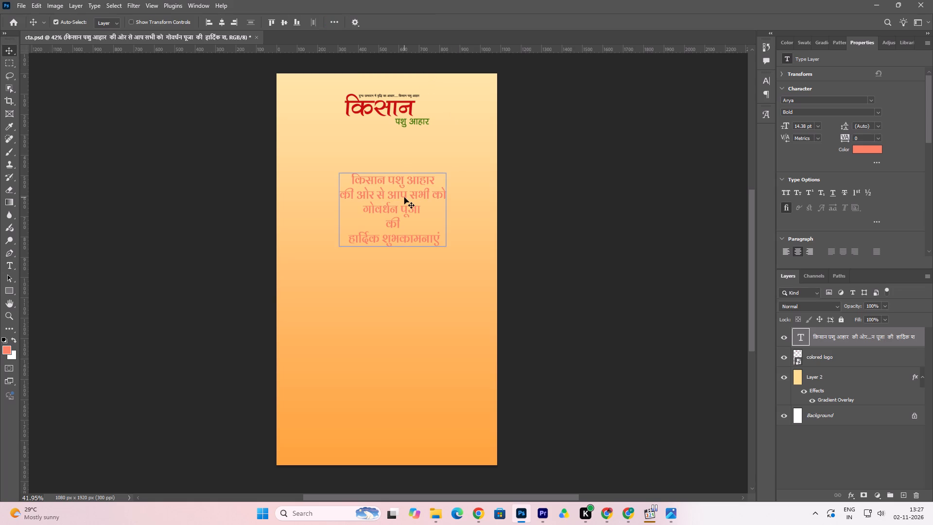
pyautogui.hotkey('ctrl', 'j')
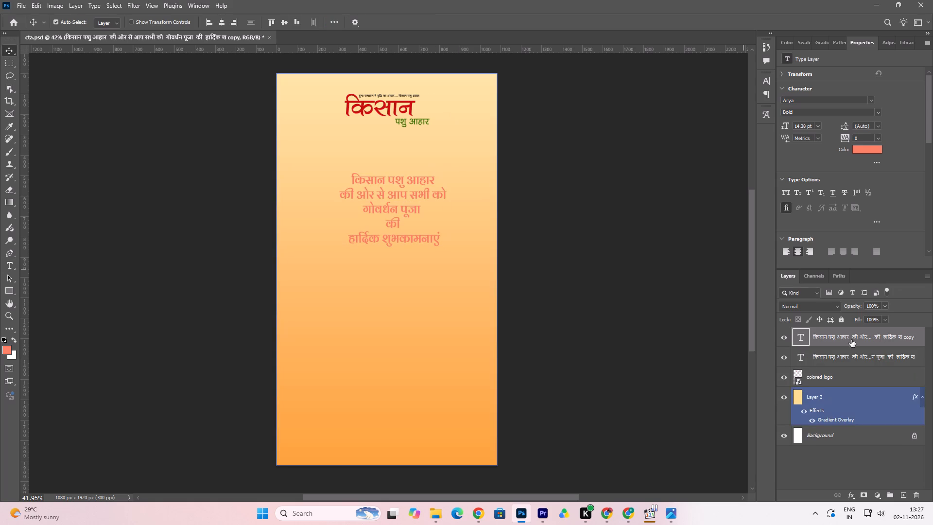
pyautogui.click(786, 339)
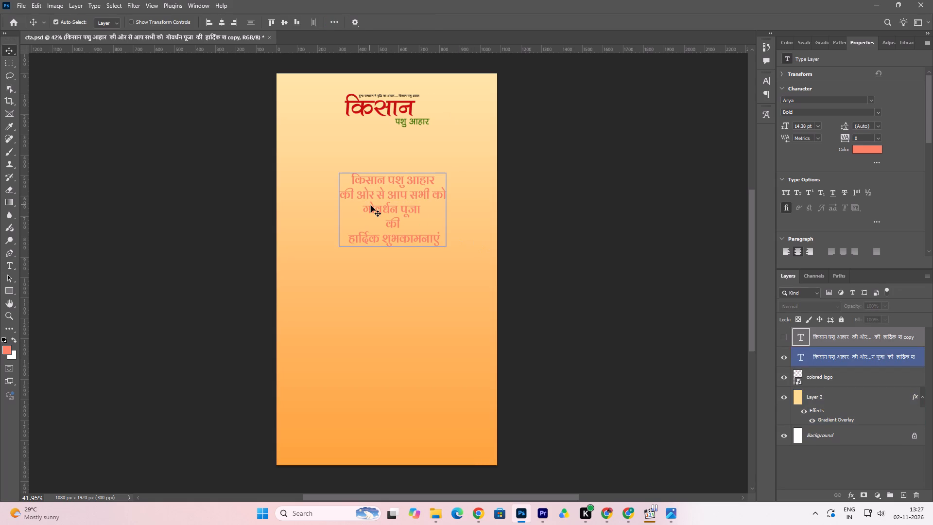
# Move the lines गोवर्धन पूजा, की and हार्दिक शुभकामनाएं out of the visible greeting into their own text layer lower on the canvas.
pyautogui.doubleClick(371, 206)
pyautogui.moveTo(363, 207); pyautogui.dragTo(463, 257)
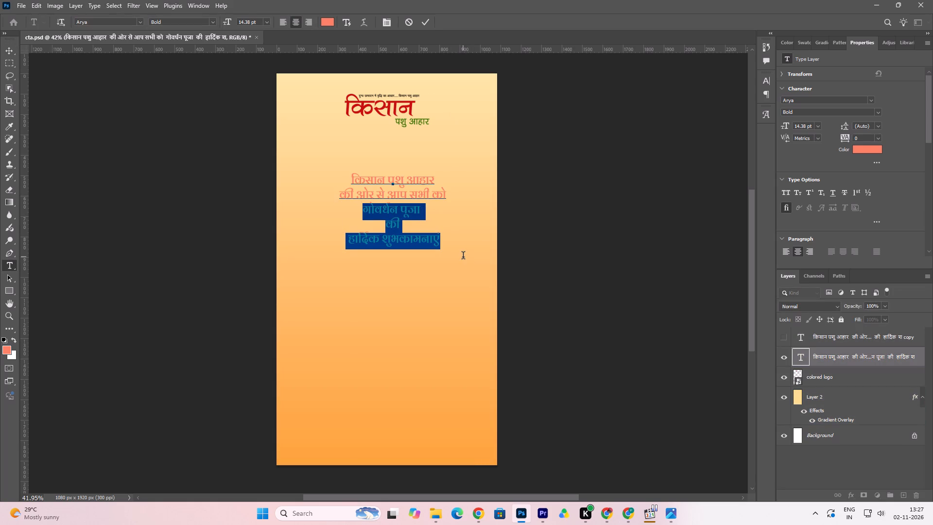
pyautogui.hotkey('ctrl', 'c')
pyautogui.press('Delete')
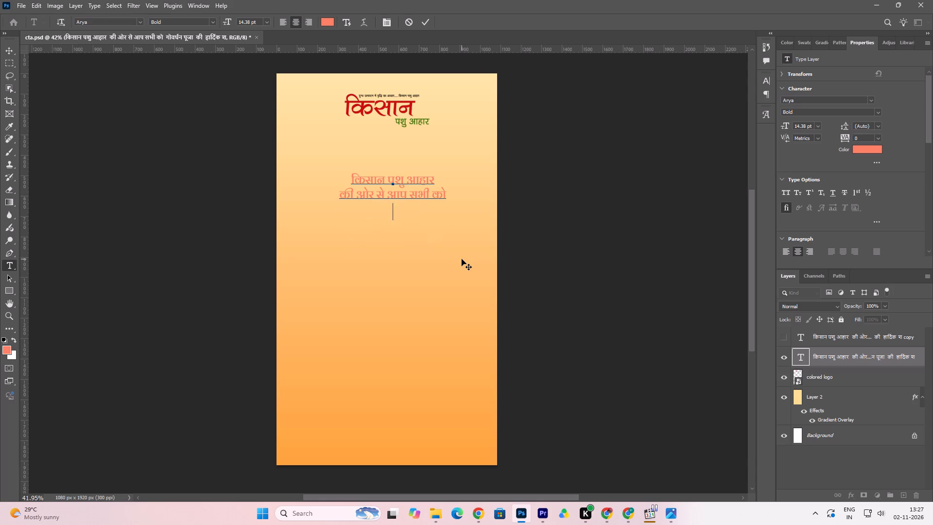
pyautogui.click(426, 22)
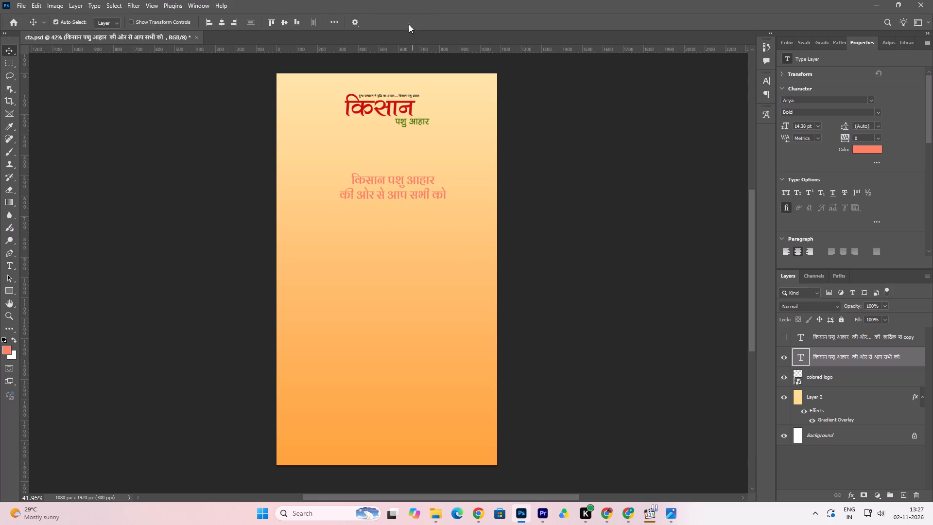
pyautogui.doubleClick(381, 178)
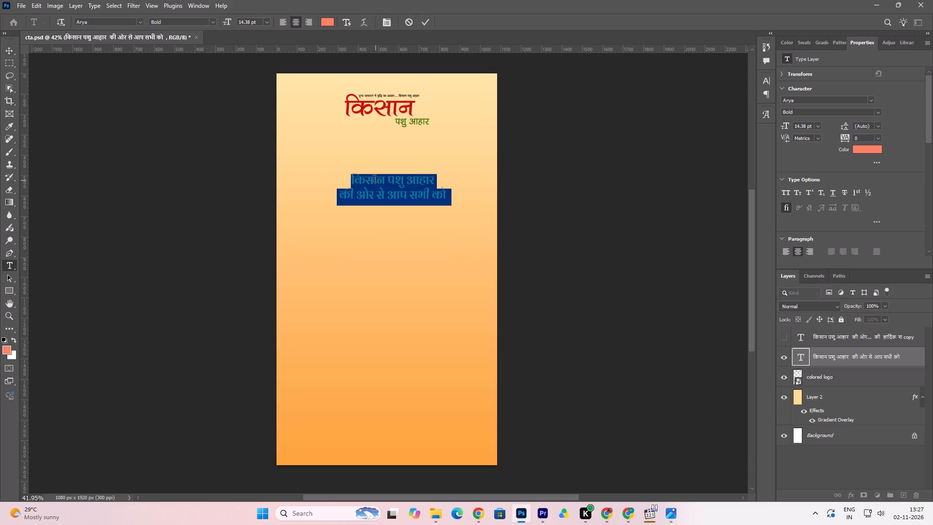
pyautogui.click(158, 267)
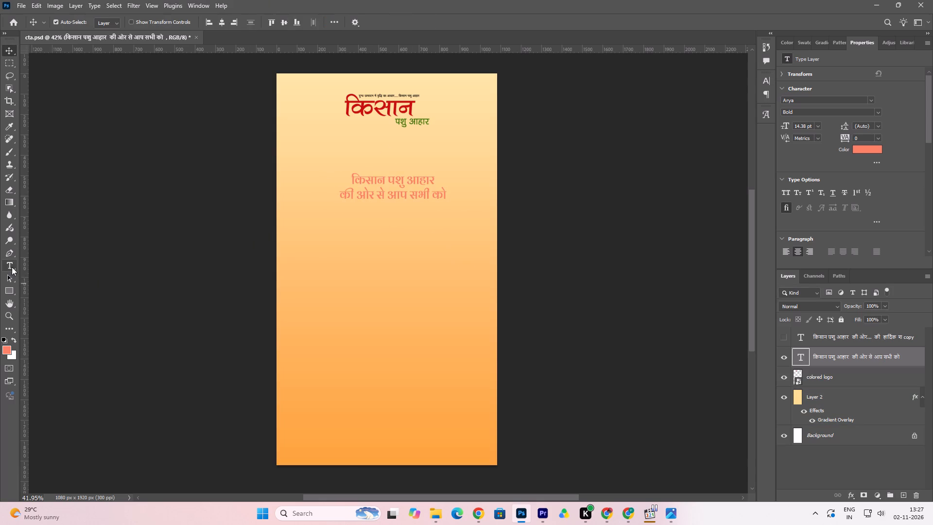
pyautogui.click(12, 267)
pyautogui.click(353, 265)
pyautogui.press('BackSpace')
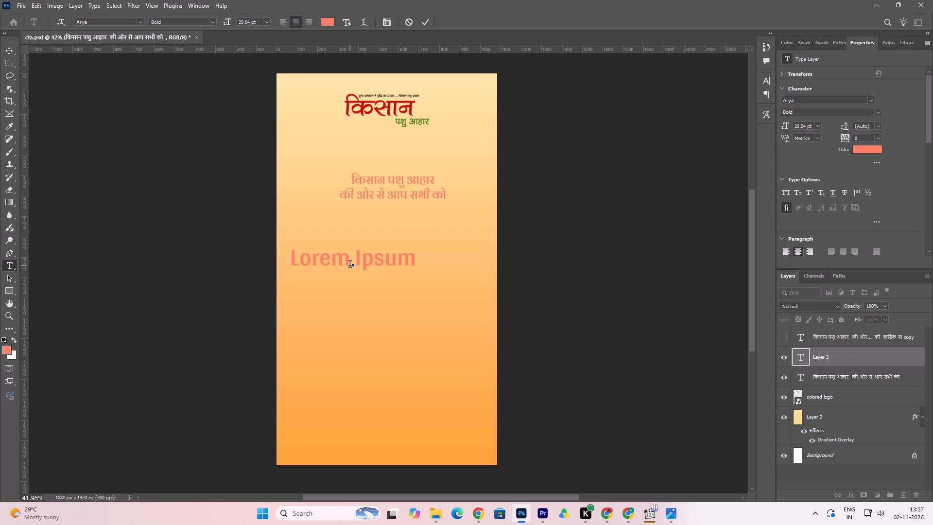
pyautogui.hotkey('ctrl', 'v')
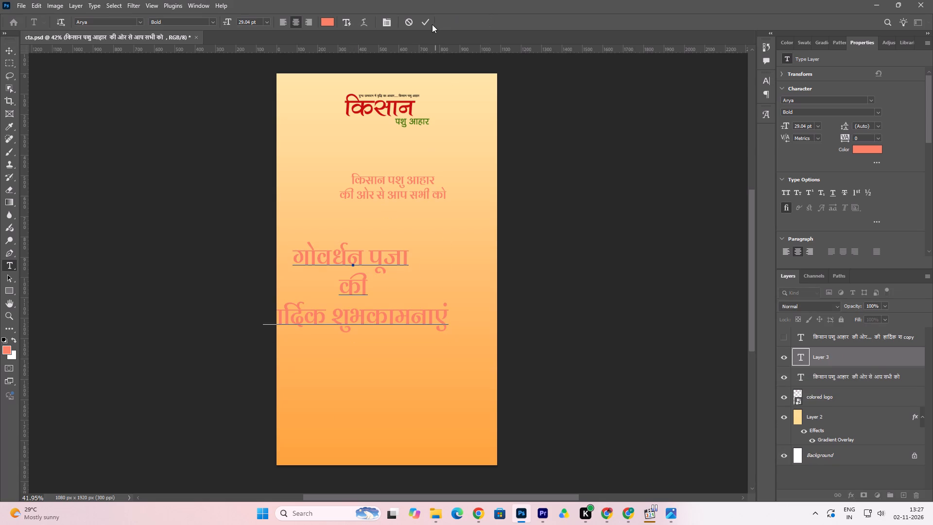
pyautogui.click(426, 18)
pyautogui.click(9, 52)
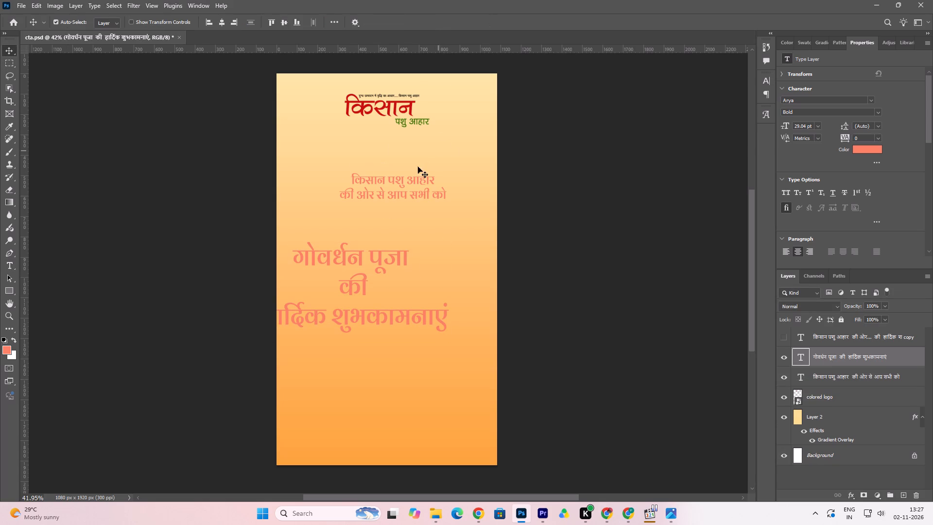
# Copy the line की ओर से आप सभी को and delete it from the upper greeting text, leaving only किसान पशु आहार.
pyautogui.doubleClick(388, 184)
pyautogui.moveTo(340, 194); pyautogui.dragTo(473, 197)
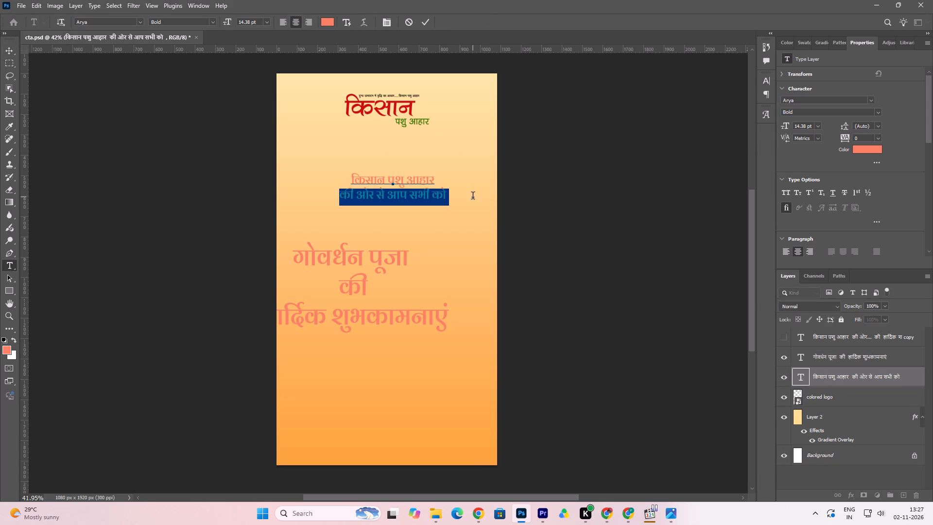
pyautogui.moveTo(473, 197); pyautogui.dragTo(474, 197)
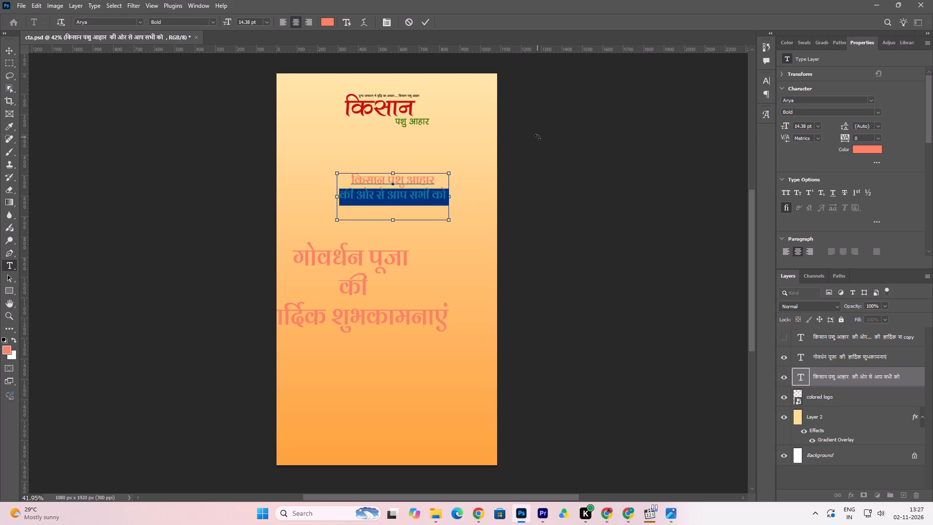
pyautogui.hotkey('ctrl', 'c')
pyautogui.press('Delete')
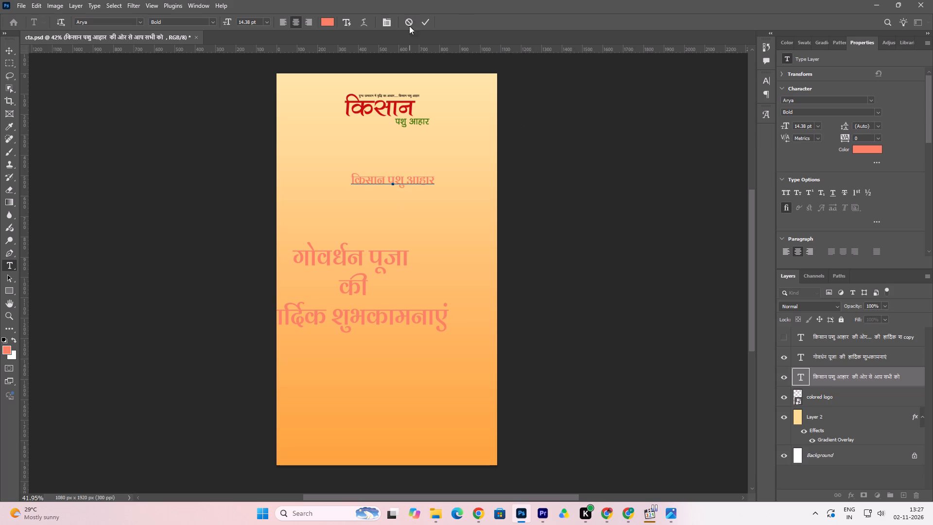
pyautogui.click(427, 25)
# Centre the किसान पशु आहार text horizontally on the canvas.
pyautogui.click(401, 179)
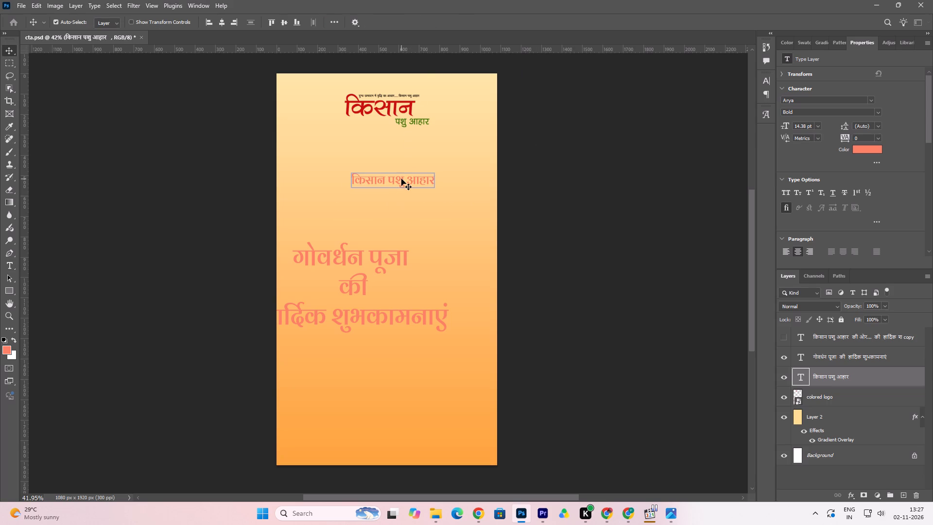
pyautogui.click(224, 20)
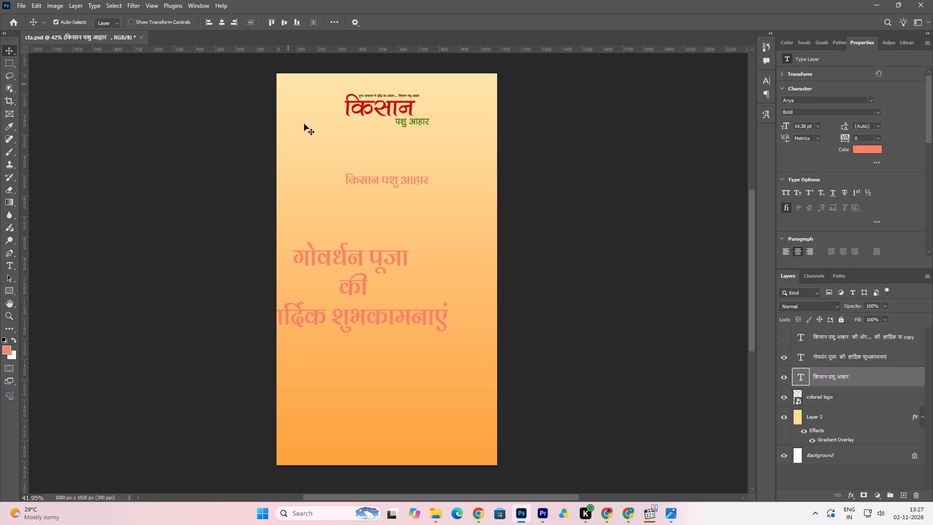
# Add the copied line की ओर से आप सभी को as its own text layer just below किसान पशु आहार.
pyautogui.click(10, 263)
pyautogui.click(389, 204)
pyautogui.press('BackSpace')
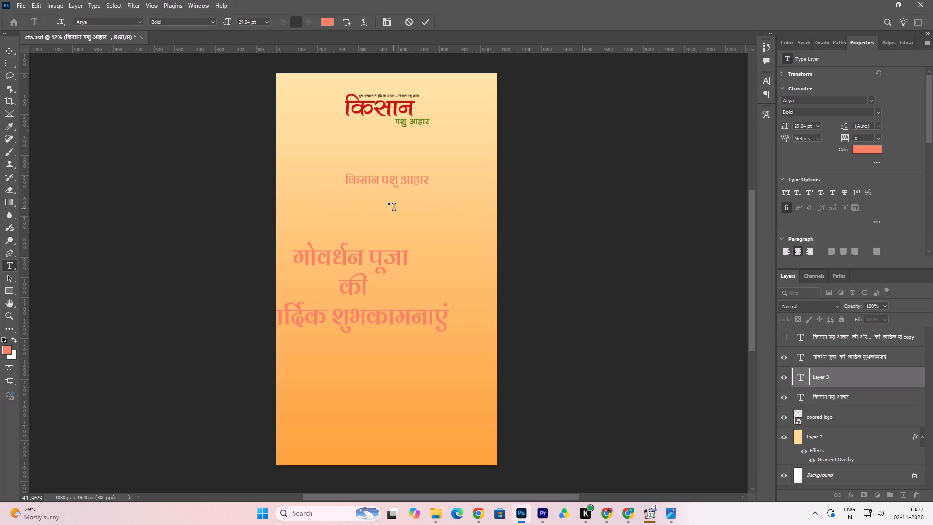
pyautogui.hotkey('ctrl', 'v')
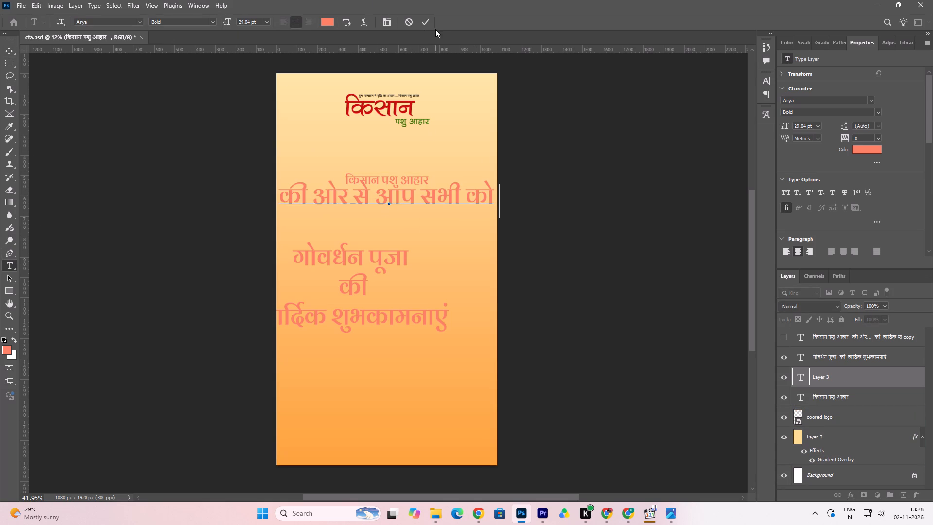
pyautogui.click(427, 23)
pyautogui.click(13, 51)
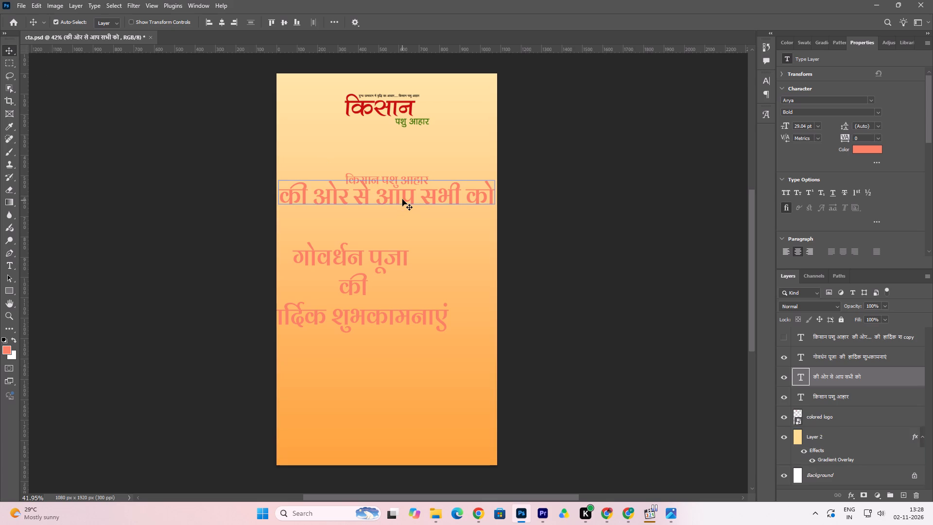
# Scale की ओर से आप सभी को down to about 42% and centre it directly beneath किसान पशु आहार.
pyautogui.click(402, 199)
pyautogui.hotkey('ctrl', 't')
pyautogui.moveTo(502, 178); pyautogui.dragTo(447, 199)
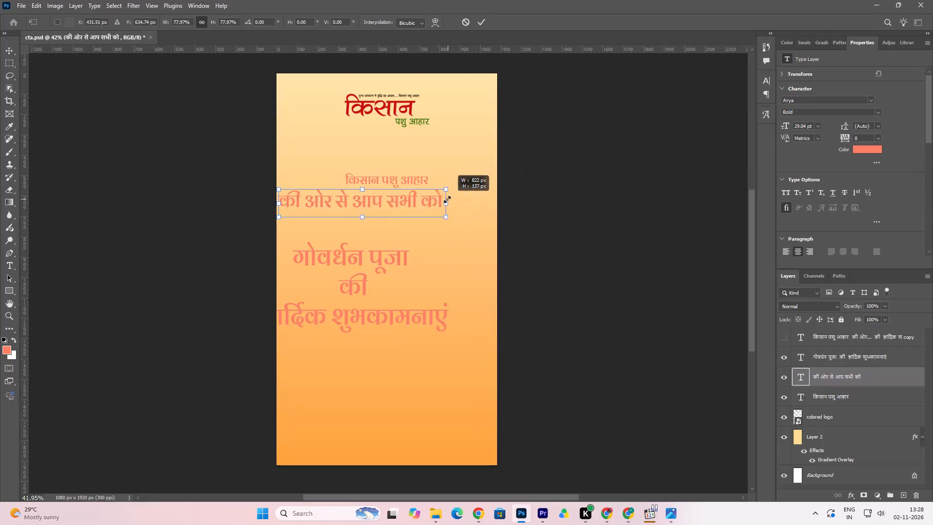
pyautogui.moveTo(447, 199); pyautogui.dragTo(377, 216)
pyautogui.moveTo(335, 211); pyautogui.dragTo(404, 202)
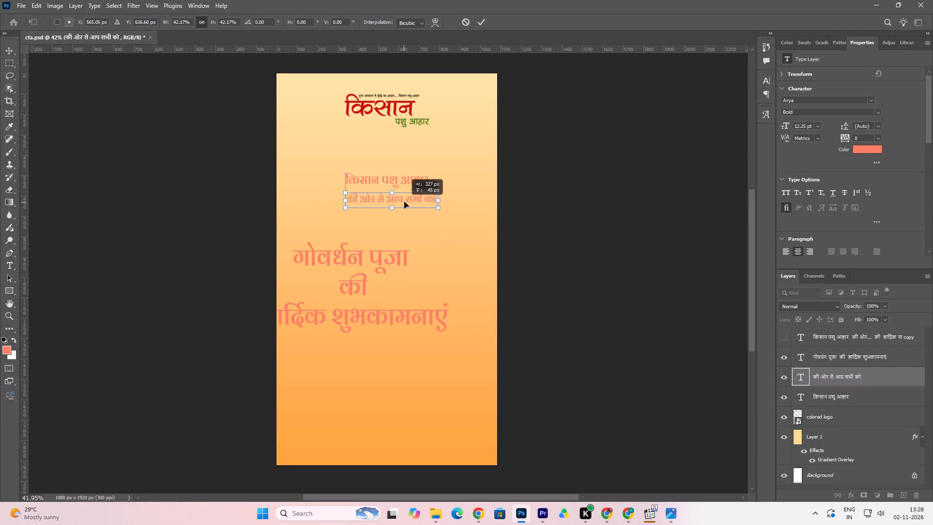
pyautogui.moveTo(404, 202); pyautogui.dragTo(401, 201)
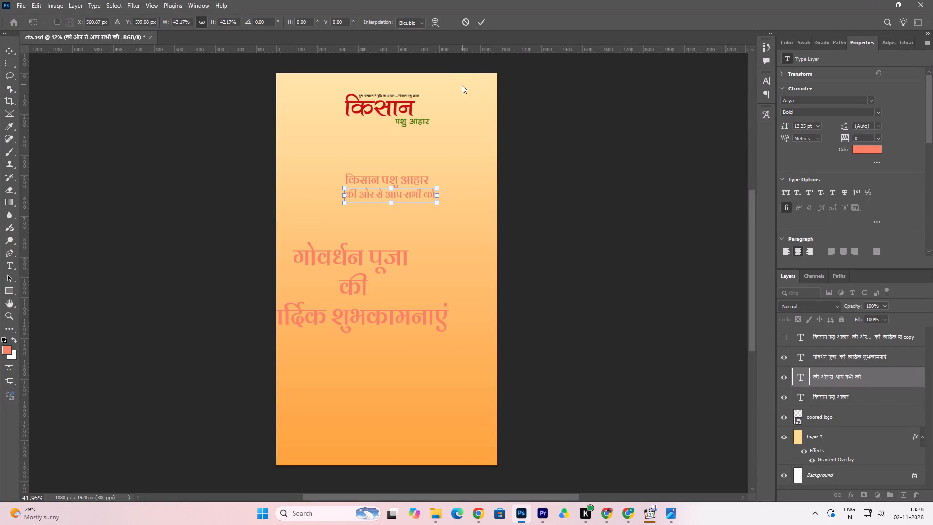
pyautogui.press('Left')
pyautogui.press('Left')
pyautogui.press('Left')
pyautogui.press('Left')
pyautogui.press('Left')
pyautogui.press('Left')
pyautogui.press('Left')
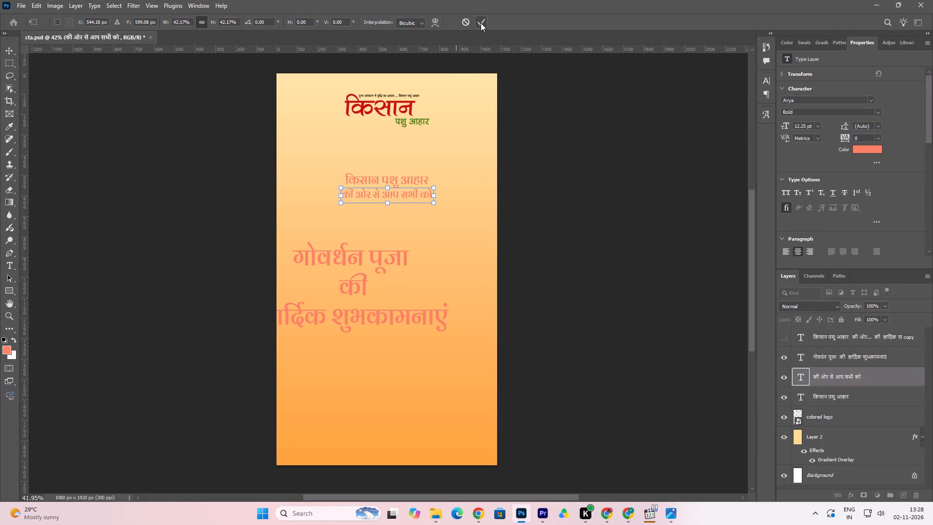
pyautogui.click(481, 23)
# Enlarge किसान पशु आहार to about 149% and centre it above the line की ओर से आप सभी को.
pyautogui.click(408, 181)
pyautogui.hotkey('ctrl', 't')
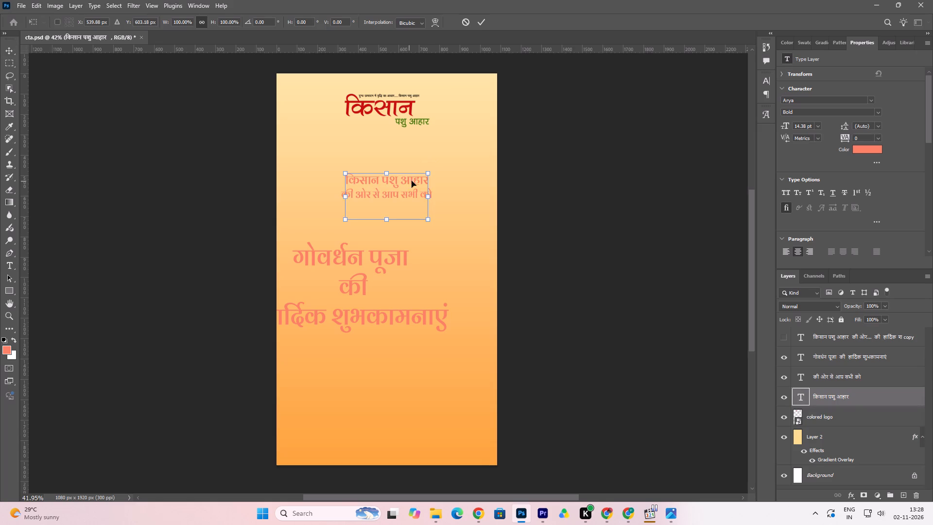
pyautogui.moveTo(429, 173); pyautogui.dragTo(472, 155)
pyautogui.moveTo(438, 162); pyautogui.dragTo(425, 167)
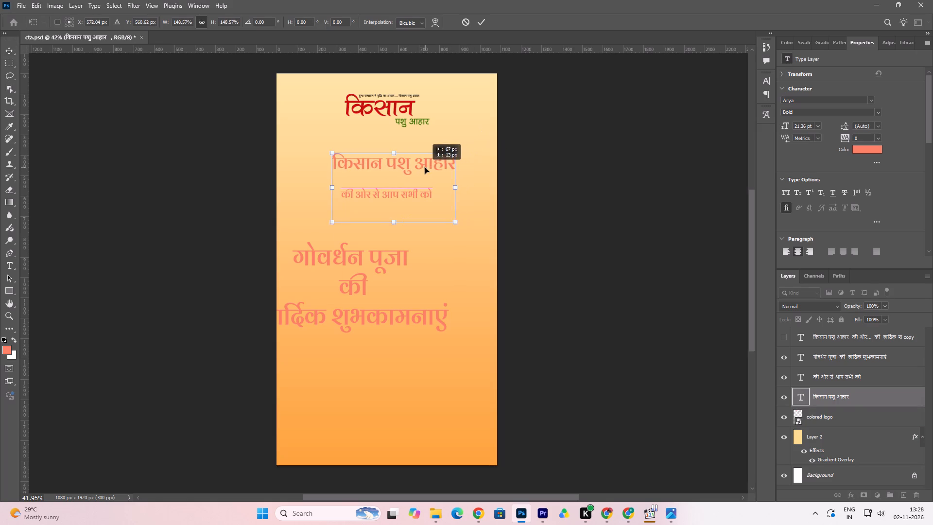
pyautogui.moveTo(425, 167); pyautogui.dragTo(415, 175)
pyautogui.click(485, 17)
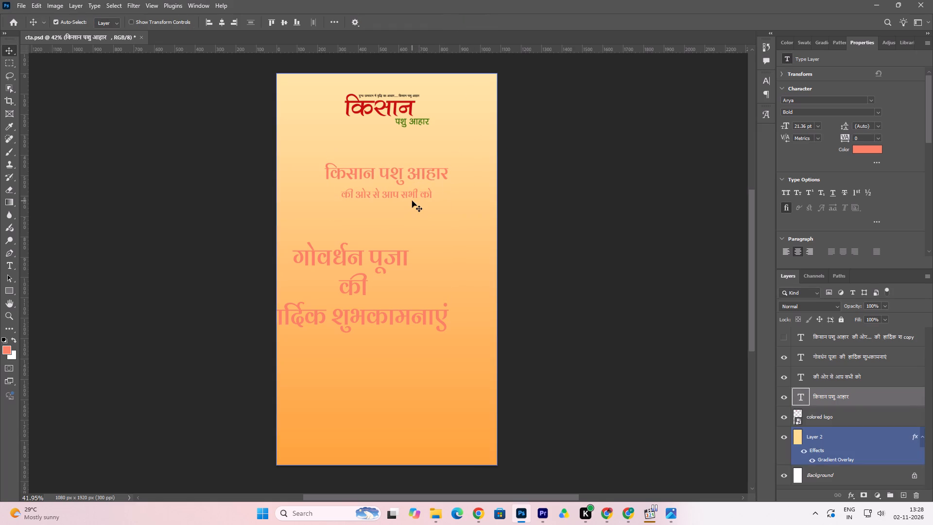
# Enlarge the line की ओर से आप सभी को to about 111% and centre it horizontally beneath किसान पशु आहार.
pyautogui.click(406, 195)
pyautogui.press('Up')
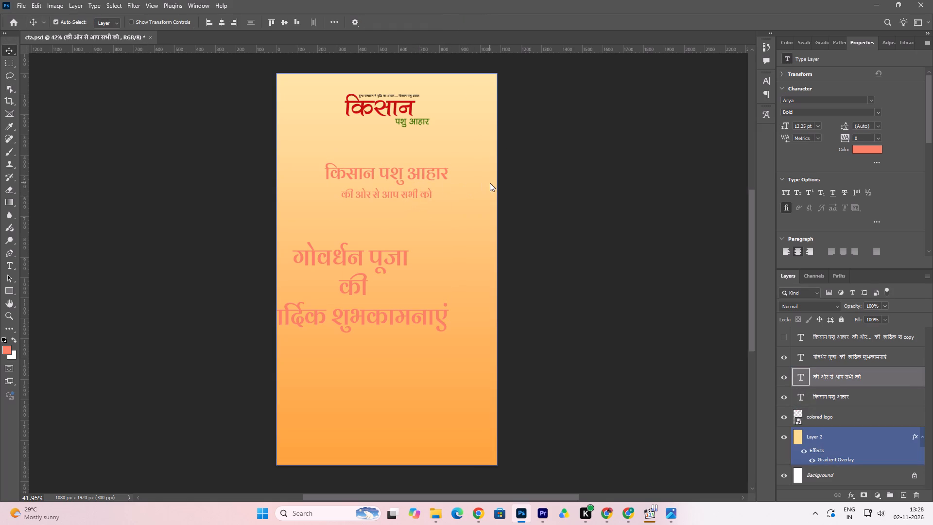
pyautogui.press('Up')
pyautogui.click(411, 194)
pyautogui.hotkey('ctrl', 't')
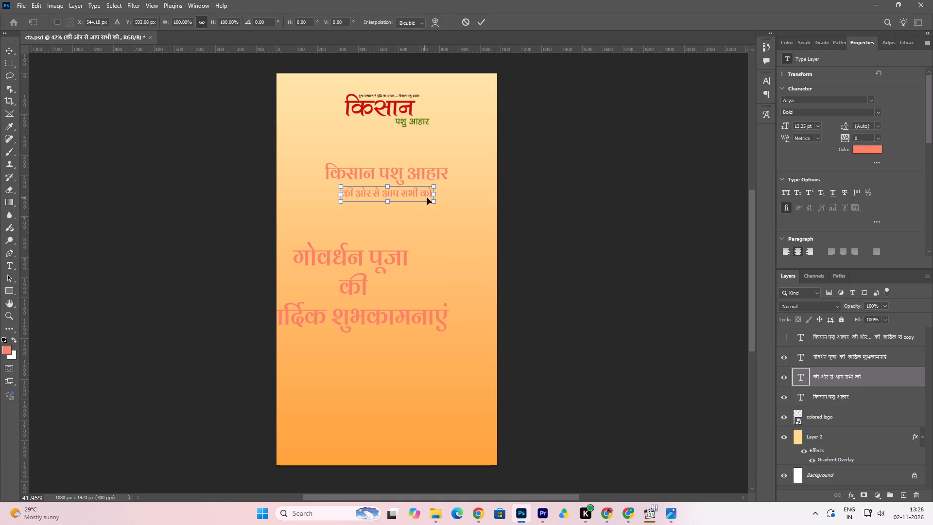
pyautogui.moveTo(434, 201); pyautogui.dragTo(461, 208)
pyautogui.moveTo(414, 197); pyautogui.dragTo(402, 200)
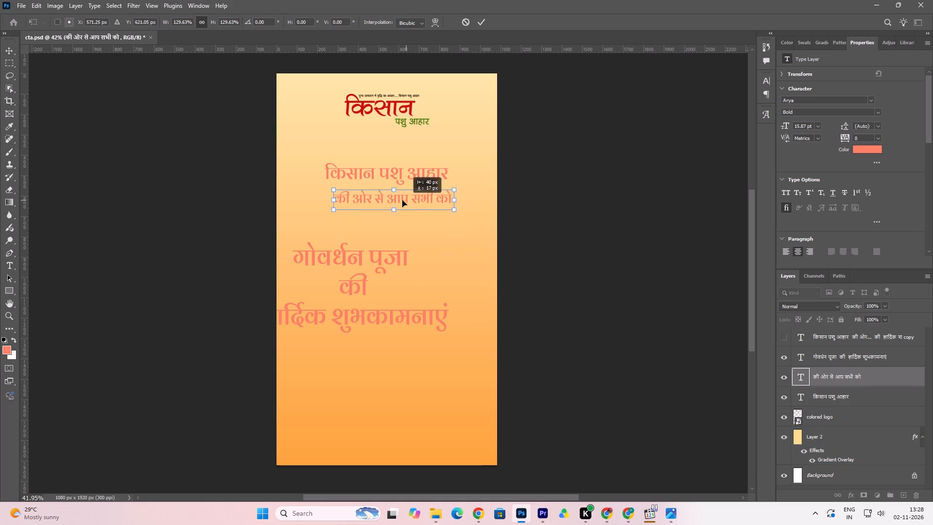
pyautogui.moveTo(402, 200); pyautogui.dragTo(400, 198)
pyautogui.moveTo(448, 184); pyautogui.dragTo(432, 190)
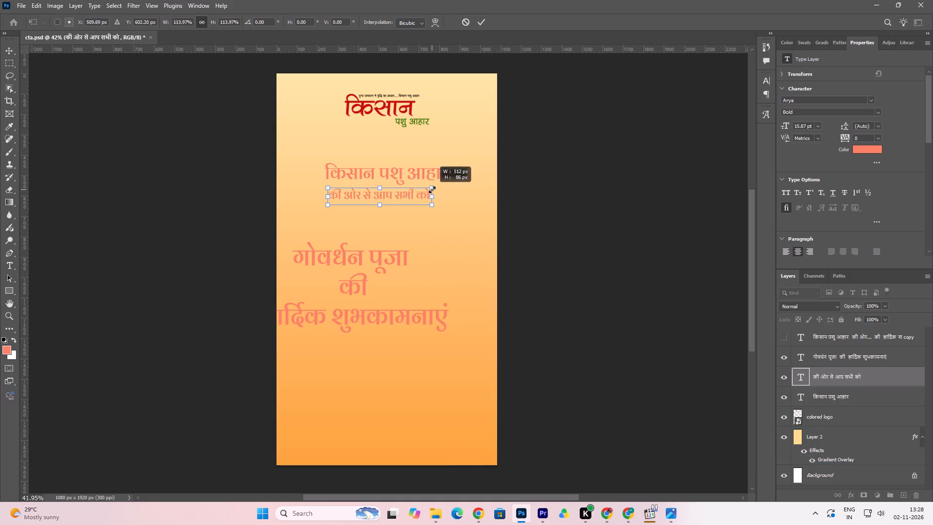
pyautogui.moveTo(432, 190); pyautogui.dragTo(431, 190)
pyautogui.moveTo(398, 197); pyautogui.dragTo(406, 197)
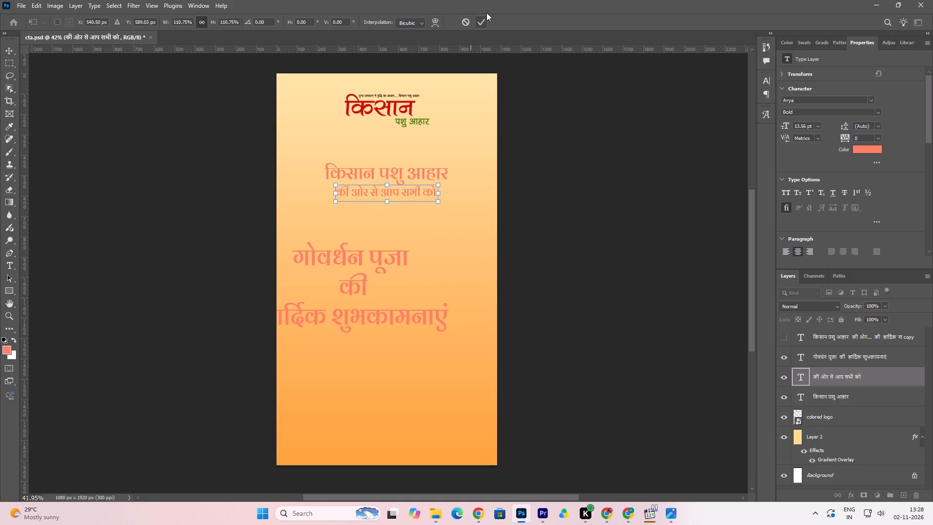
pyautogui.click(484, 19)
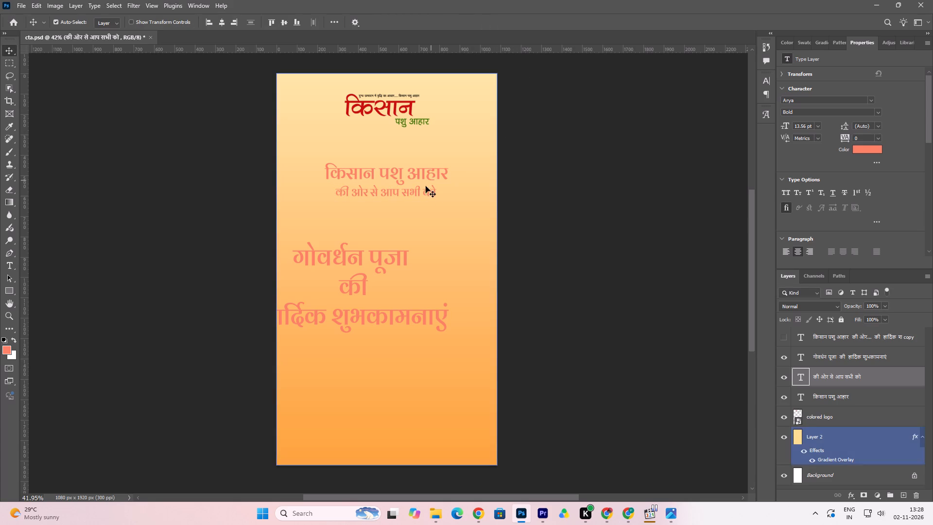
pyautogui.click(416, 192)
pyautogui.click(222, 20)
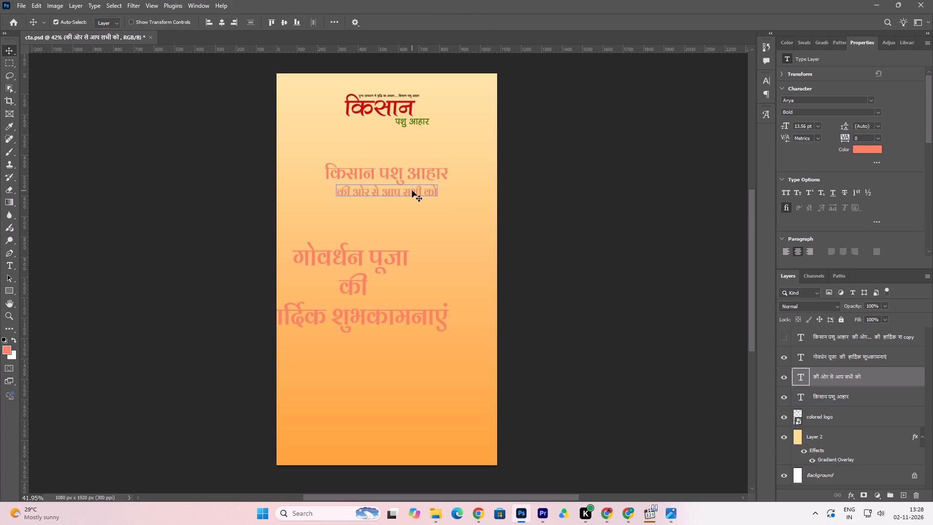
# Nudge the line की ओर से आप सभी को slightly further down from किसान पशु आहार.
pyautogui.click(412, 191)
pyautogui.press('Down')
pyautogui.press('Down')
pyautogui.press('Down')
pyautogui.press('Down')
pyautogui.press('Down')
pyautogui.press('Down')
pyautogui.press('Down')
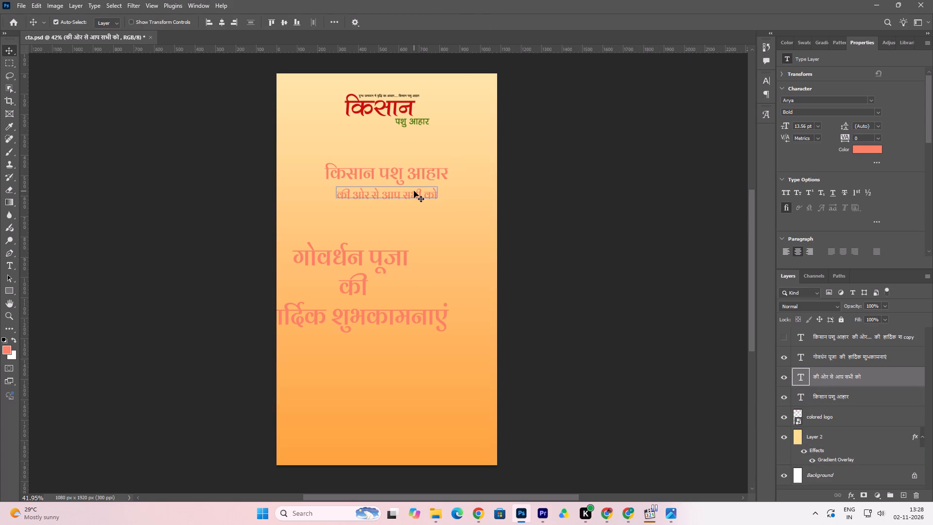
pyautogui.press('Down')
pyautogui.press('Down')
pyautogui.press('Down')
pyautogui.press('Down')
pyautogui.press('Down')
pyautogui.press('Down')
pyautogui.press('Down')
pyautogui.press('Down')
pyautogui.press('Down')
pyautogui.press('Down')
pyautogui.press('Down')
pyautogui.press('Down')
pyautogui.press('Down')
pyautogui.press('Down')
pyautogui.press('Down')
pyautogui.press('Down')
pyautogui.press('Down')
pyautogui.press('Down')
pyautogui.press('Down')
pyautogui.press('Down')
# Nudge किसान पशु आहार down so it sits closer above की ओर से आप सभी को.
pyautogui.click(407, 176)
pyautogui.press('Down')
pyautogui.press('Down')
pyautogui.press('Down')
pyautogui.press('Down')
pyautogui.press('Down')
pyautogui.press('Down')
pyautogui.press('Down')
pyautogui.press('Down')
pyautogui.press('Down')
pyautogui.press('Down')
pyautogui.press('Down')
pyautogui.press('Down')
pyautogui.press('Down')
pyautogui.press('Down')
pyautogui.press('Down')
pyautogui.press('Down')
pyautogui.press('Down')
pyautogui.press('Down')
pyautogui.press('Down')
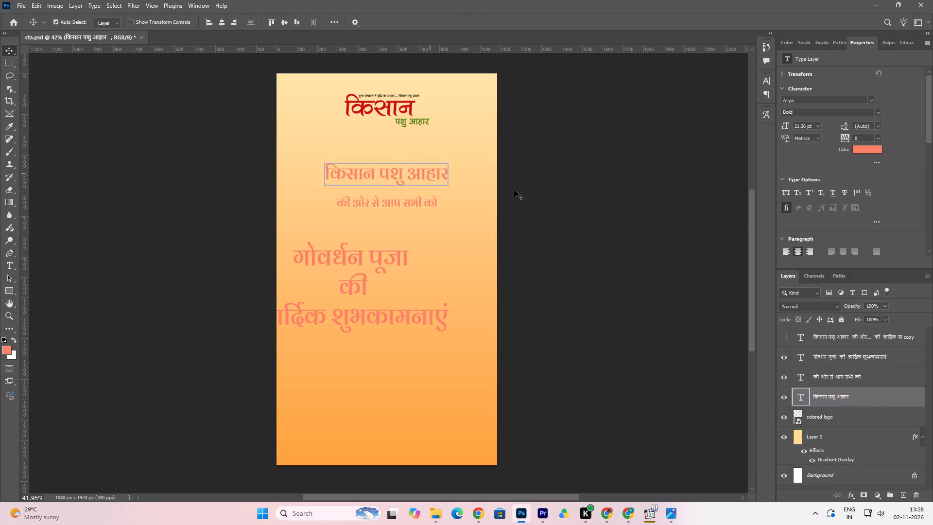
pyautogui.press('Down')
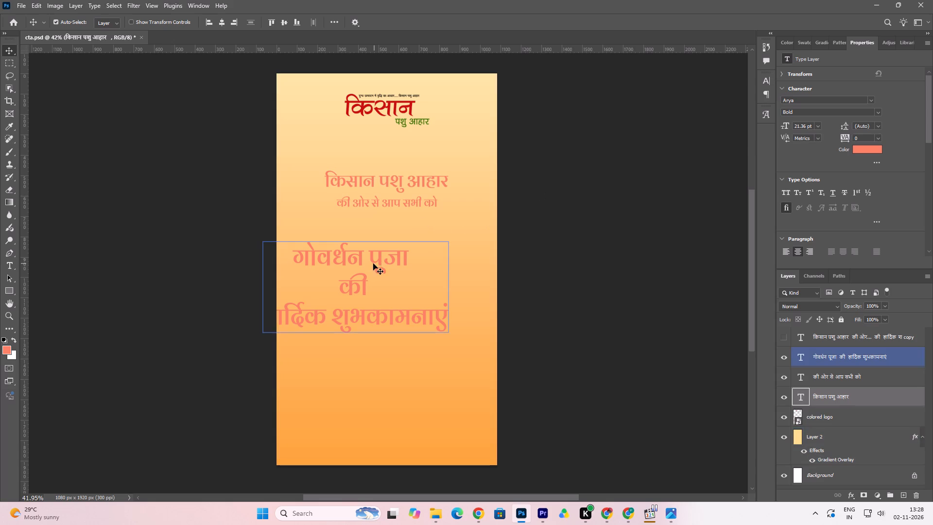
# Move the three-line गोवर्धन पूजा greeting block to the middle of the canvas, beneath की ओर से आप सभी को.
pyautogui.moveTo(374, 262); pyautogui.dragTo(410, 242)
# Copy the line गोवर्धन पूजा from the greeting block and remove it from that text layer.
pyautogui.doubleClick(404, 242)
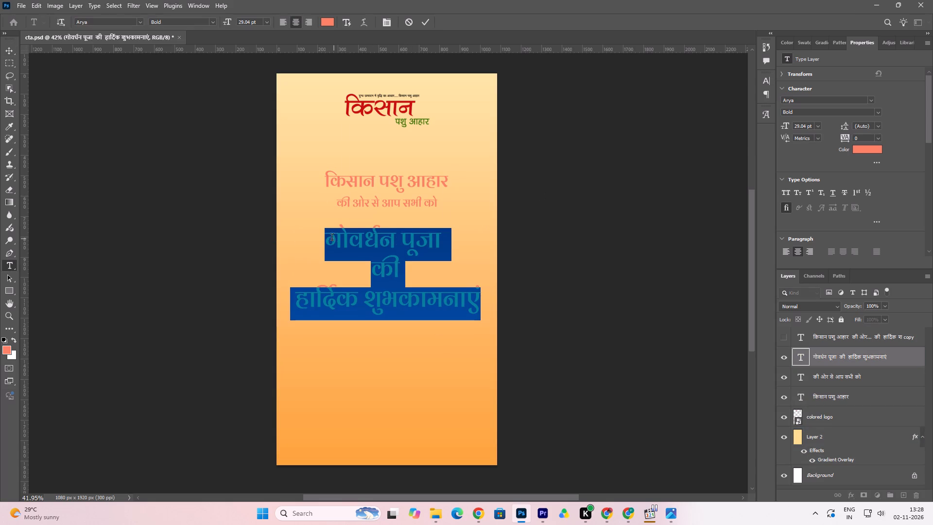
pyautogui.moveTo(324, 238); pyautogui.dragTo(477, 241)
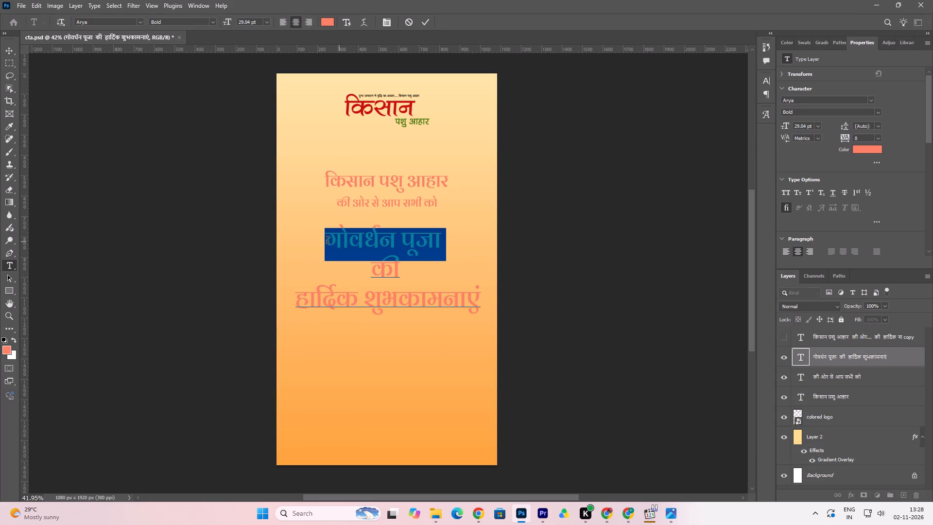
pyautogui.hotkey('ctrl', 'c')
pyautogui.press('Delete')
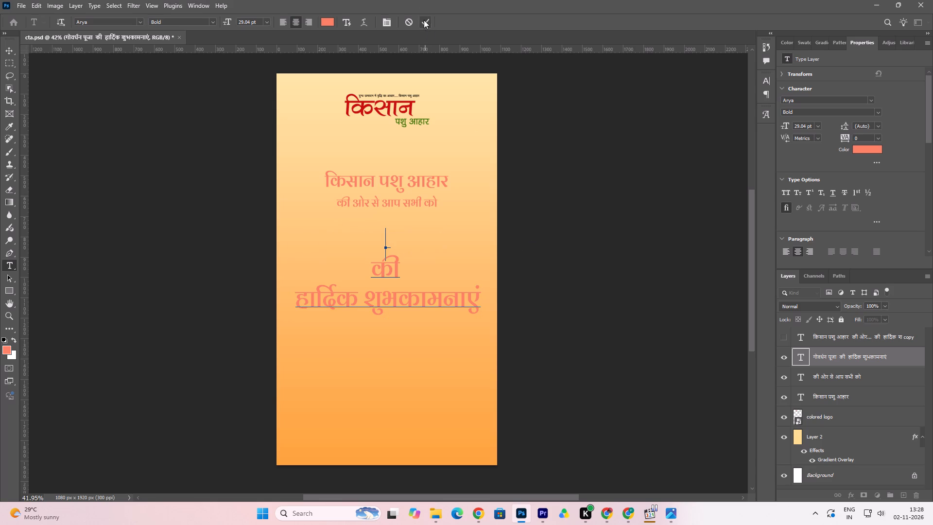
pyautogui.click(424, 20)
# Add the copied गोवर्धन पूजा as its own text layer and place it centrally below की ओर से आप सभी को.
pyautogui.click(11, 268)
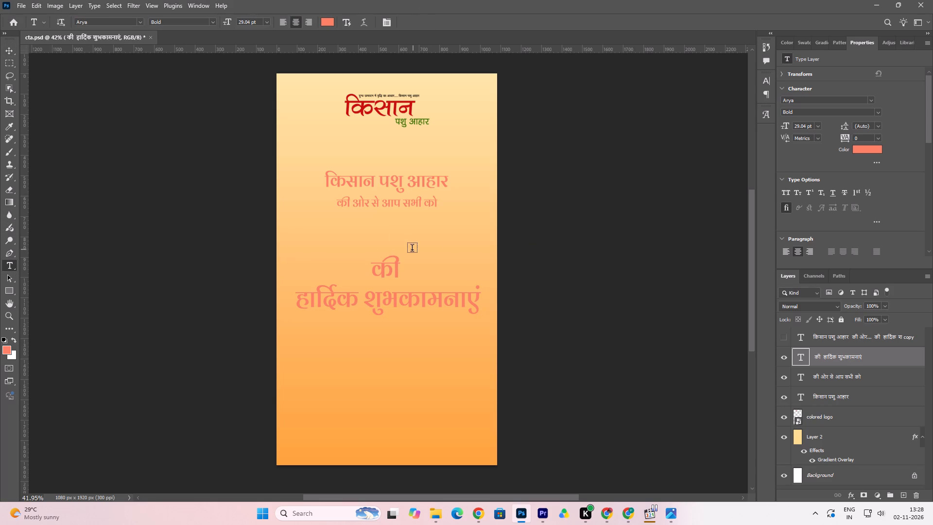
pyautogui.click(346, 229)
pyautogui.press('BackSpace')
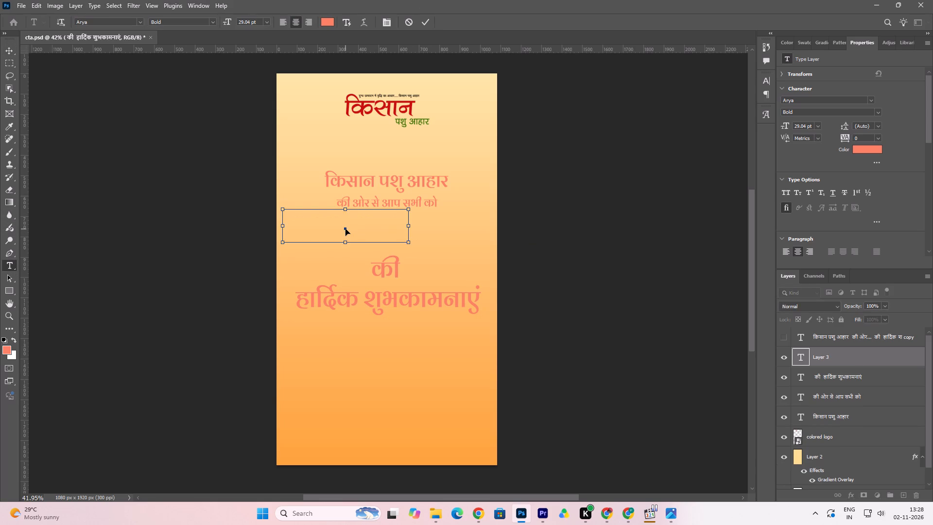
pyautogui.hotkey('ctrl', 'v')
pyautogui.click(424, 21)
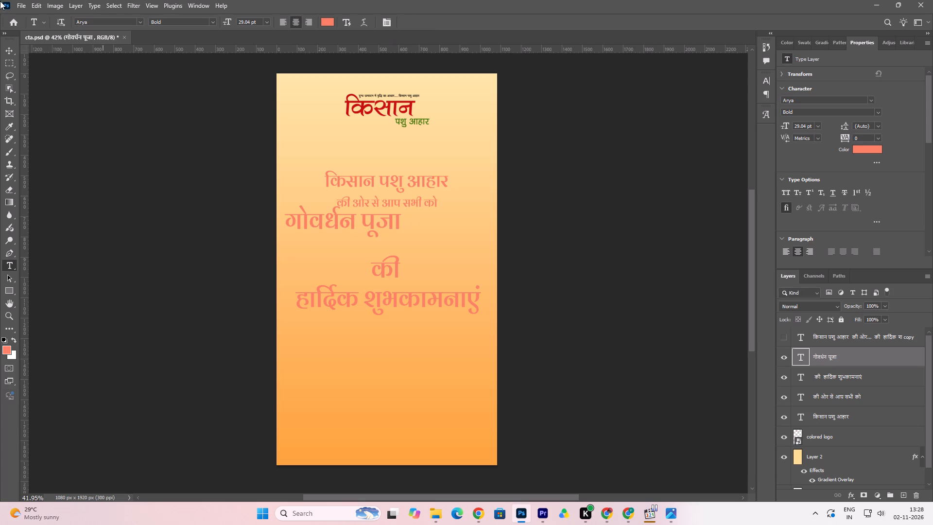
pyautogui.click(10, 53)
pyautogui.moveTo(355, 223); pyautogui.dragTo(405, 239)
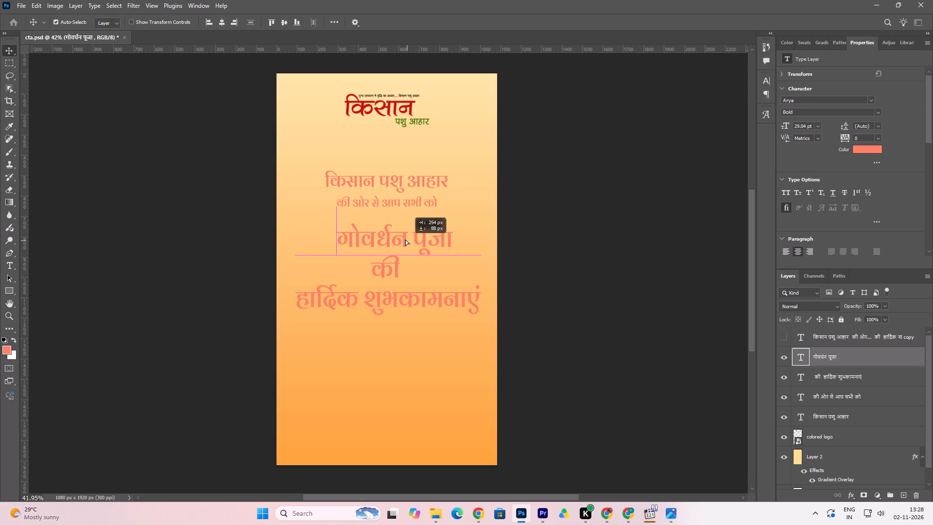
pyautogui.moveTo(405, 239); pyautogui.dragTo(397, 233)
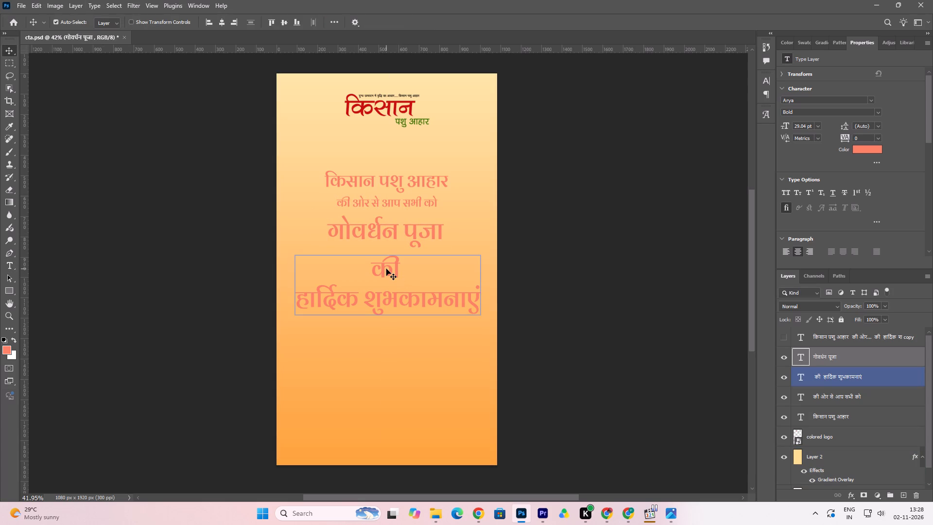
# Copy the word की from the remaining greeting block and remove it from that text layer.
pyautogui.doubleClick(386, 269)
pyautogui.moveTo(374, 269); pyautogui.dragTo(414, 268)
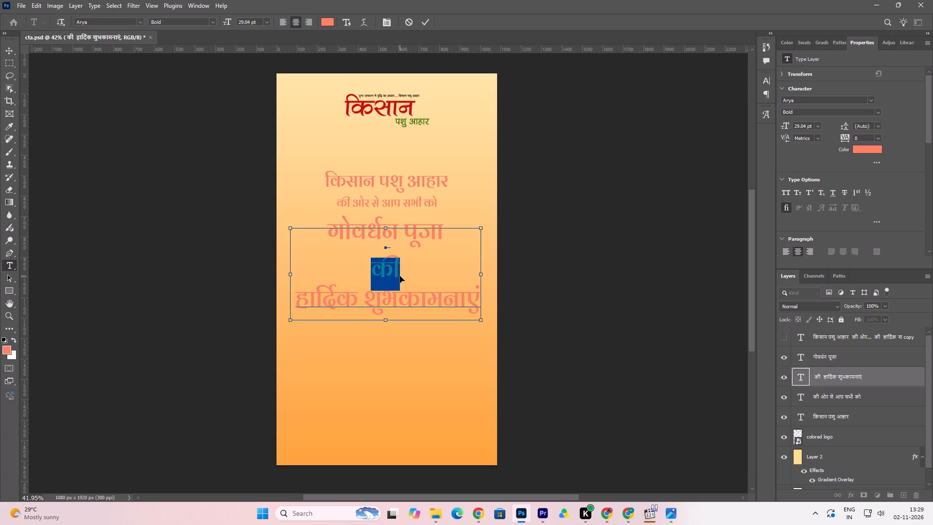
pyautogui.hotkey('ctrl', 'c')
pyautogui.press('Delete')
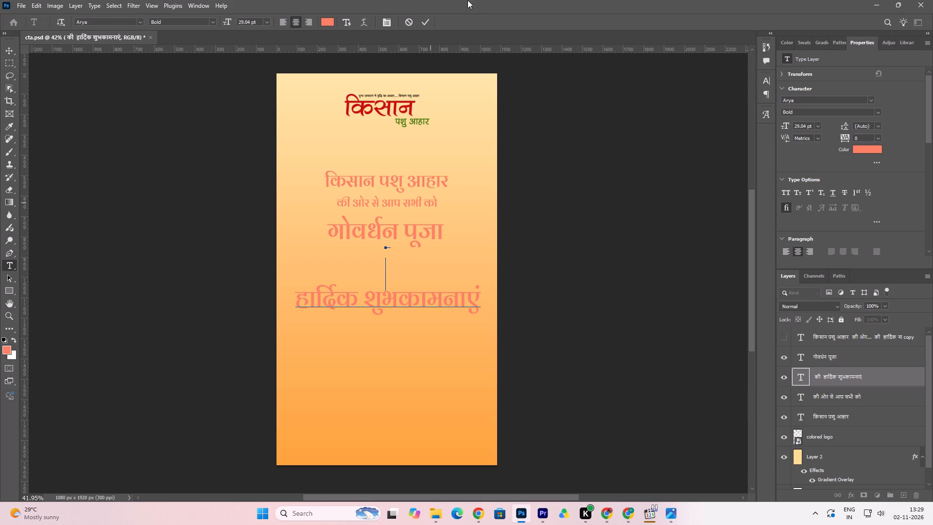
pyautogui.click(420, 23)
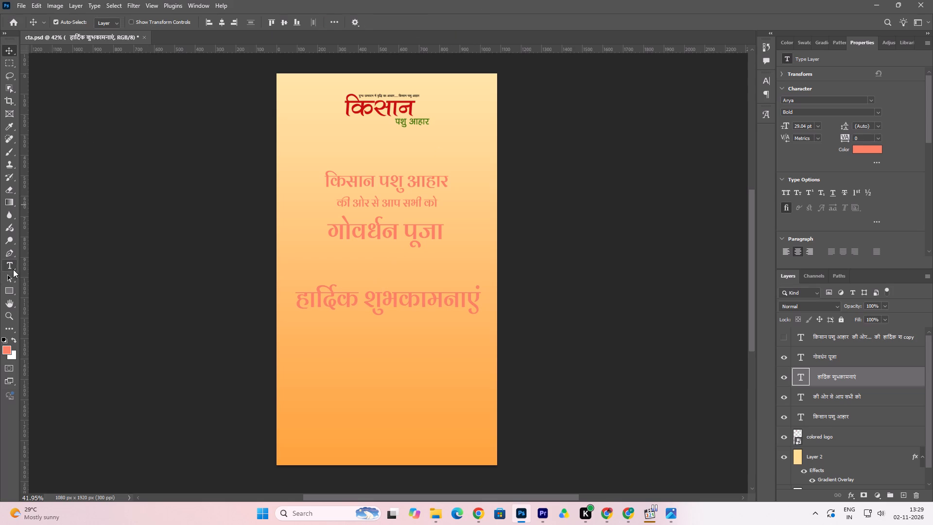
# Add the copied की as its own text layer between गोवर्धन पूजा and हार्दिक शुभकामनाएं.
pyautogui.click(9, 263)
pyautogui.click(375, 266)
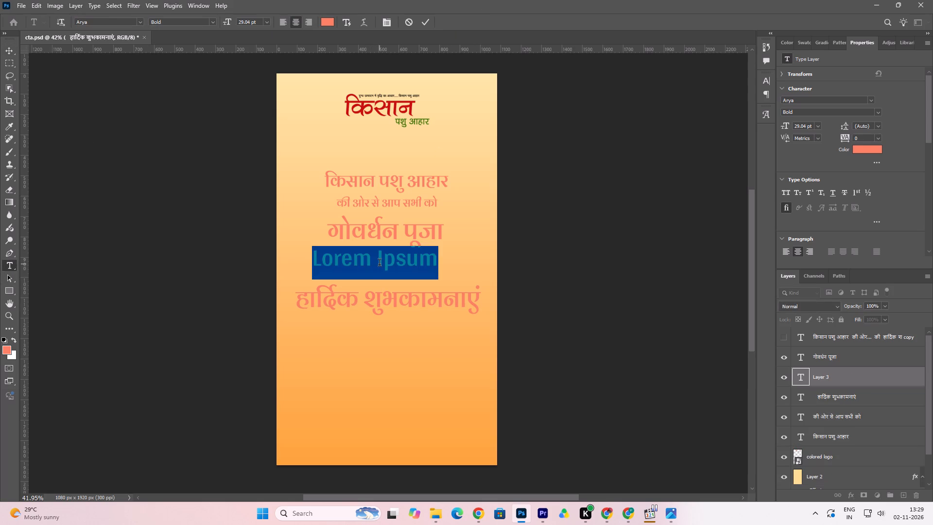
pyautogui.press('BackSpace')
pyautogui.hotkey('ctrl', 'v')
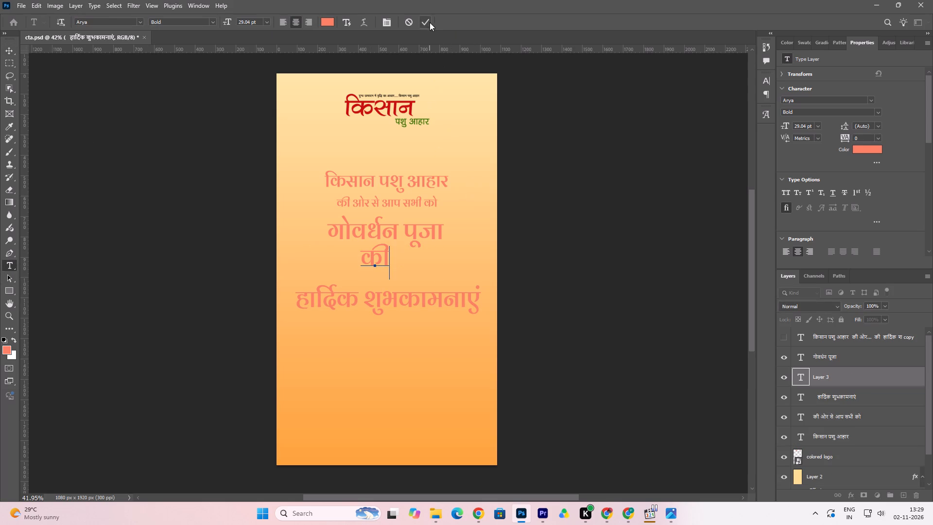
pyautogui.click(425, 19)
pyautogui.click(1, 46)
pyautogui.click(9, 47)
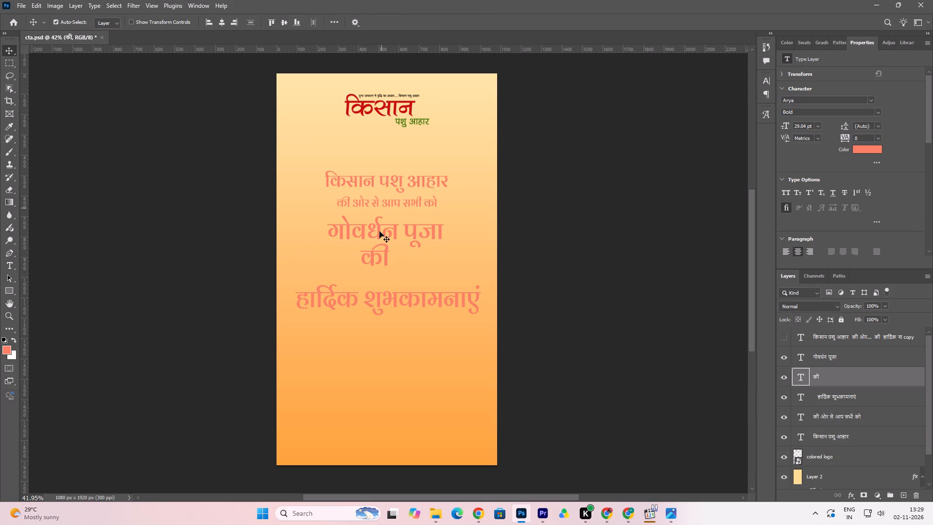
# Scale की down to about 59% and position it centrally between गोवर्धन पूजा and हार्दिक शुभकामनाएं.
pyautogui.click(378, 262)
pyautogui.hotkey('ctrl', 't')
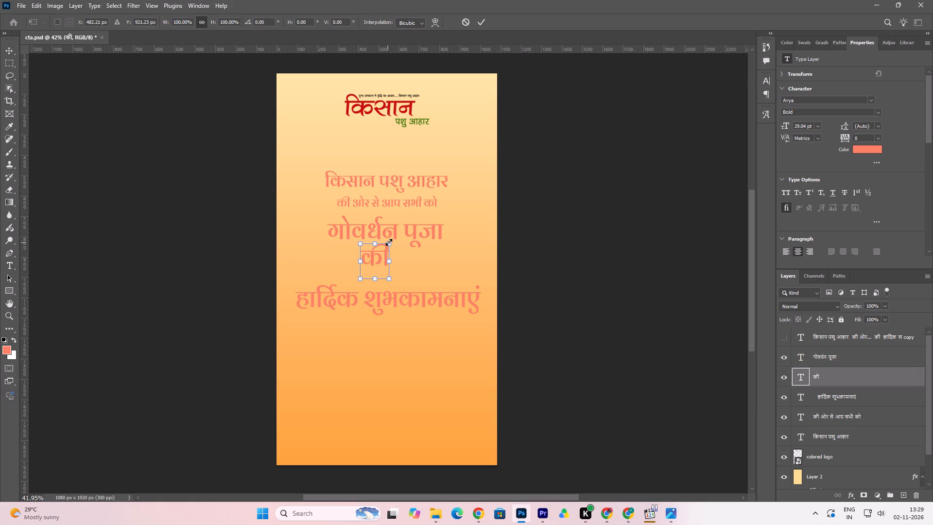
pyautogui.moveTo(389, 242); pyautogui.dragTo(375, 255)
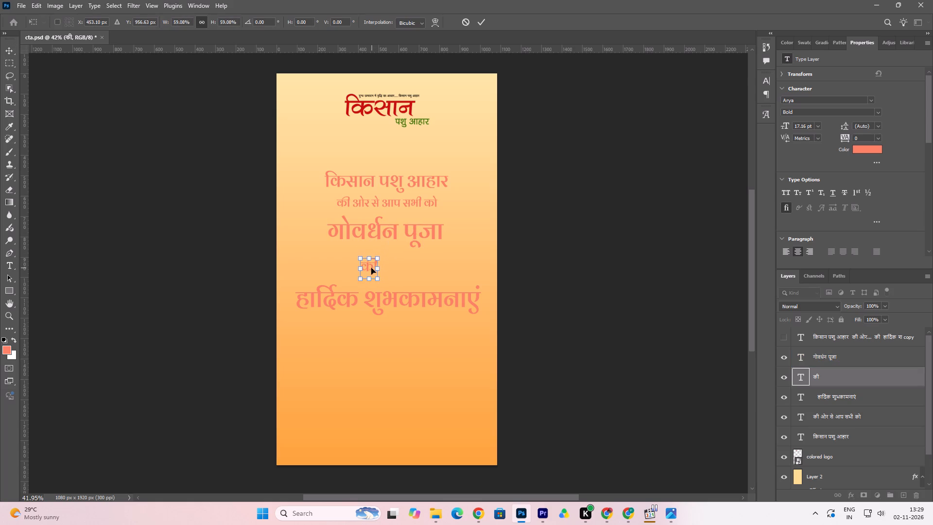
pyautogui.moveTo(371, 268); pyautogui.dragTo(391, 266)
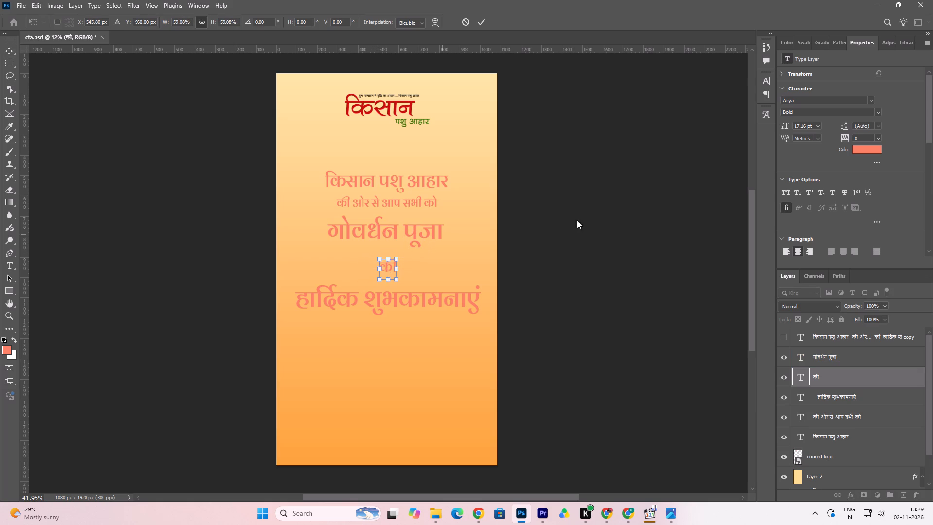
pyautogui.press('Up')
pyautogui.press('Up')
pyautogui.press('Up')
pyautogui.press('Up')
pyautogui.press('Up')
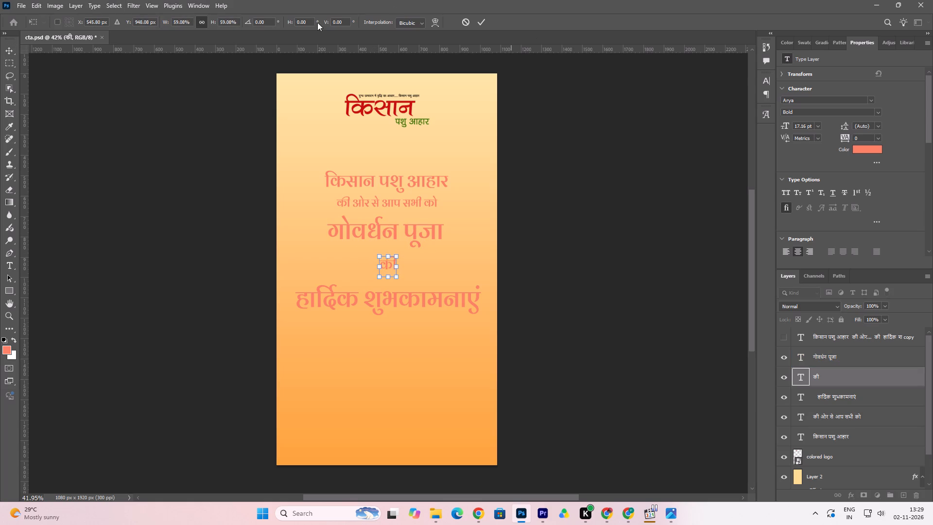
pyautogui.click(480, 23)
# Scale हार्दिक शुभकामनाएं down to about 86%, move it slightly lower and centre it horizontally on the canvas.
pyautogui.click(415, 301)
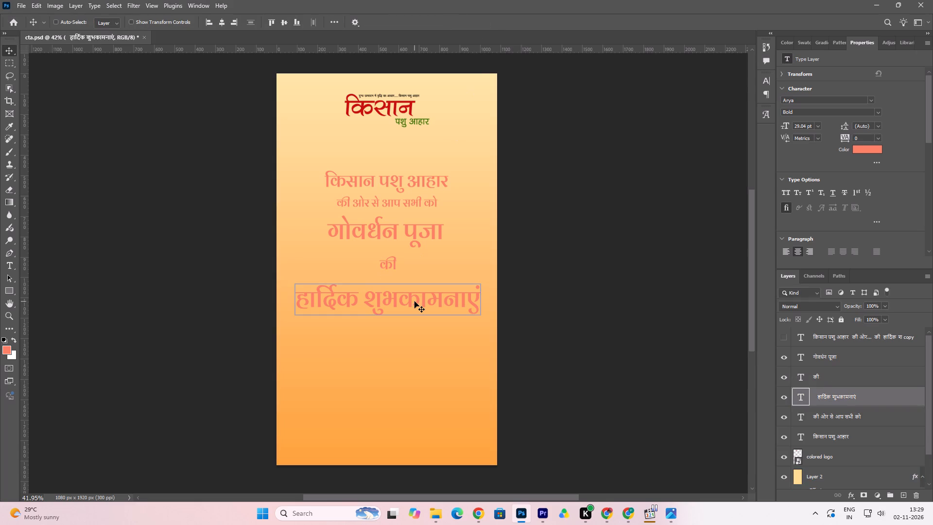
pyautogui.hotkey('ctrl', 't')
pyautogui.moveTo(482, 228); pyautogui.dragTo(475, 232)
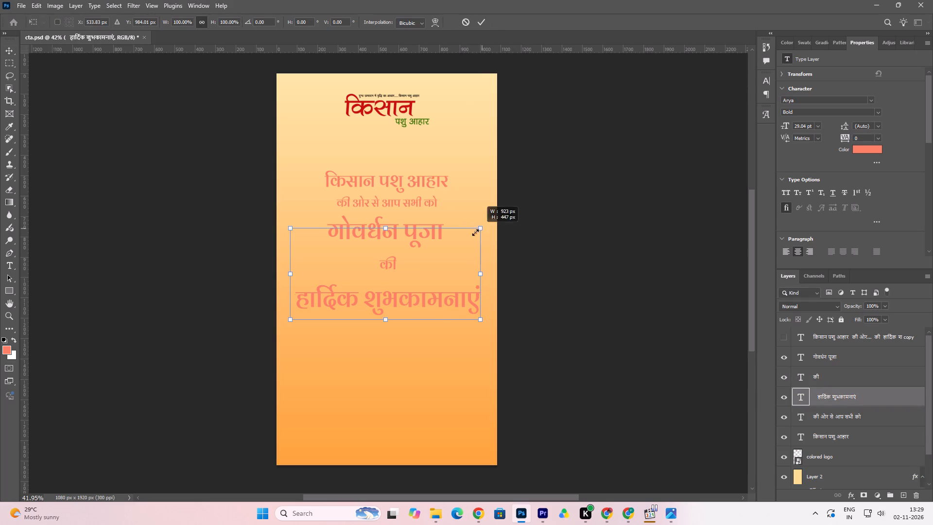
pyautogui.moveTo(475, 232); pyautogui.dragTo(456, 244)
pyautogui.moveTo(412, 301); pyautogui.dragTo(423, 303)
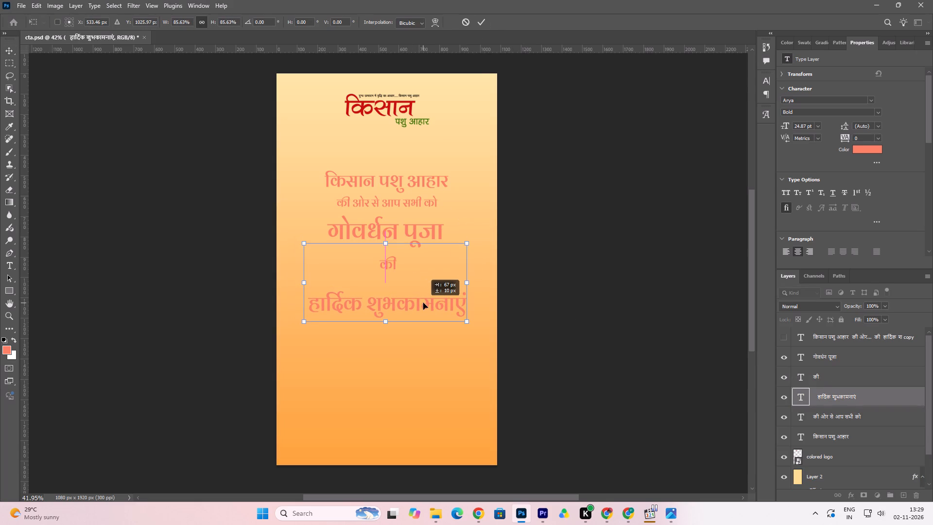
pyautogui.moveTo(423, 303); pyautogui.dragTo(421, 305)
pyautogui.click(485, 21)
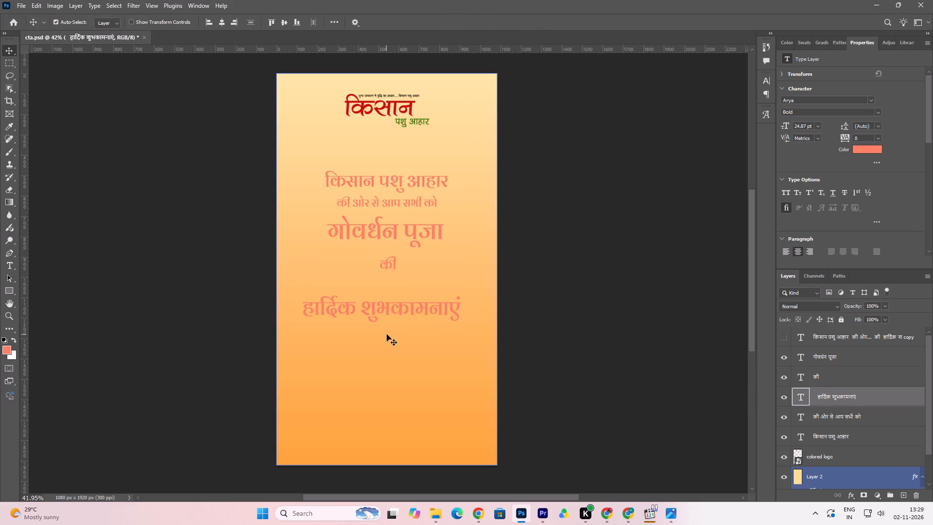
pyautogui.click(390, 307)
pyautogui.click(221, 22)
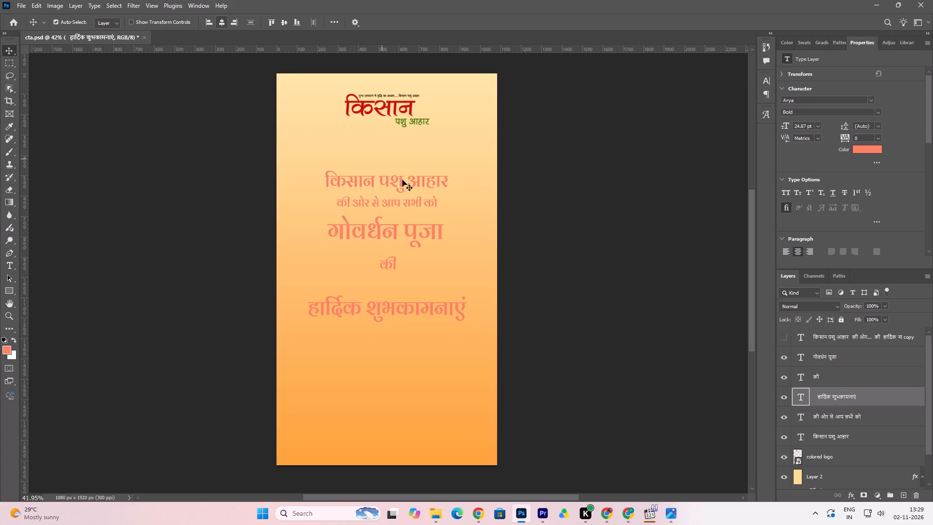
# Nudge की down towards हार्दिक शुभकामनाएं.
pyautogui.click(395, 265)
pyautogui.press('Down')
pyautogui.press('Down')
pyautogui.press('Down')
pyautogui.press('Down')
pyautogui.press('Down')
pyautogui.press('Down')
pyautogui.press('Down')
pyautogui.press('Down')
pyautogui.press('Down')
pyautogui.press('Down')
pyautogui.press('Down')
pyautogui.press('Down')
pyautogui.press('Down')
pyautogui.press('Down')
pyautogui.press('Down')
pyautogui.press('Down')
pyautogui.press('Down')
pyautogui.press('Down')
pyautogui.press('Down')
pyautogui.press('Down')
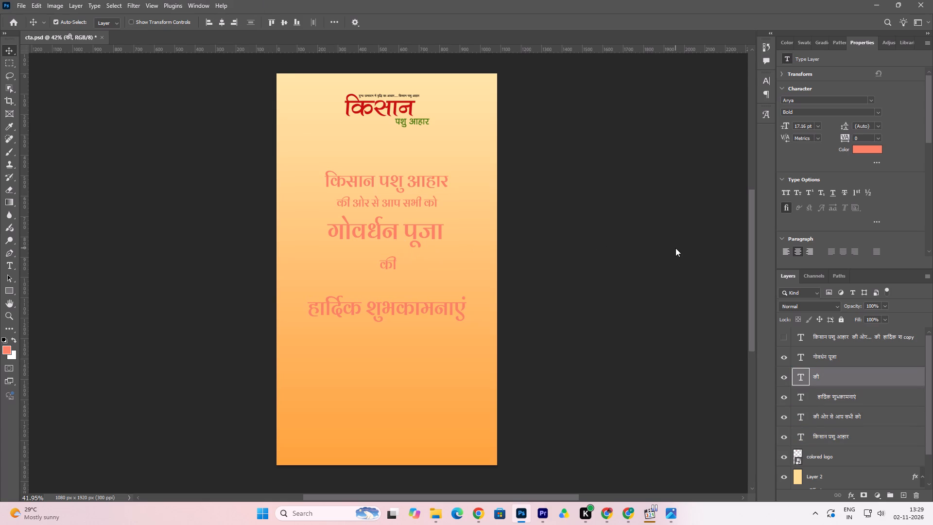
# Nudge की further down towards हार्दिक शुभकामनाएं and centre it horizontally.
pyautogui.press('Down')
pyautogui.press('Down')
pyautogui.click(224, 20)
# Scale गोवर्धन पूजा up to about 133% and place it centrally between की ओर से आप सभी को and की.
pyautogui.click(405, 236)
pyautogui.press('Down')
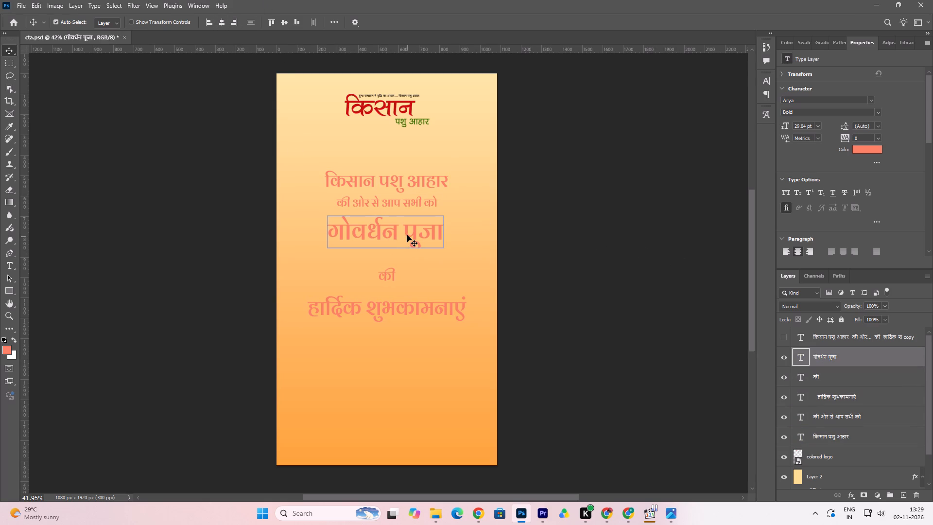
pyautogui.click(407, 235)
pyautogui.hotkey('ctrl', 't')
pyautogui.moveTo(451, 256); pyautogui.dragTo(467, 259)
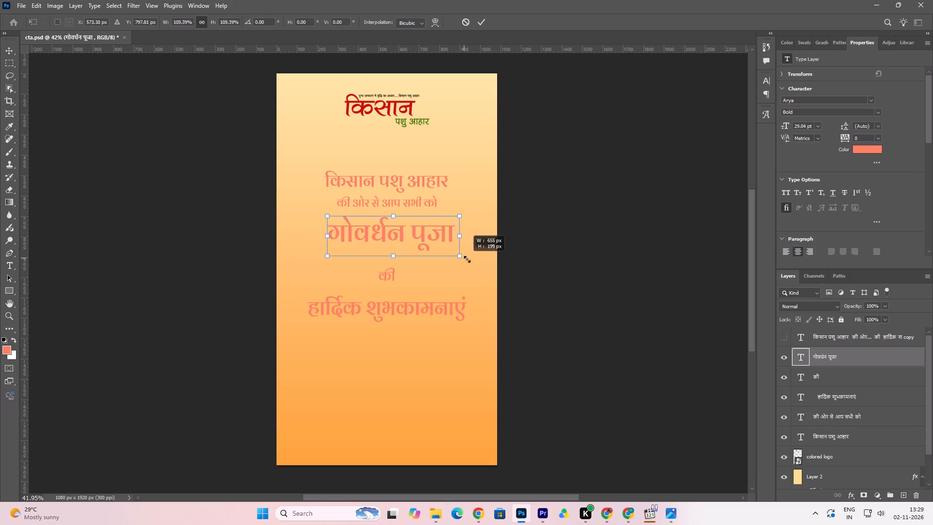
pyautogui.moveTo(467, 259); pyautogui.dragTo(490, 271)
pyautogui.moveTo(448, 241); pyautogui.dragTo(430, 247)
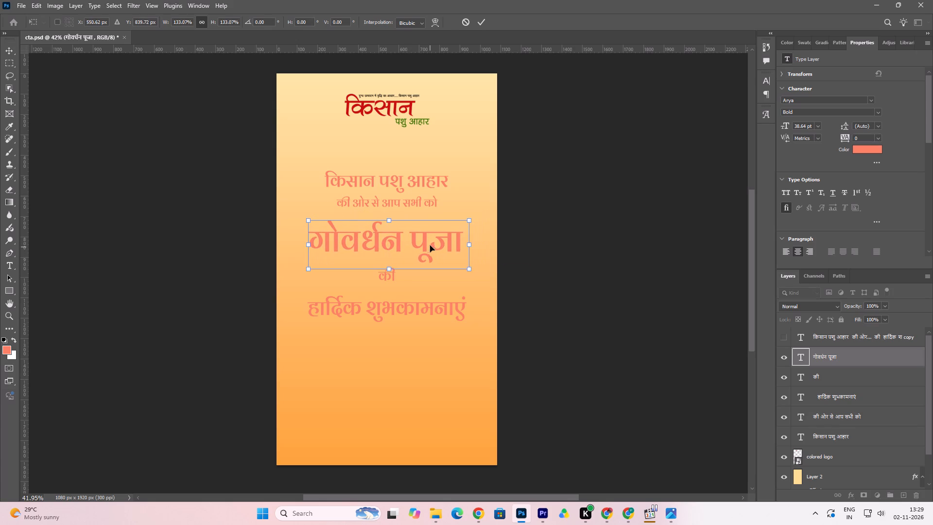
pyautogui.click(486, 20)
# Enlarge की to about 150% and position it centrally between गोवर्धन पूजा and हार्दिक शुभकामनाएं.
pyautogui.click(390, 277)
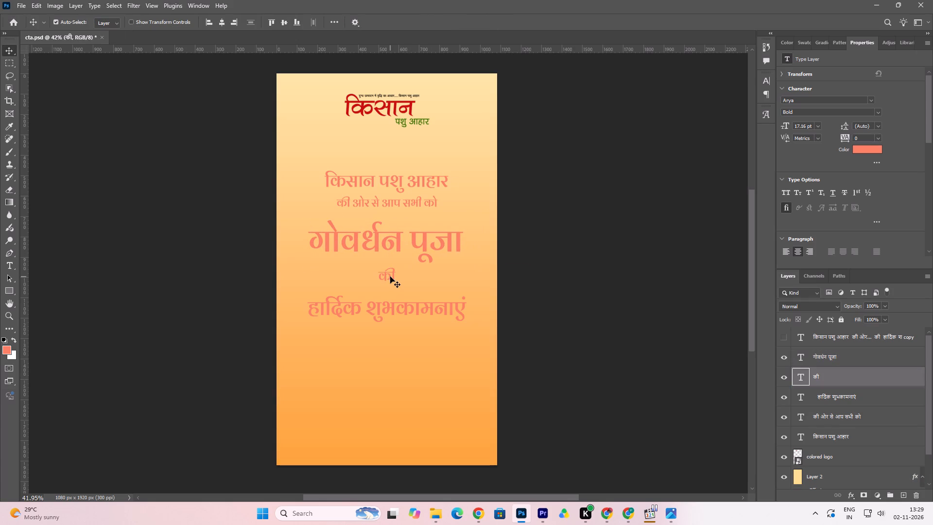
pyautogui.hotkey('ctrl', 't')
pyautogui.moveTo(397, 288); pyautogui.dragTo(414, 292)
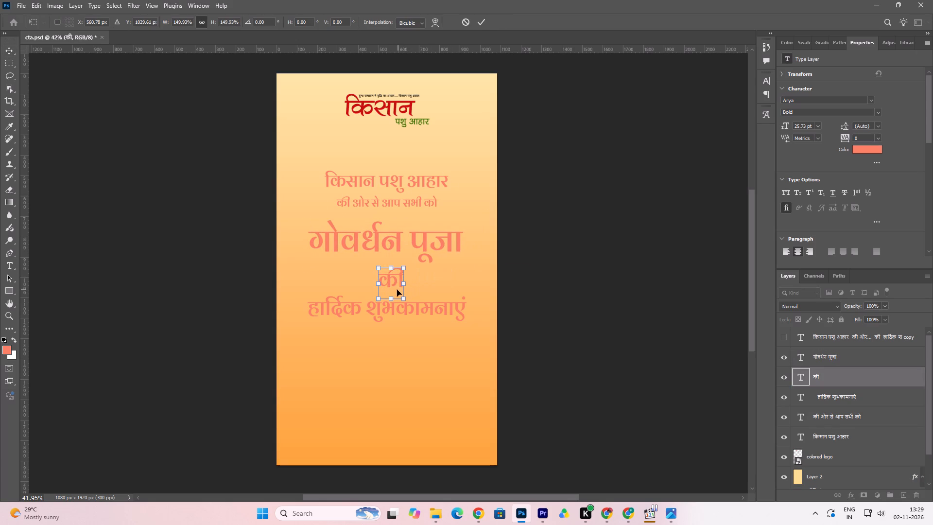
pyautogui.click(395, 284)
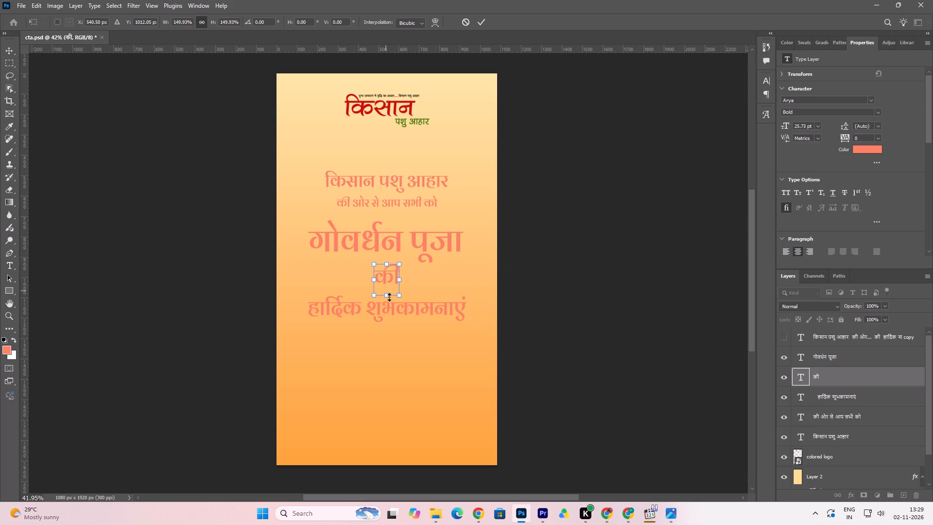
pyautogui.click(482, 25)
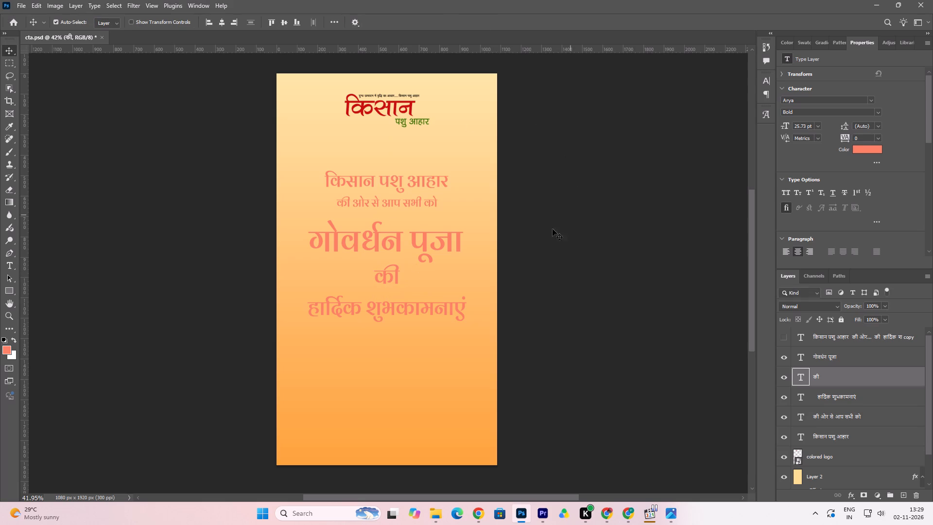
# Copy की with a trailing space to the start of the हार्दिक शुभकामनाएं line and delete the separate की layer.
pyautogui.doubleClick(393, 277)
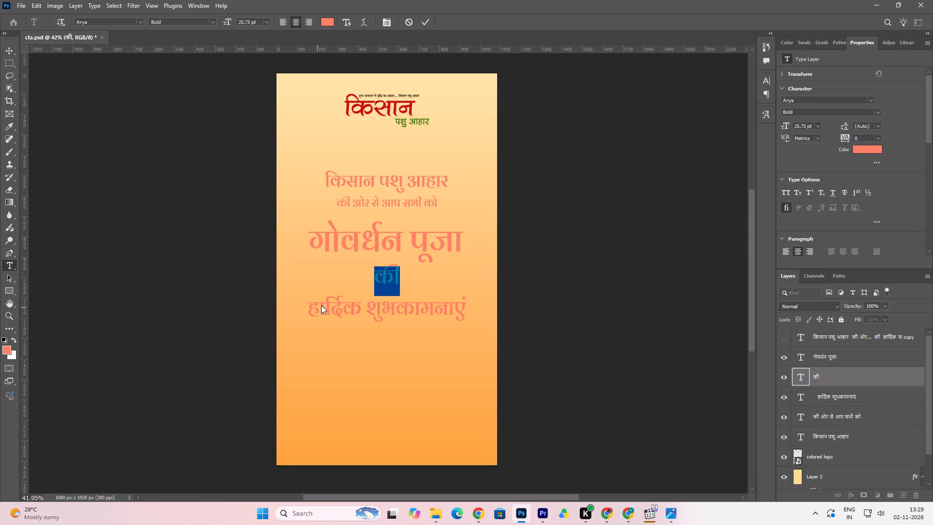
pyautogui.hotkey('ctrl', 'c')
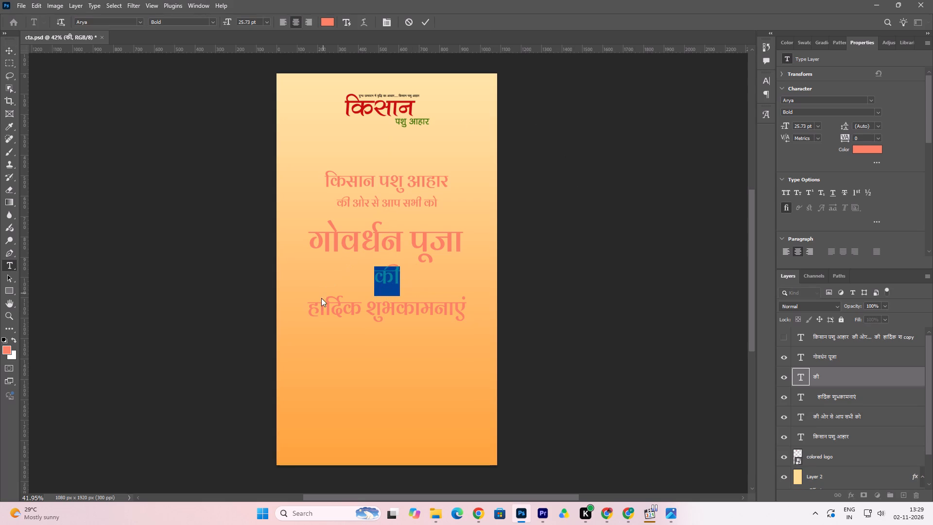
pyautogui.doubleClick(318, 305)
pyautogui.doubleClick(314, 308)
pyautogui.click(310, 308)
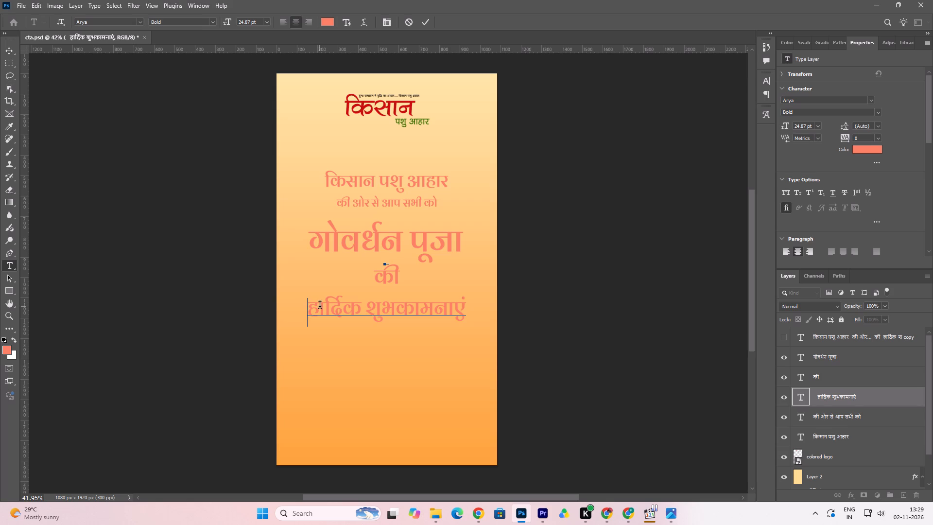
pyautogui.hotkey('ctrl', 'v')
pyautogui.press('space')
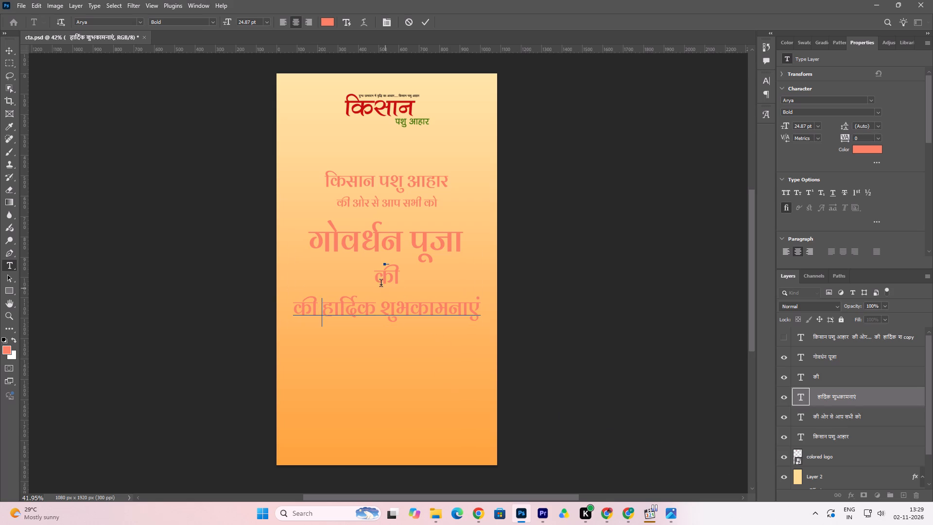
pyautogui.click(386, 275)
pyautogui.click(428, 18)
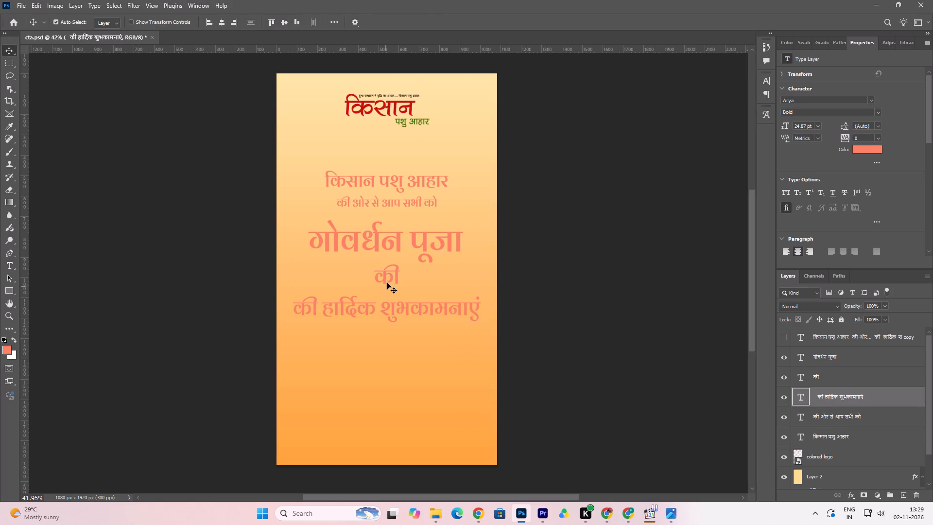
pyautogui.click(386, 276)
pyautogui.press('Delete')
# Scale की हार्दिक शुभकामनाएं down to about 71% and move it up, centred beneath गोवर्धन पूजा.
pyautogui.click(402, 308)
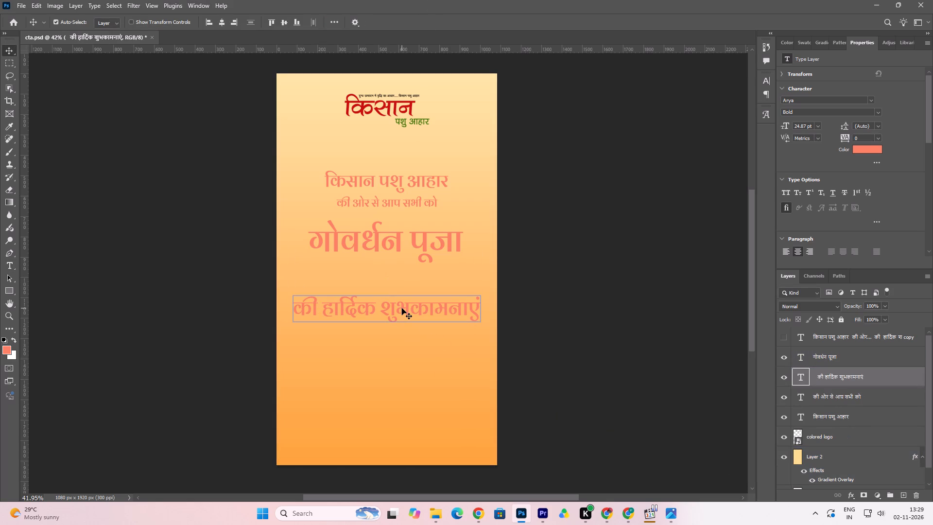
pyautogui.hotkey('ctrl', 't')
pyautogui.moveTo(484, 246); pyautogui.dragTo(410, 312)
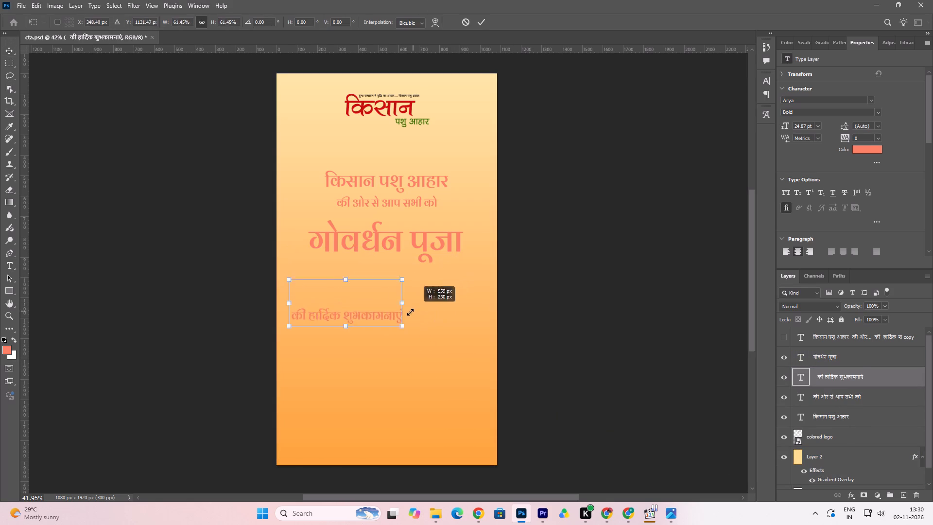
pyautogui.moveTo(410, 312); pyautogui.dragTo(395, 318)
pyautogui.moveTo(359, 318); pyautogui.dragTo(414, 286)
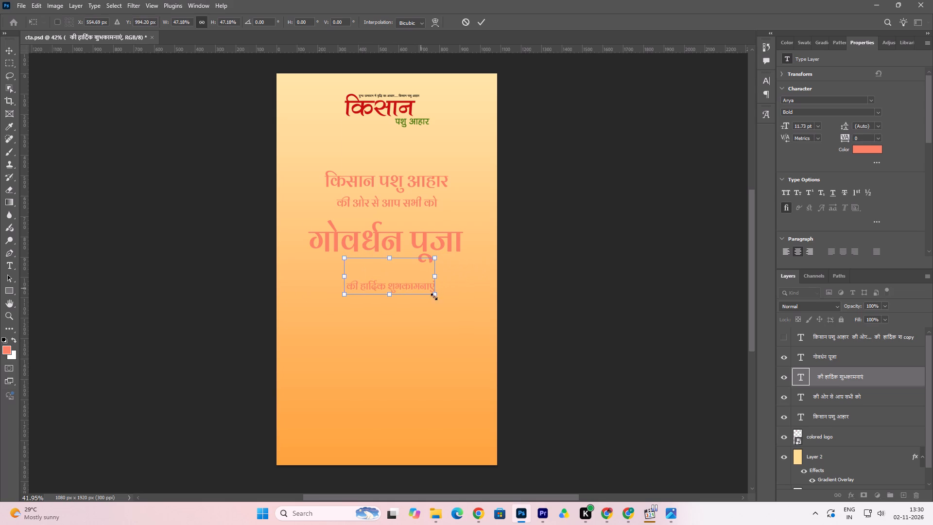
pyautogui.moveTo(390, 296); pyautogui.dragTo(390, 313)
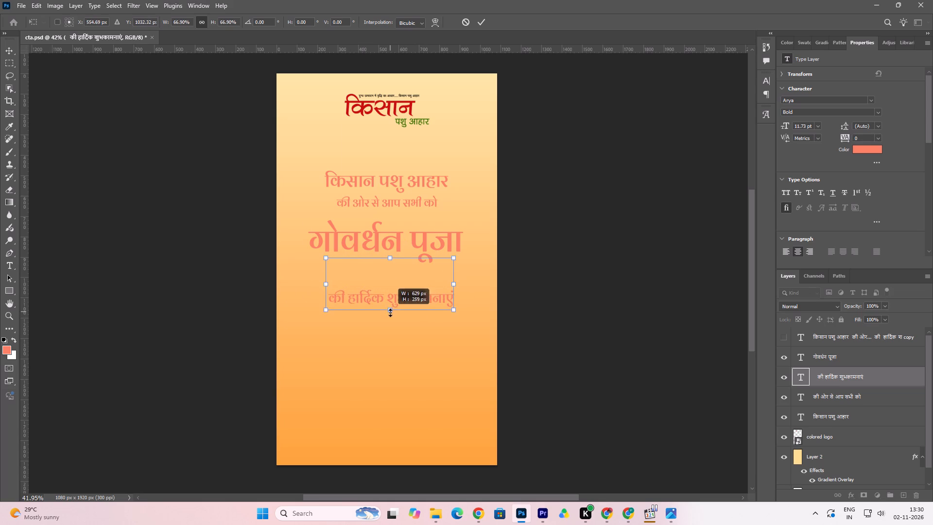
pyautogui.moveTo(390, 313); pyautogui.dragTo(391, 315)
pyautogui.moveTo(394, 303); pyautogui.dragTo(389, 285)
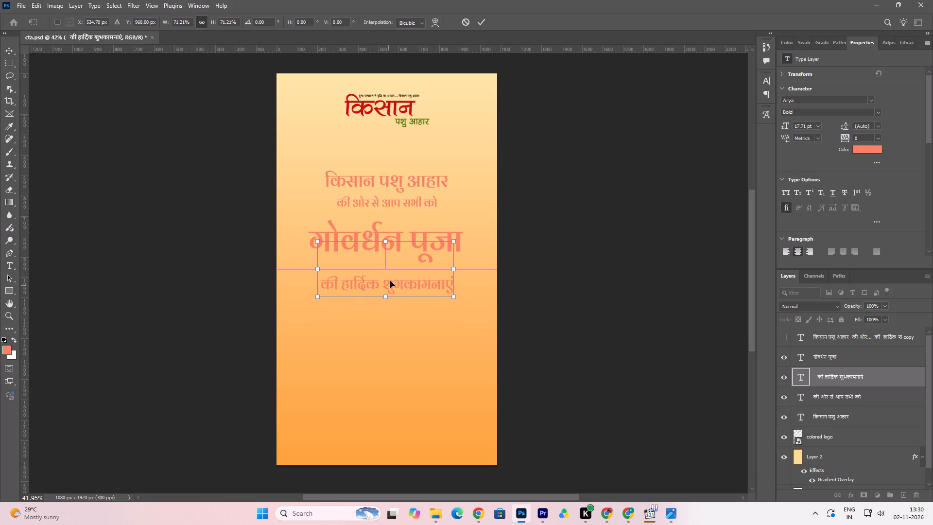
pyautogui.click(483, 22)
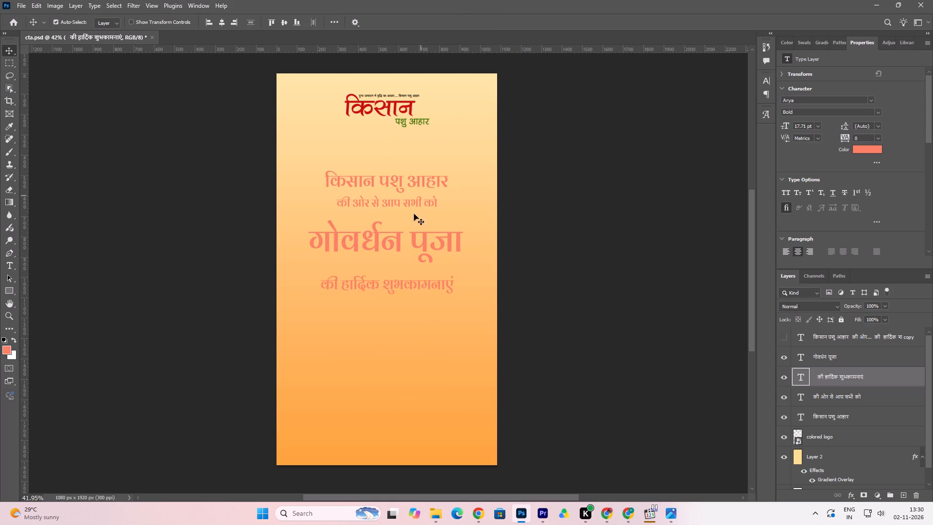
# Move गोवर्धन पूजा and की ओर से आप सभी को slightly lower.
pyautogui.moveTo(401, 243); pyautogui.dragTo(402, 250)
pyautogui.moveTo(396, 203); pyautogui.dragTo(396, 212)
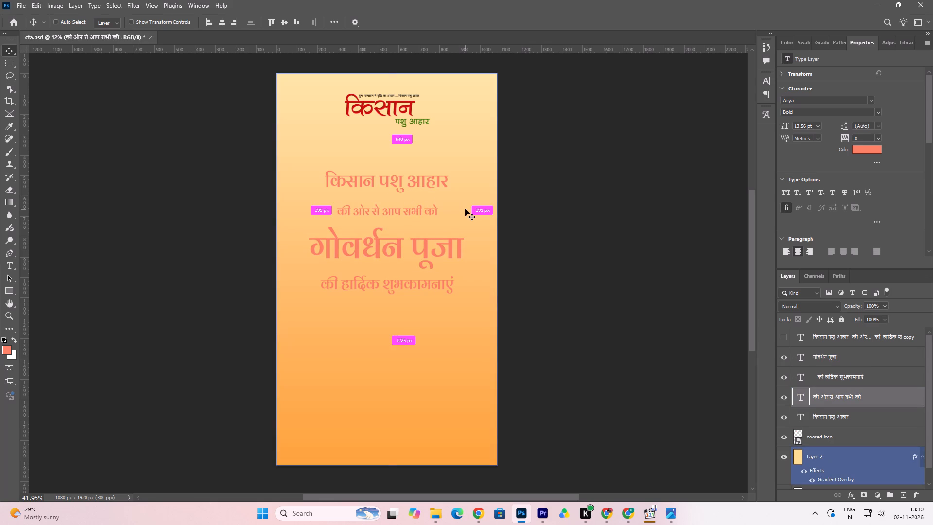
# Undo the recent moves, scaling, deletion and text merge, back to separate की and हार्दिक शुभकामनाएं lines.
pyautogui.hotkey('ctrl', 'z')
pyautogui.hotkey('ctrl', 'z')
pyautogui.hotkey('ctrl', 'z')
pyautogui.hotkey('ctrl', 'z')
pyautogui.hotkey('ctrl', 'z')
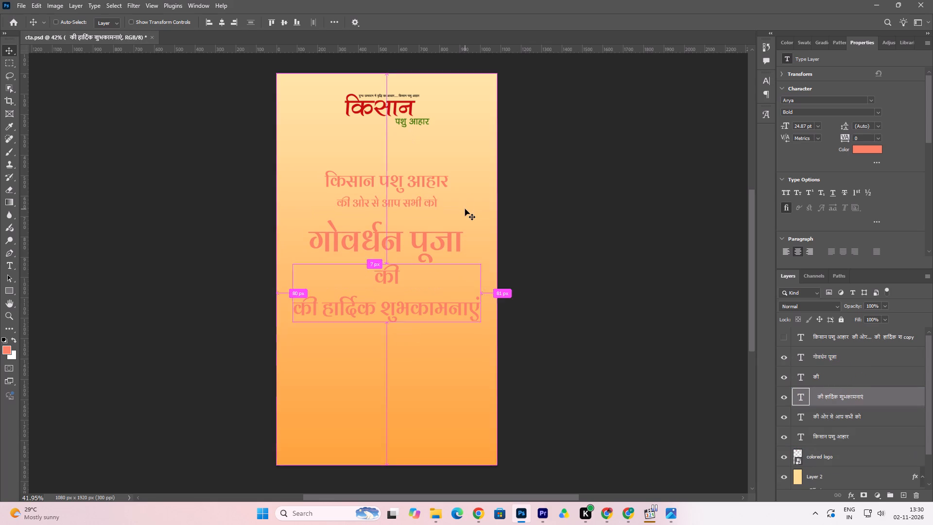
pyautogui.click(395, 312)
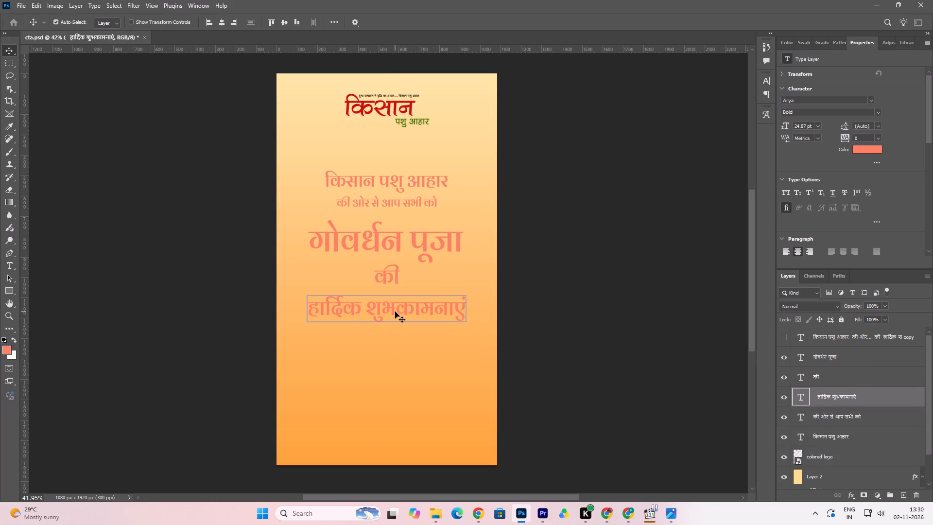
# Scale की down to about 86% and centre it horizontally.
pyautogui.click(393, 274)
pyautogui.hotkey('ctrl', 't')
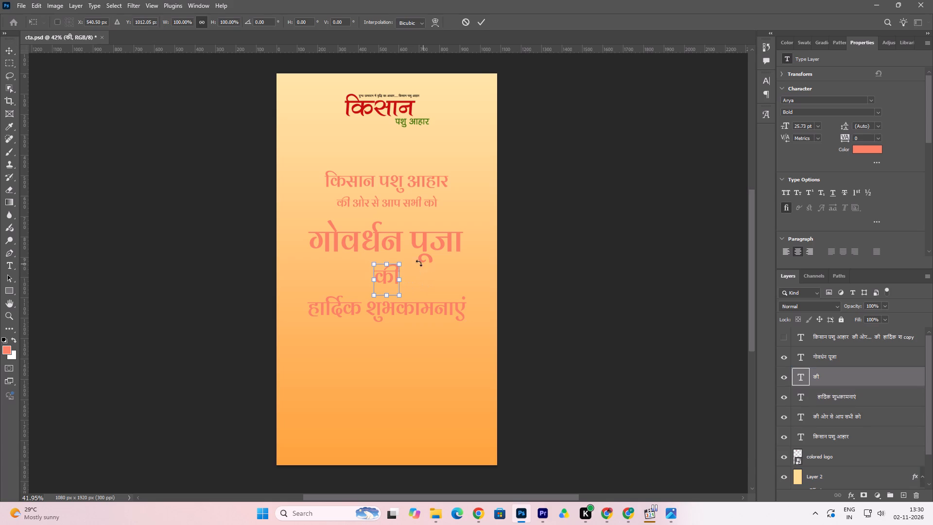
pyautogui.moveTo(401, 263); pyautogui.dragTo(397, 267)
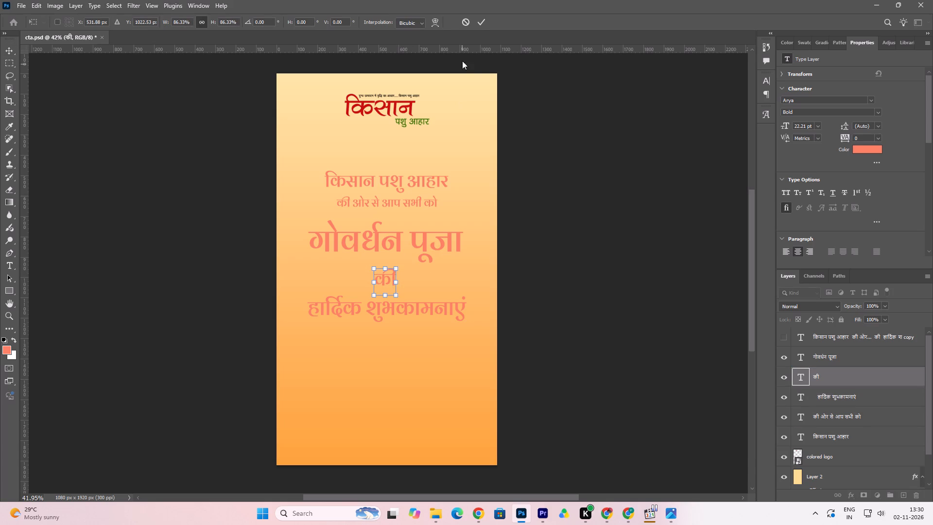
pyautogui.click(482, 26)
pyautogui.click(393, 283)
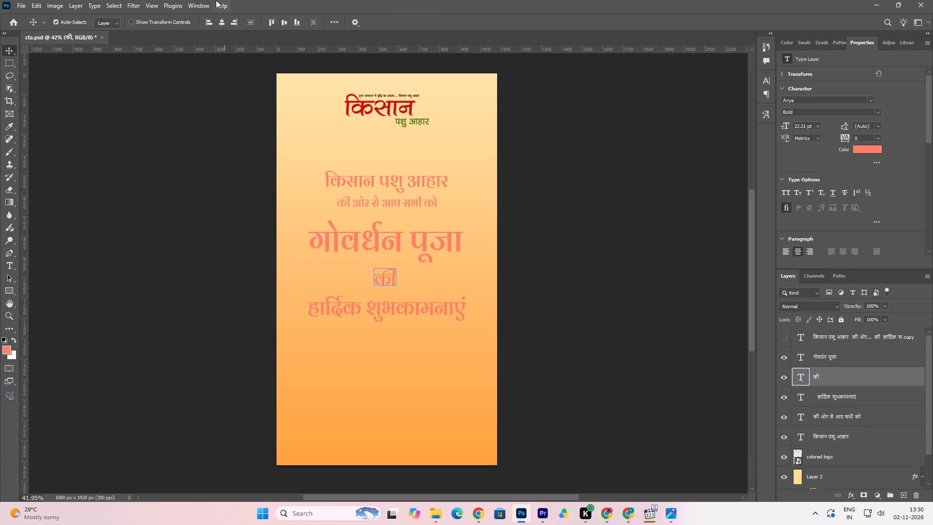
pyautogui.click(222, 26)
# Centre हार्दिक शुभकामनाएं horizontally.
pyautogui.click(389, 311)
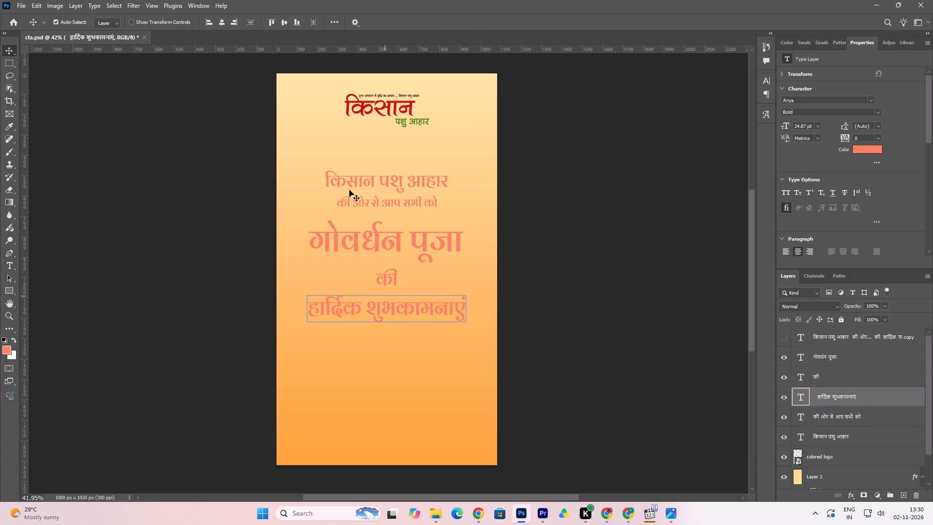
pyautogui.click(224, 22)
# Nudge गोवर्धन पूजा slightly down, away from की ओर से आप सभी को.
pyautogui.click(395, 235)
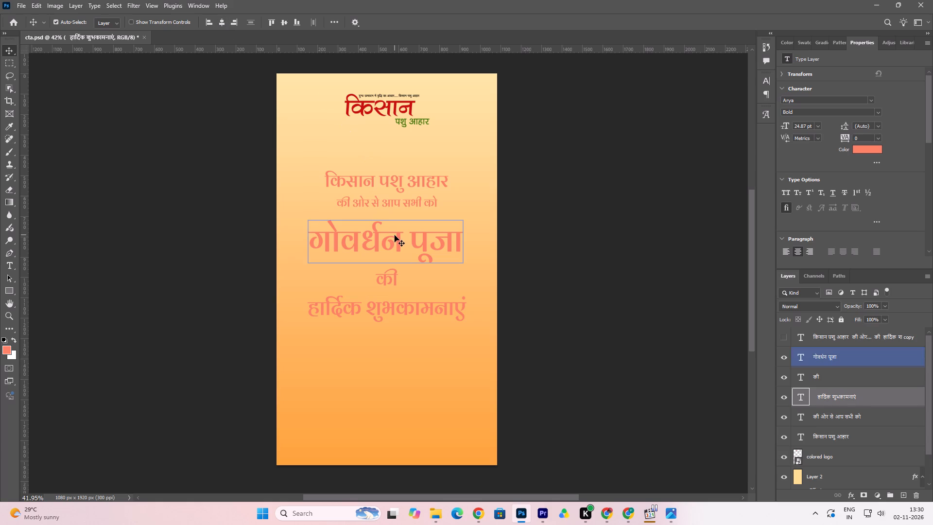
pyautogui.press('Down')
pyautogui.press('Down')
pyautogui.press('Down')
pyautogui.press('Down')
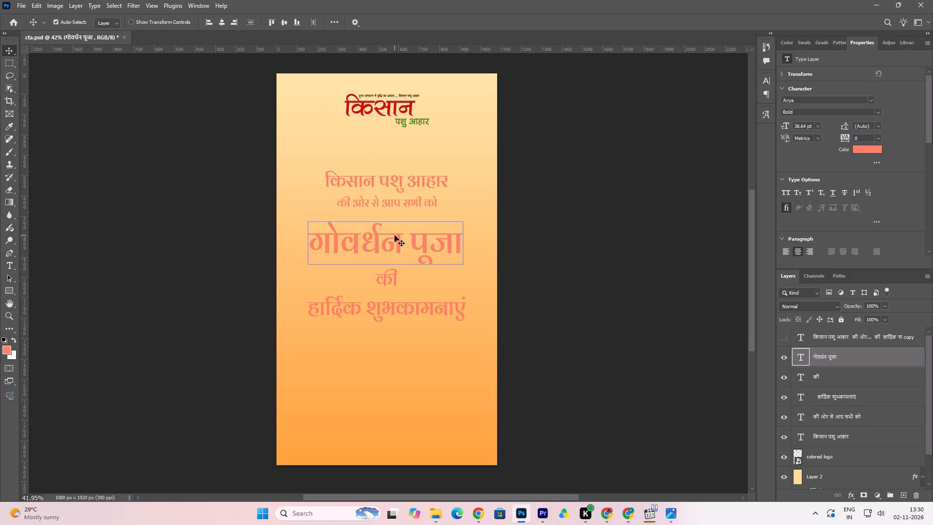
pyautogui.press('Up')
# Nudge की up closer to गोवर्धन पूजा.
pyautogui.click(388, 280)
pyautogui.press('Up')
pyautogui.press('Up')
pyautogui.press('Up')
pyautogui.press('Up')
pyautogui.press('Up')
pyautogui.press('Up')
pyautogui.press('Up')
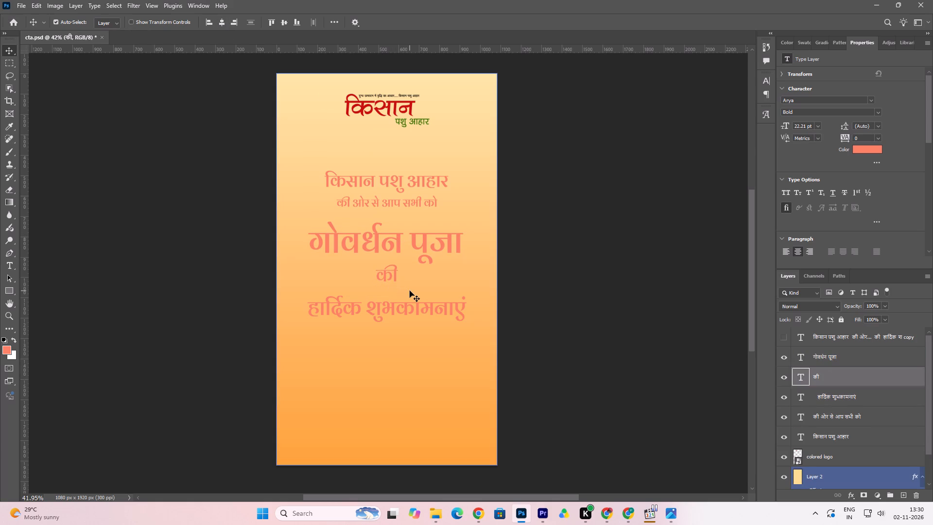
# Nudge हार्दिक शुभकामनाएं up closer to की.
pyautogui.click(402, 309)
pyautogui.press('Up')
pyautogui.press('Up')
pyautogui.press('Up')
pyautogui.press('Up')
pyautogui.press('Up')
pyautogui.press('Up')
pyautogui.press('Up')
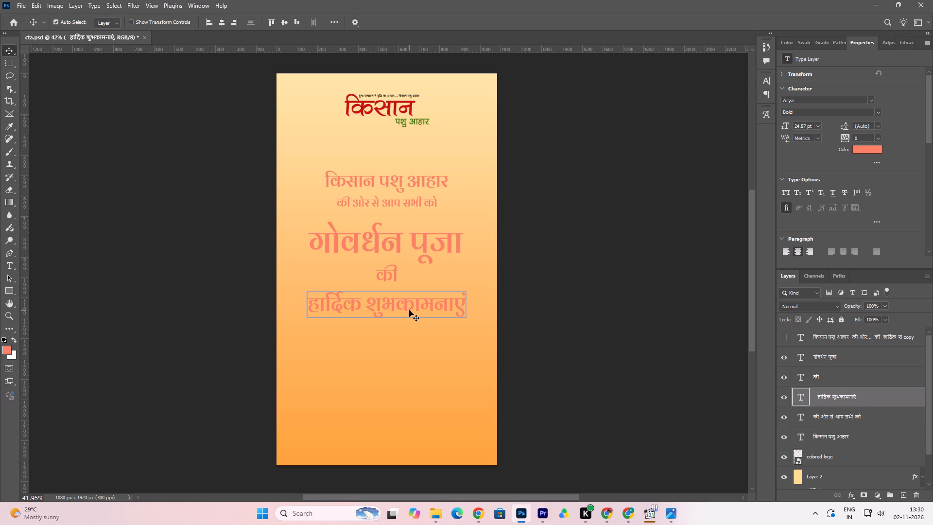
# Scale हार्दिक शुभकामनाएं down to about 76% and place it just below की near the canvas's horizontal centre.
pyautogui.hotkey('ctrl', 't')
pyautogui.moveTo(469, 242); pyautogui.dragTo(449, 269)
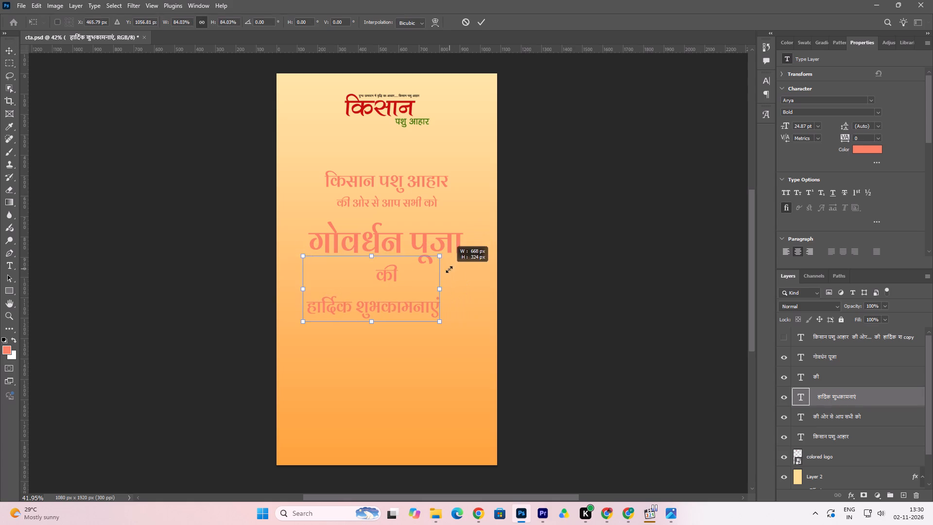
pyautogui.moveTo(449, 269); pyautogui.dragTo(447, 272)
pyautogui.moveTo(391, 311); pyautogui.dragTo(406, 305)
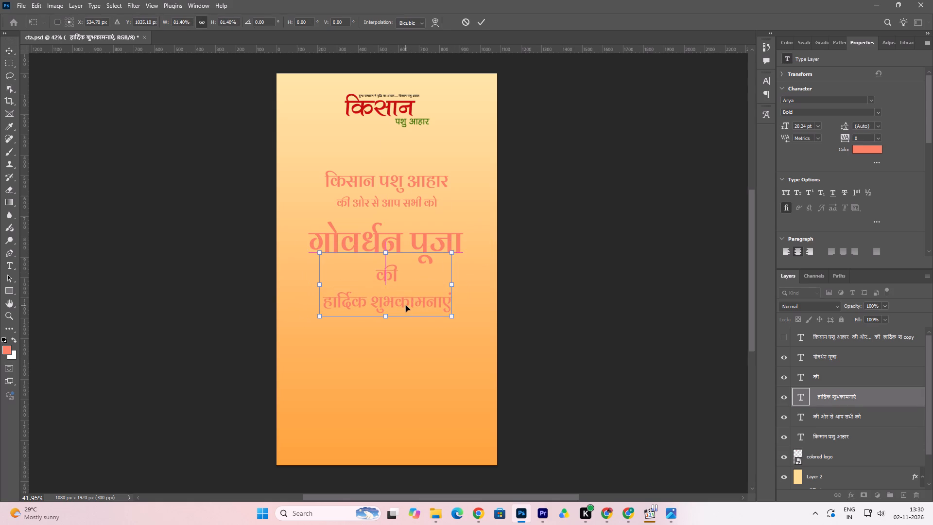
pyautogui.moveTo(452, 253); pyautogui.dragTo(446, 261)
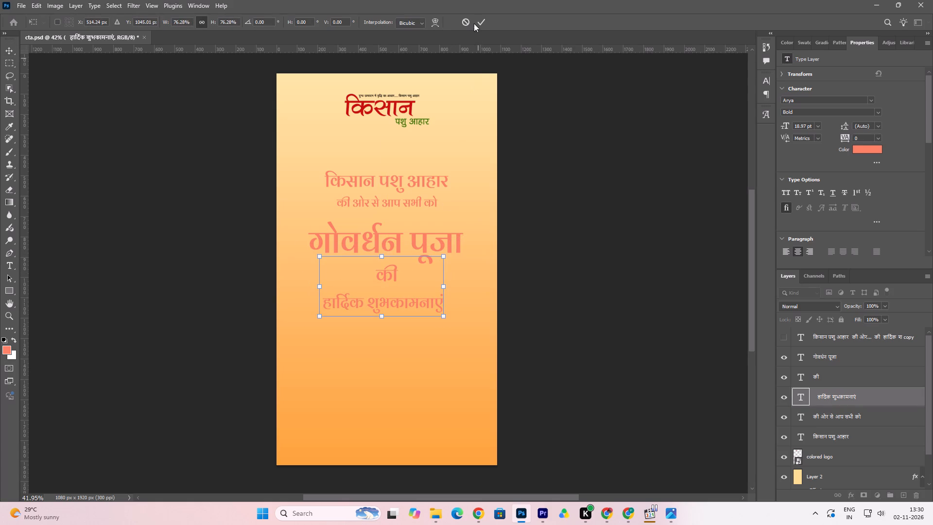
pyautogui.click(483, 21)
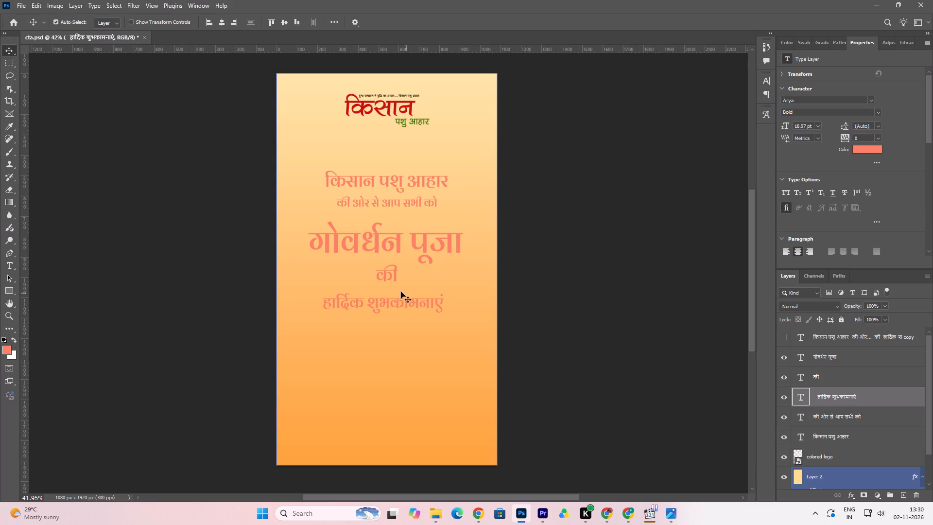
# Set the font size of the की line to 18.97 pt, matching हार्दिक शुभकामनाएं.
pyautogui.click(394, 280)
pyautogui.click(396, 312)
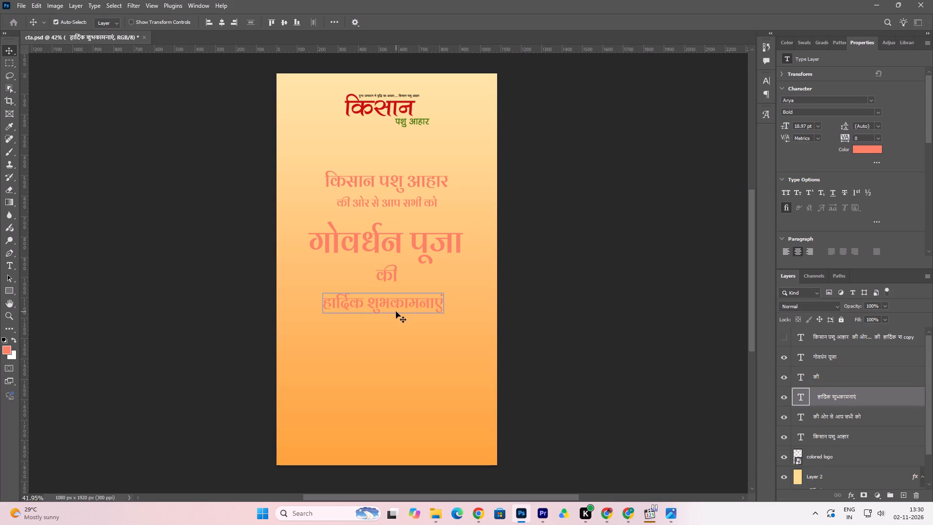
pyautogui.click(548, 276)
pyautogui.click(391, 269)
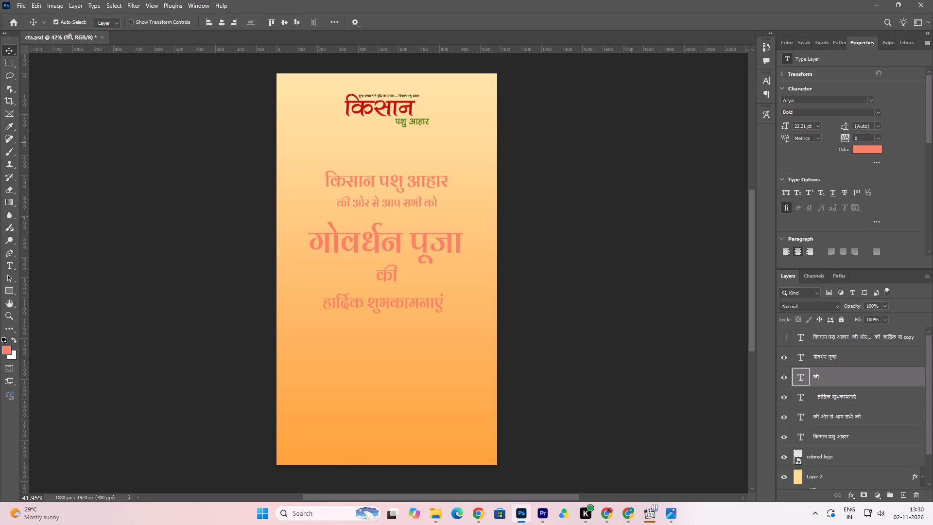
pyautogui.moveTo(806, 125); pyautogui.dragTo(773, 129)
pyautogui.press('BackSpace')
pyautogui.press('1')
pyautogui.write('8.97')
pyautogui.press('Return')
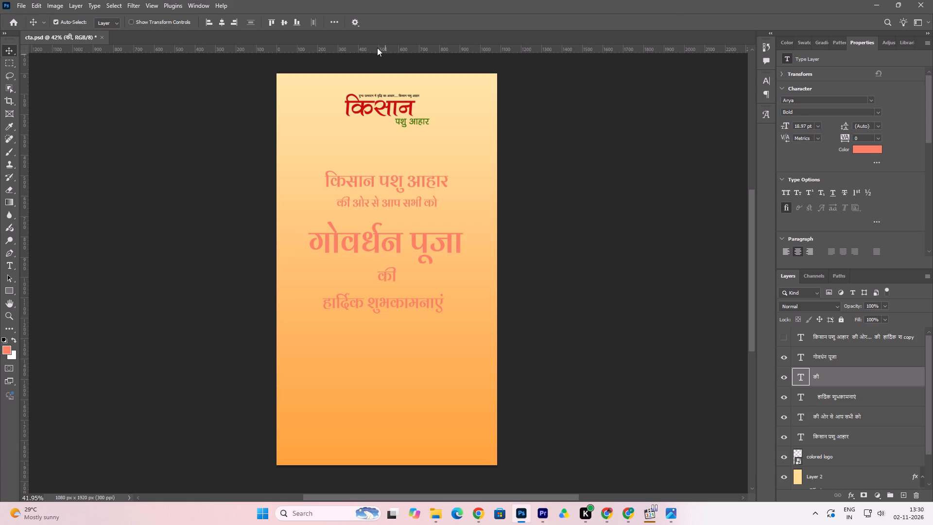
# Centre the की and हार्दिक शुभकामनाएं lines horizontally on the canvas.
pyautogui.click(388, 281)
pyautogui.click(388, 278)
pyautogui.click(223, 24)
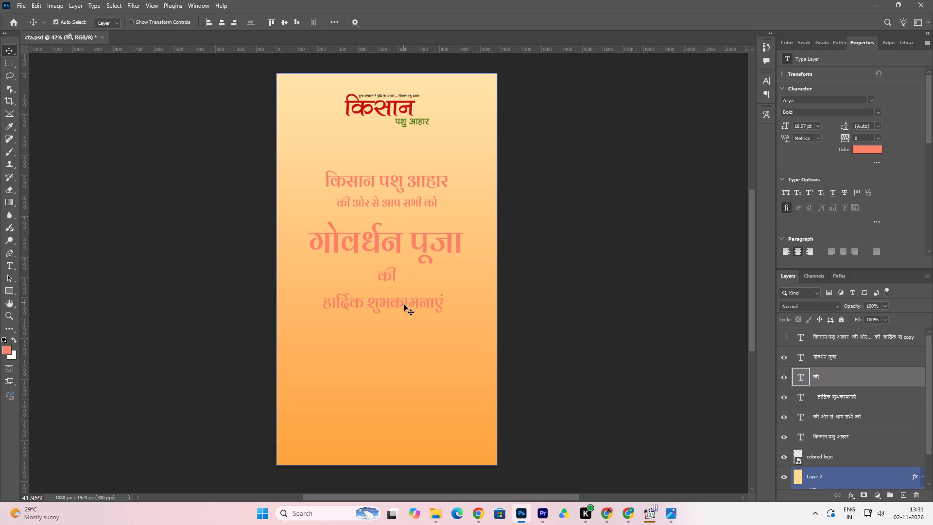
pyautogui.click(404, 306)
pyautogui.click(221, 22)
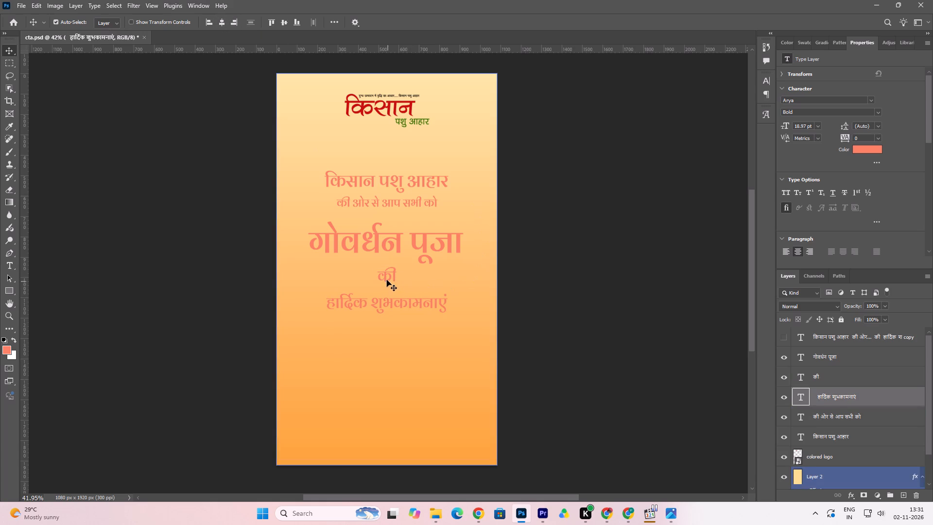
# Fine-tune की vertically between गोवर्धन पूजा and हार्दिक शुभकामनाएं, nudging it slightly down overall.
pyautogui.click(387, 280)
pyautogui.press('Down')
pyautogui.press('Down')
pyautogui.press('Down')
pyautogui.press('Down')
pyautogui.press('Down')
pyautogui.press('Down')
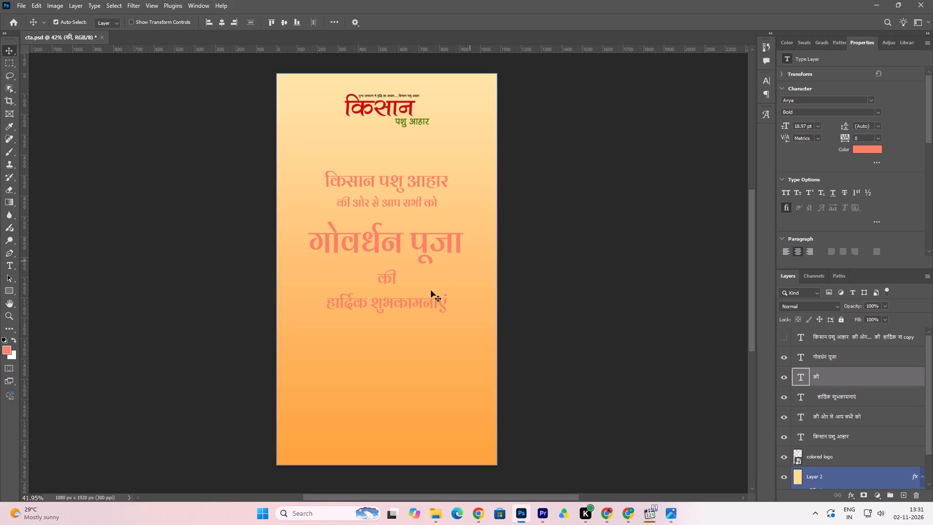
pyautogui.press('Down')
pyautogui.click(389, 279)
pyautogui.press('Up')
pyautogui.press('Up')
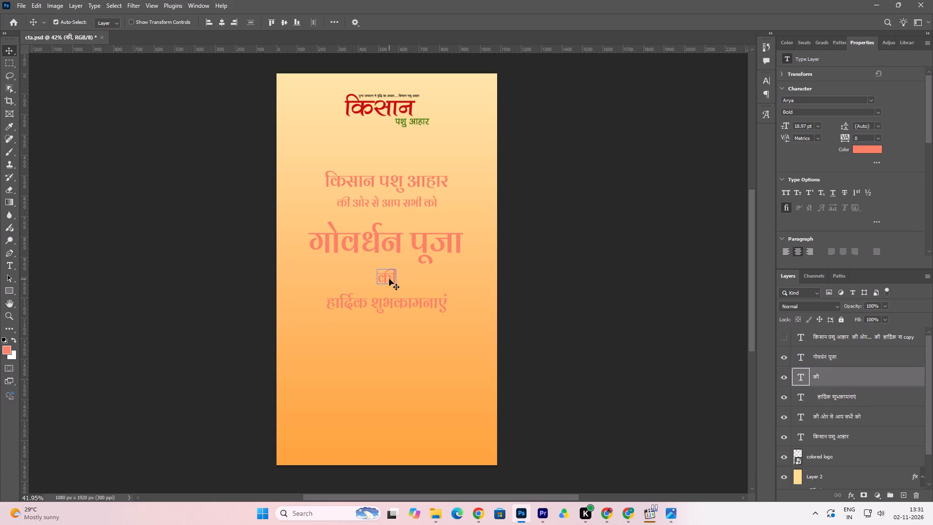
pyautogui.press('Up')
pyautogui.press('Up')
# Nudge गोवर्धन पूजा slightly down, closer to की.
pyautogui.click(409, 244)
pyautogui.press('Down')
pyautogui.press('Down')
pyautogui.press('Down')
pyautogui.press('Down')
pyautogui.press('Down')
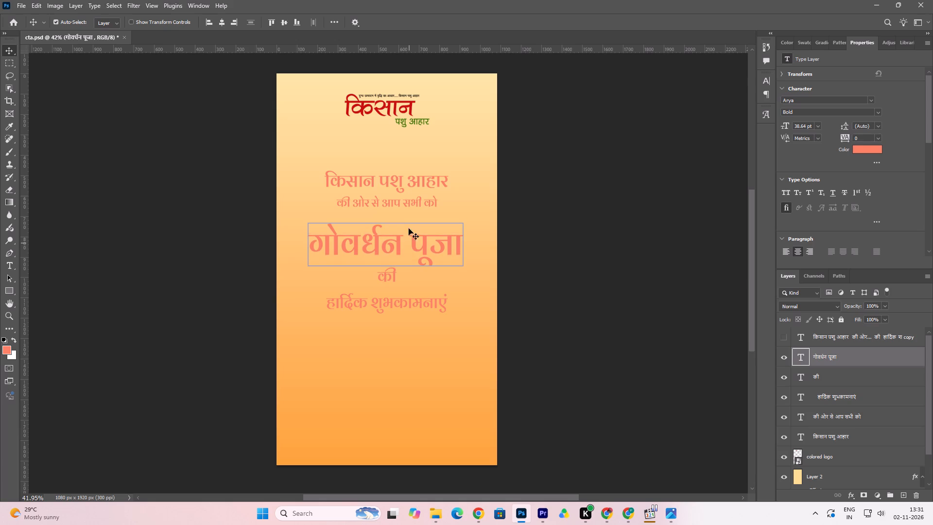
# Scale की ओर से आप सभी को up to about 105.5%, move it slightly down and centre it horizontally on the canvas.
pyautogui.click(407, 201)
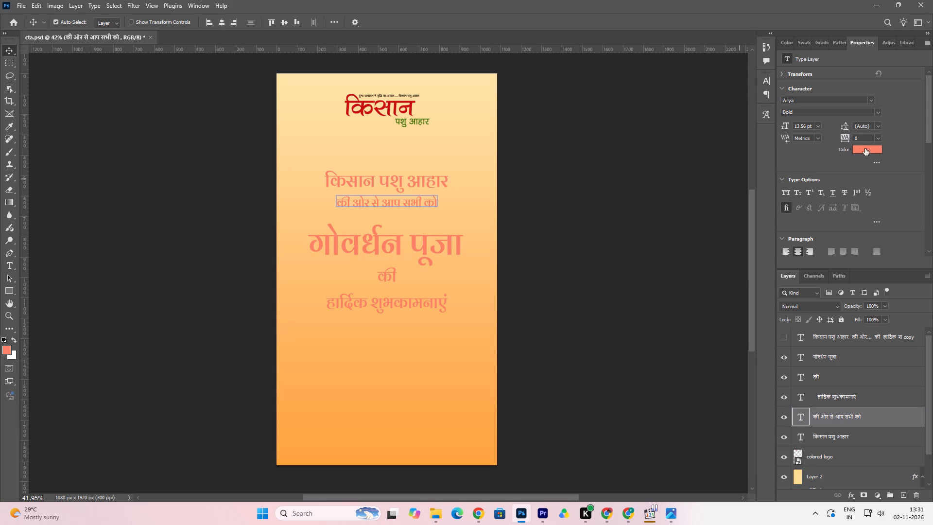
pyautogui.click(419, 202)
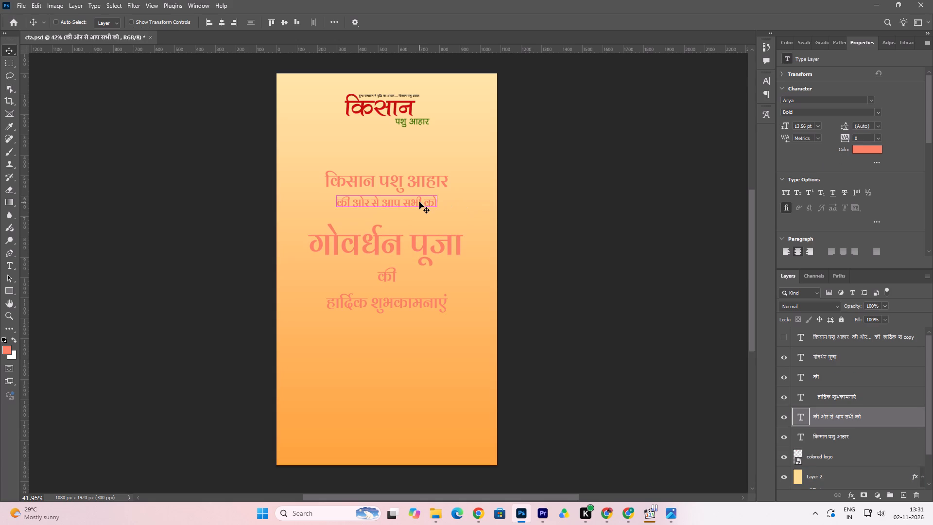
pyautogui.hotkey('ctrl', 't')
pyautogui.moveTo(440, 214); pyautogui.dragTo(446, 217)
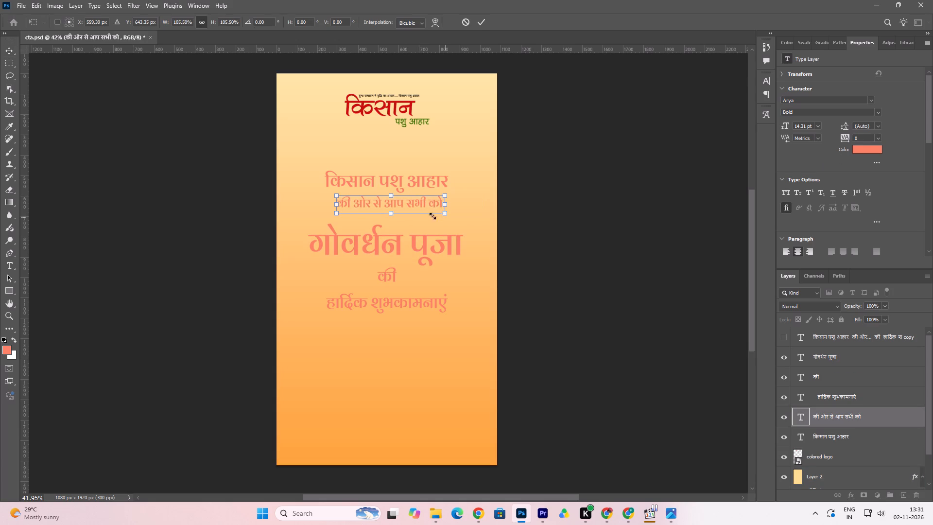
pyautogui.moveTo(426, 202); pyautogui.dragTo(425, 208)
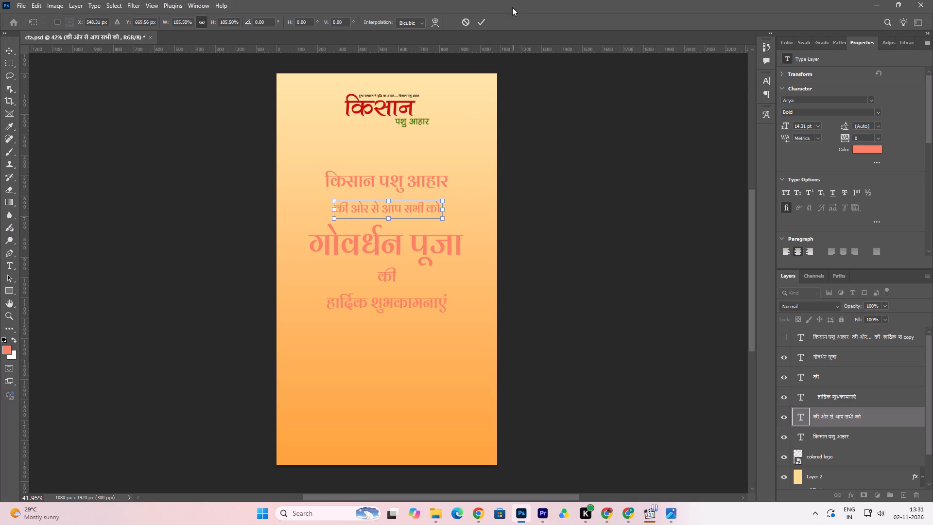
pyautogui.click(484, 18)
pyautogui.click(429, 208)
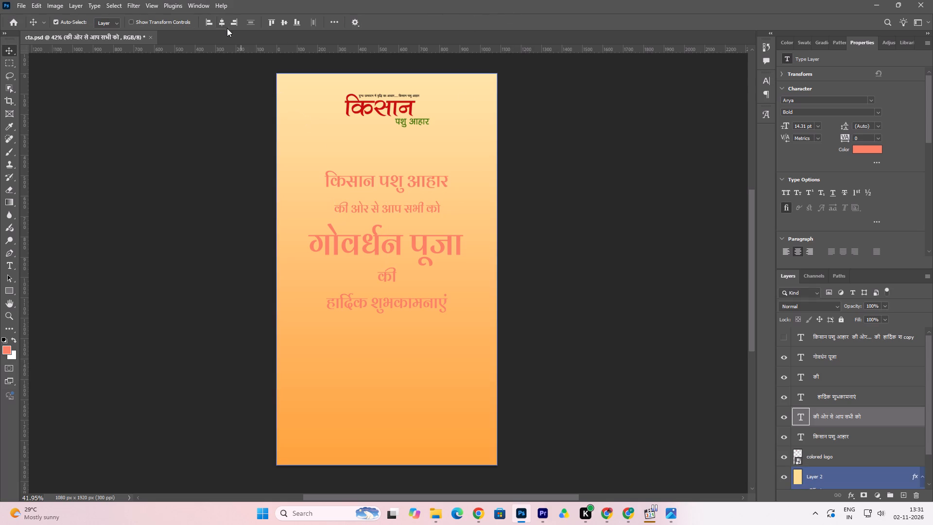
pyautogui.click(223, 26)
# Scale किसान पशु आहार up to about 130%, place it just above की ओर से आप सभी को and centre it horizontally.
pyautogui.click(417, 179)
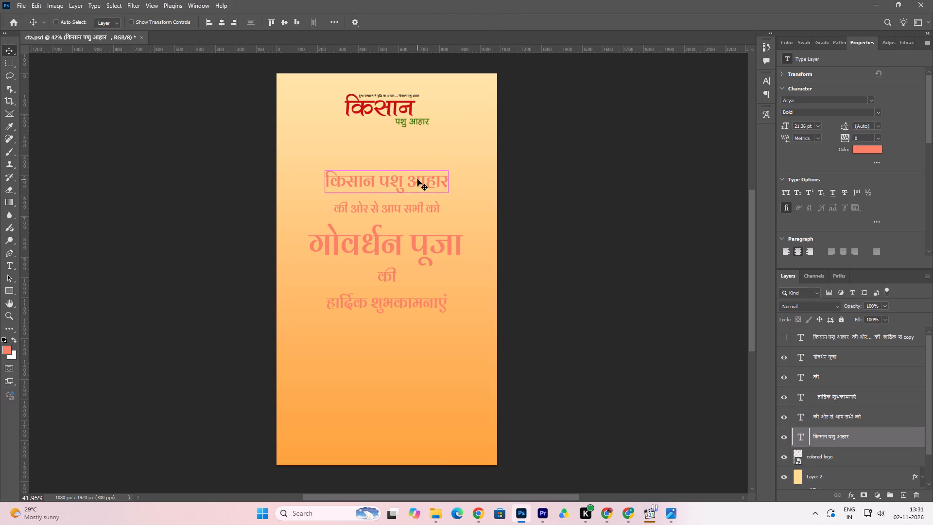
pyautogui.hotkey('ctrl', 't')
pyautogui.moveTo(448, 172); pyautogui.dragTo(470, 166)
pyautogui.moveTo(423, 170); pyautogui.dragTo(419, 171)
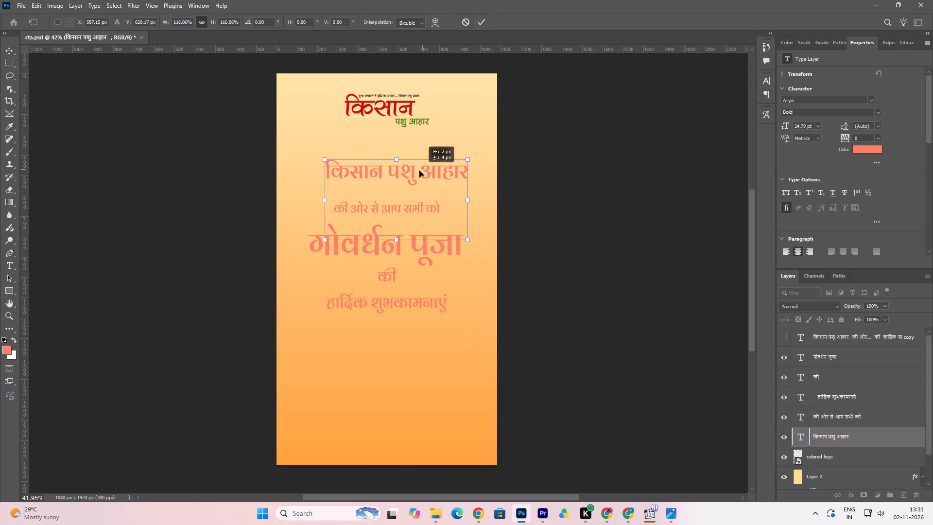
pyautogui.moveTo(419, 171); pyautogui.dragTo(415, 179)
pyautogui.moveTo(461, 173); pyautogui.dragTo(479, 164)
pyautogui.moveTo(445, 175); pyautogui.dragTo(442, 177)
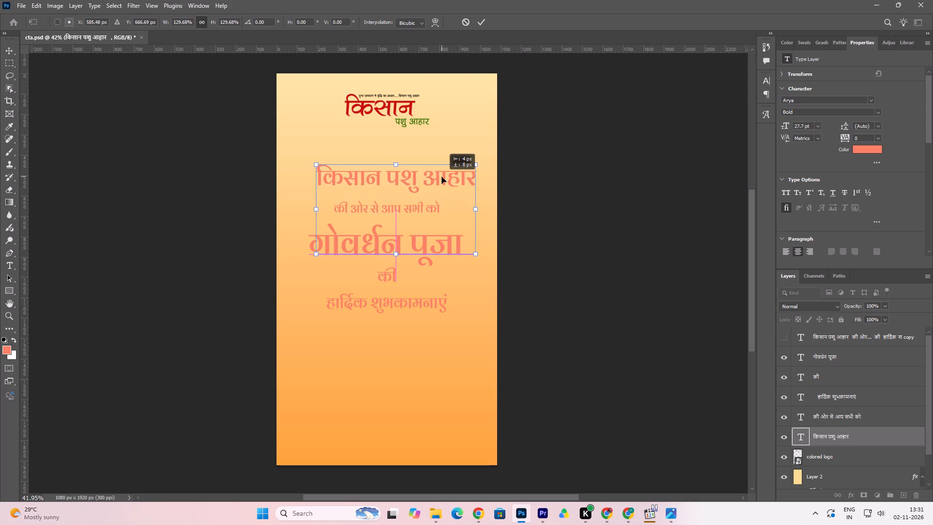
pyautogui.moveTo(442, 177); pyautogui.dragTo(433, 181)
pyautogui.click(480, 21)
pyautogui.click(426, 178)
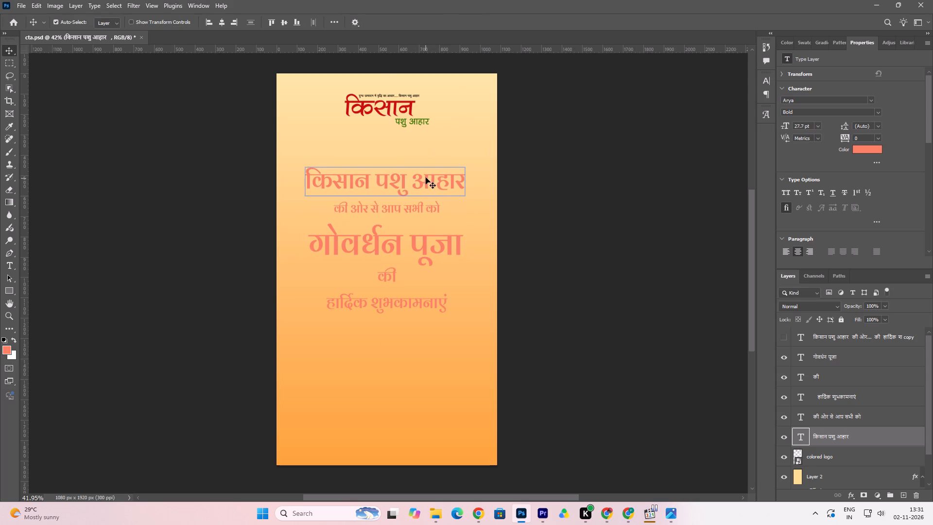
pyautogui.click(221, 23)
# Centre की ओर से आप सभी को, गोवर्धन पूजा and की horizontally on the canvas.
pyautogui.click(388, 210)
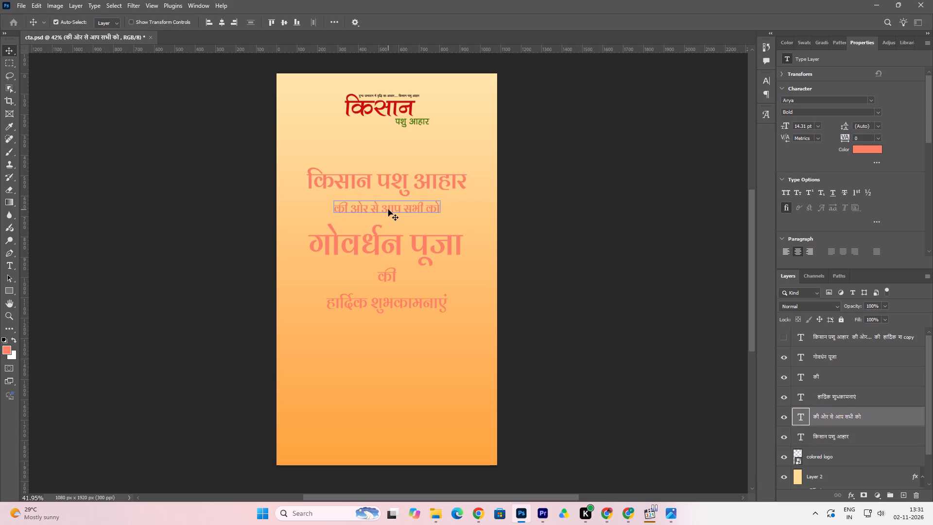
pyautogui.click(219, 21)
pyautogui.click(429, 254)
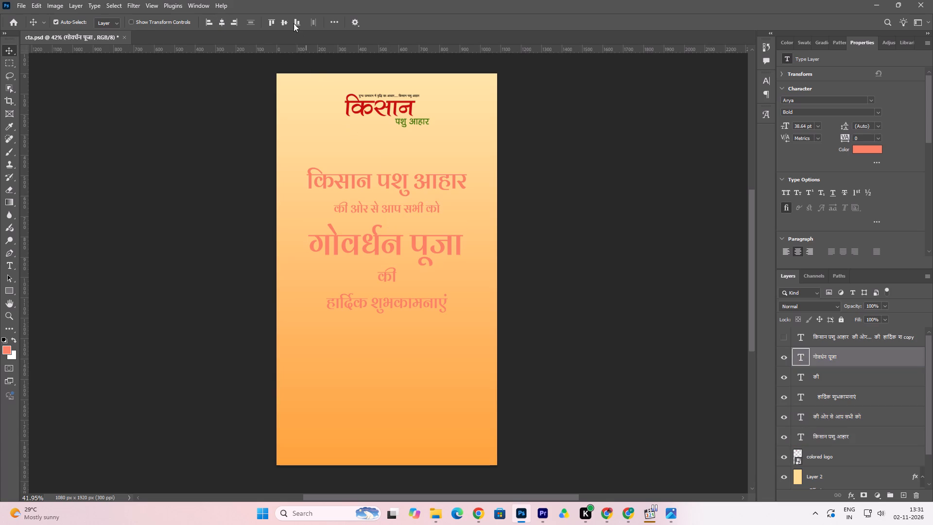
pyautogui.click(222, 22)
pyautogui.click(395, 278)
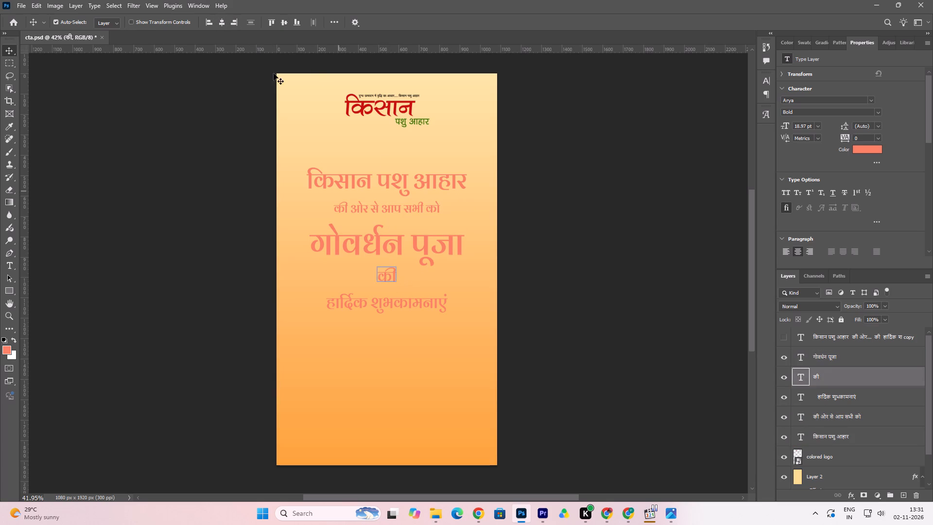
pyautogui.click(220, 26)
# Move हार्दिक शुभकामनाएं slightly up toward की and centre it horizontally on the canvas.
pyautogui.click(381, 303)
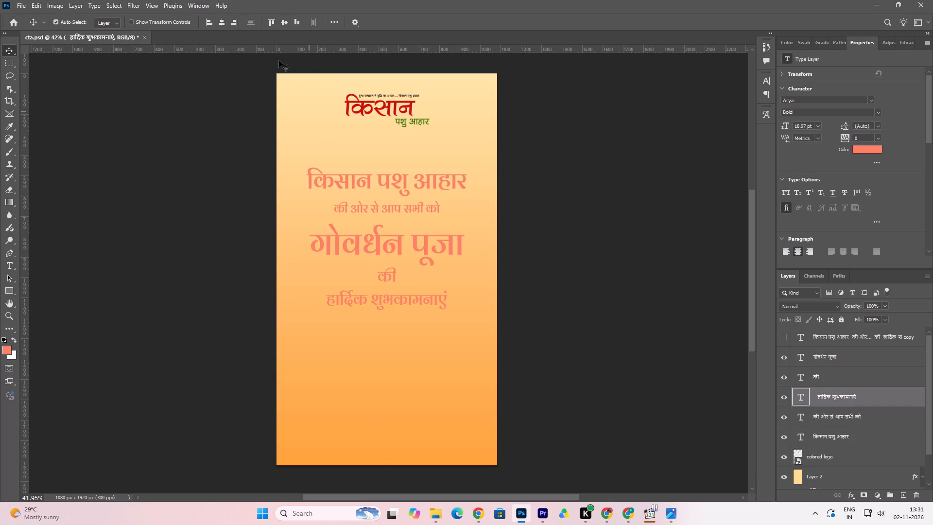
pyautogui.click(222, 23)
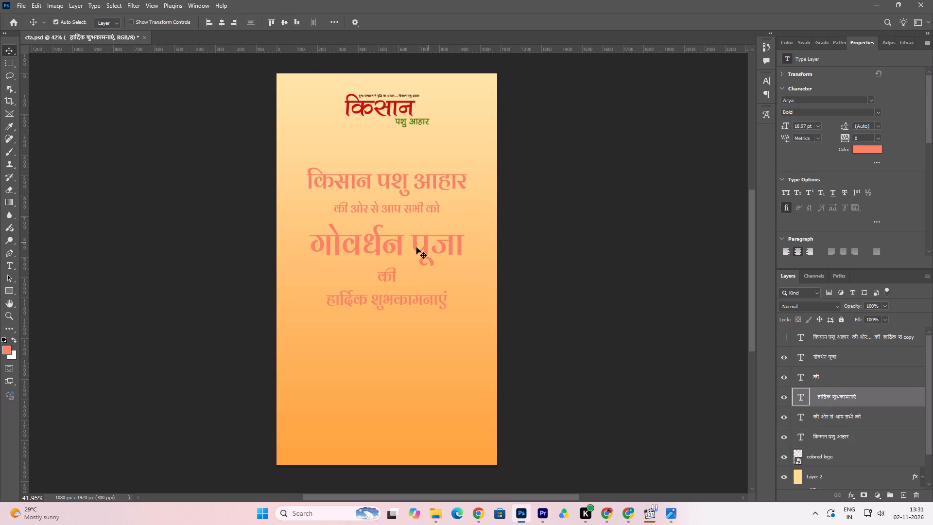
# Nudge गोवर्धन पूजा slightly down, away from की ओर से आप सभी को.
pyautogui.click(415, 248)
pyautogui.press('Down')
pyautogui.press('Down')
pyautogui.press('Down')
pyautogui.press('Down')
pyautogui.press('Down')
pyautogui.press('Down')
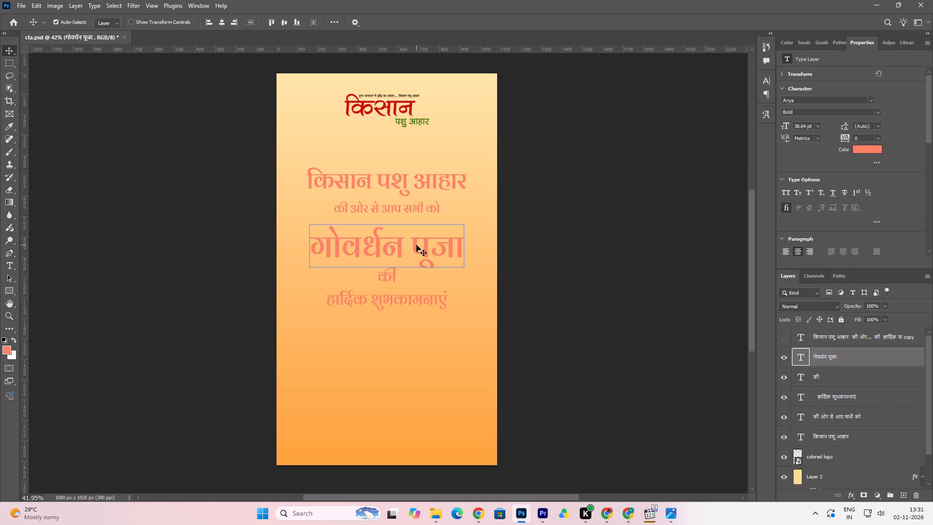
pyautogui.press('Down')
pyautogui.press('Down')
pyautogui.press('Down')
# Nudge की ओर से आप सभी को slightly down toward गोवर्धन पूजा.
pyautogui.click(422, 210)
pyautogui.press('Down')
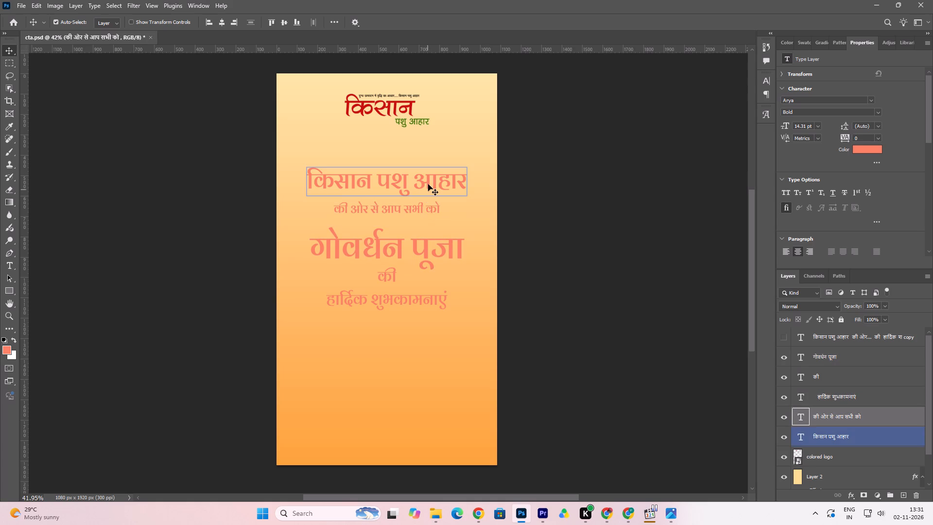
pyautogui.click(428, 184)
pyautogui.click(420, 211)
pyautogui.press('Down')
pyautogui.press('Down')
pyautogui.press('Down')
# Nudge किसान पशु आहार down, closer to की ओर से आप सभी को.
pyautogui.click(423, 188)
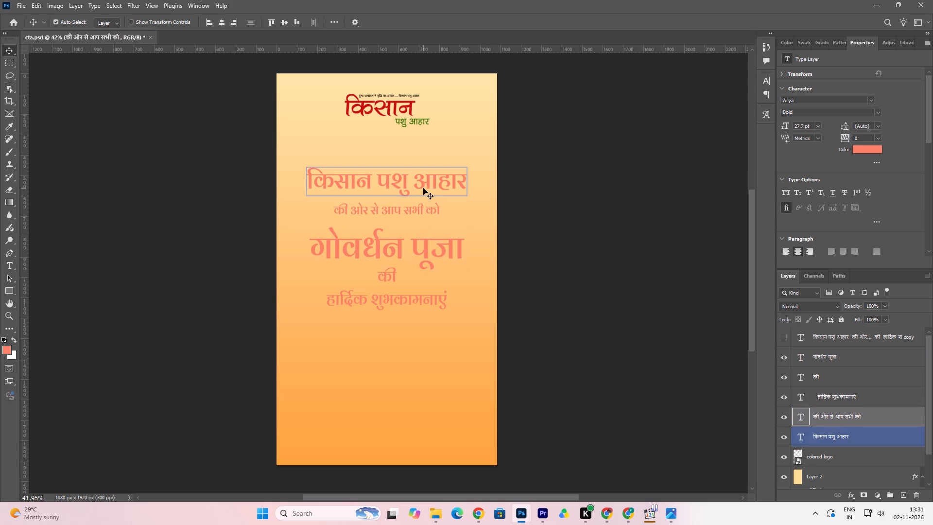
pyautogui.press('Down')
pyautogui.press('Down')
pyautogui.press('Down')
pyautogui.press('Down')
pyautogui.press('Down')
pyautogui.press('Down')
pyautogui.press('Down')
pyautogui.press('Down')
pyautogui.press('Down')
pyautogui.press('Down')
pyautogui.press('Down')
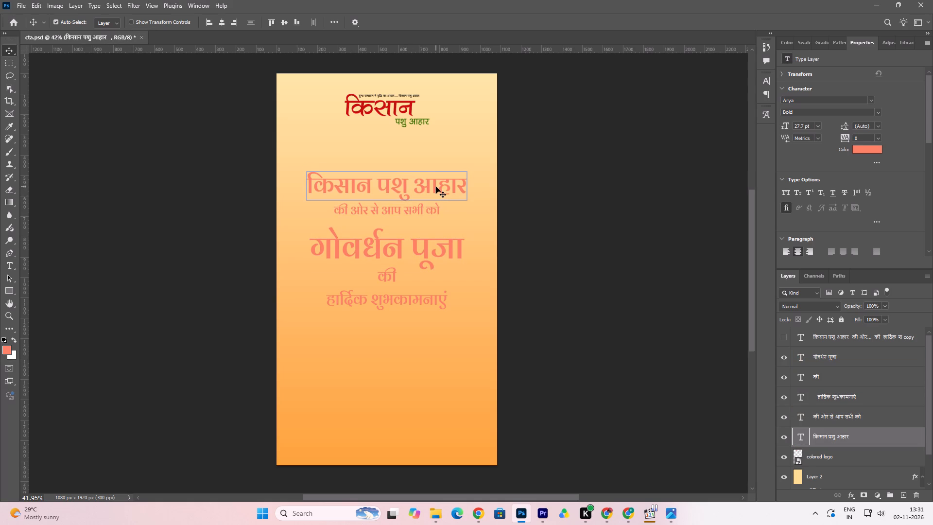
pyautogui.press('Down')
pyautogui.press('Down')
# Recolour the किसान पशु आहार text with the logo's red, #ca0f0f.
pyautogui.click(422, 192)
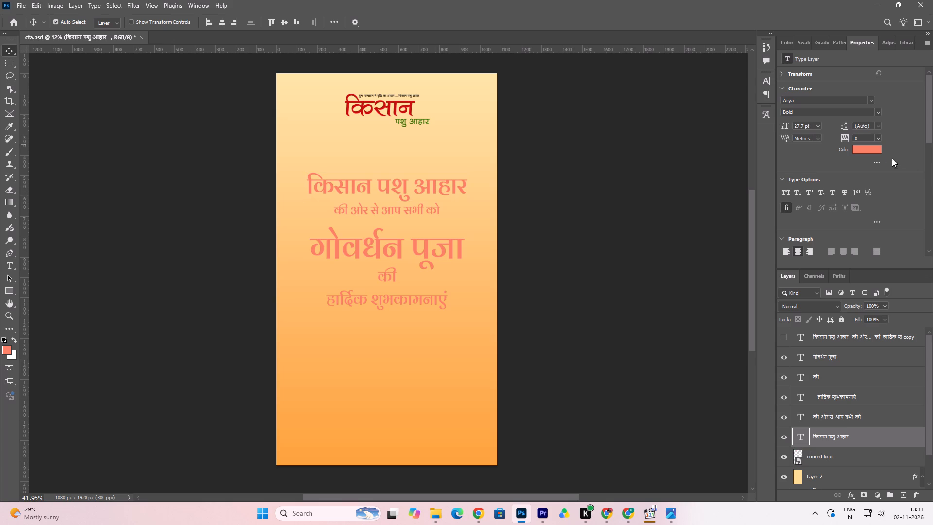
pyautogui.click(882, 151)
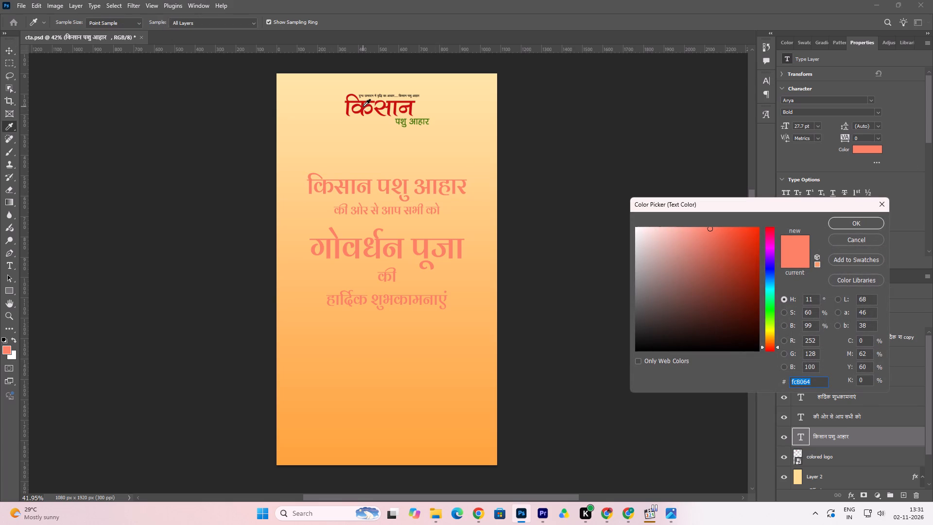
pyautogui.click(363, 107)
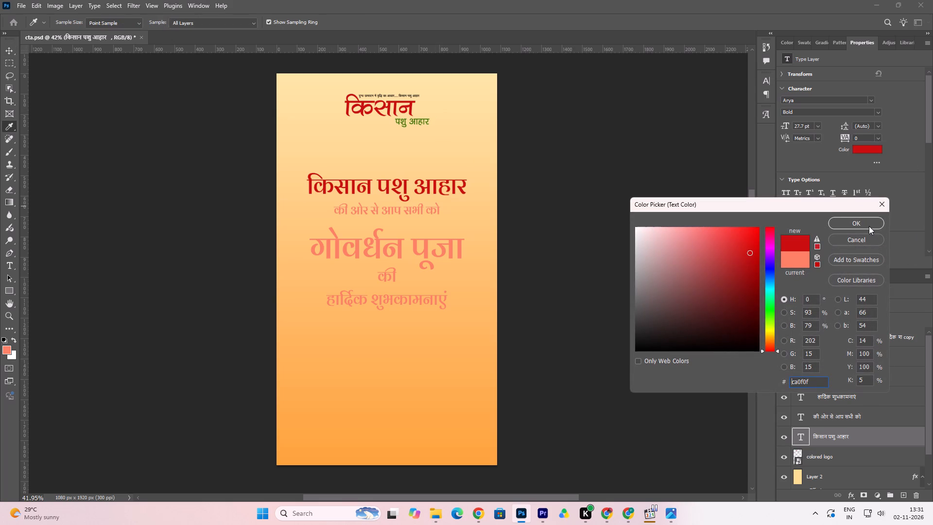
pyautogui.click(869, 226)
# Recolour the गोवर्धन पूजा text white, #ffffff.
pyautogui.click(397, 250)
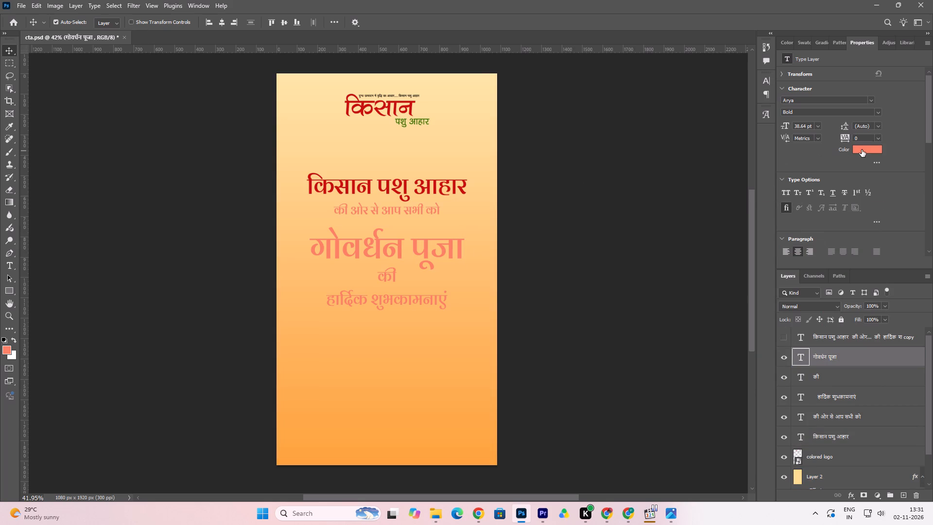
pyautogui.click(862, 150)
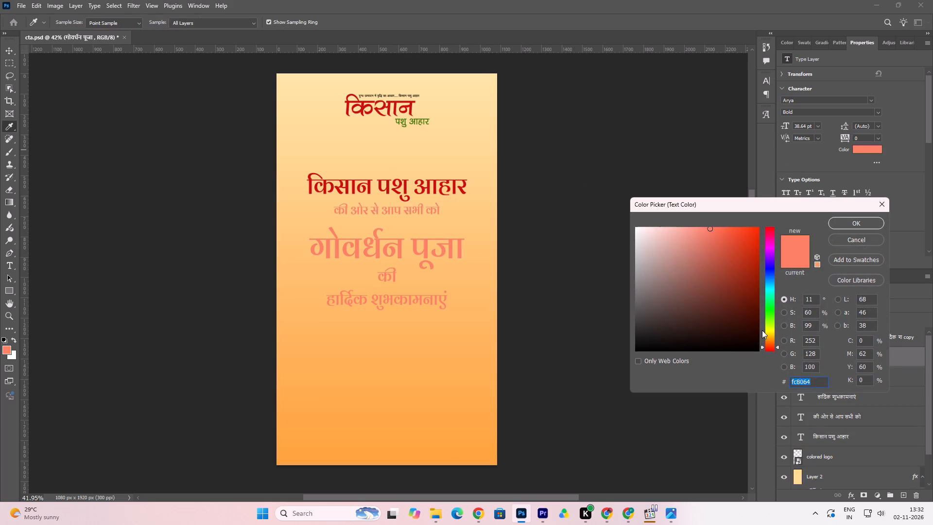
pyautogui.moveTo(769, 312); pyautogui.dragTo(772, 325)
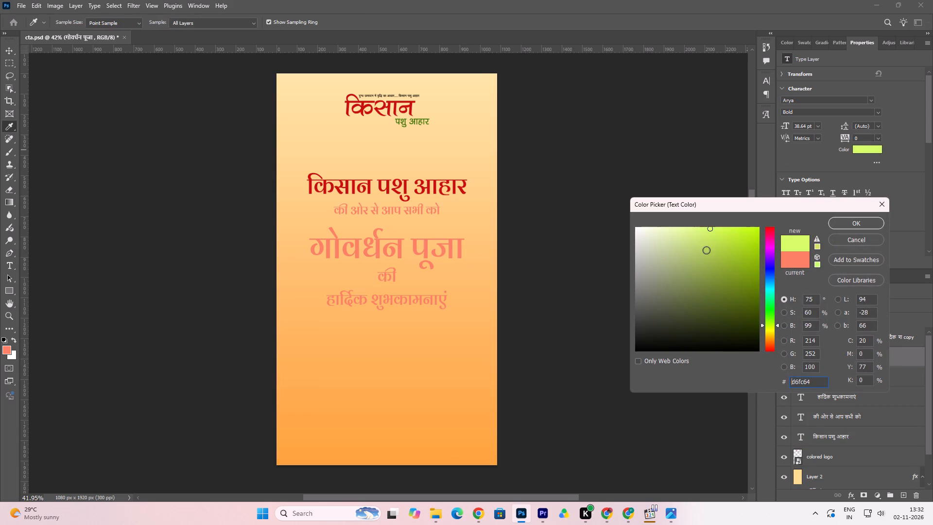
pyautogui.moveTo(755, 335); pyautogui.dragTo(757, 355)
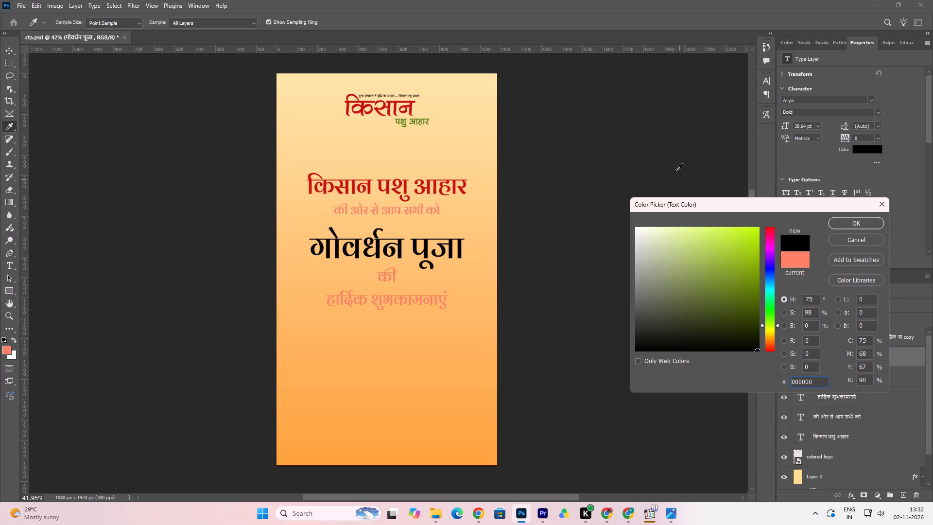
pyautogui.moveTo(642, 235); pyautogui.dragTo(587, 185)
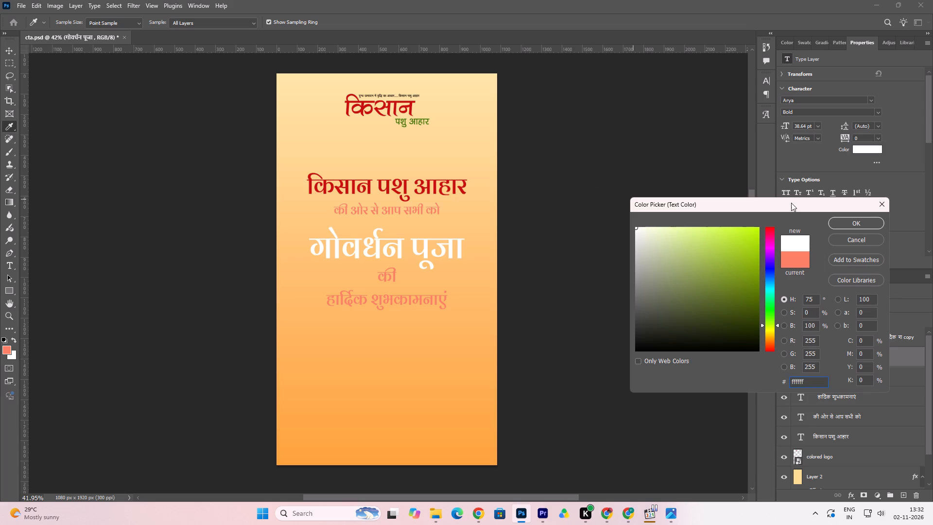
pyautogui.click(852, 224)
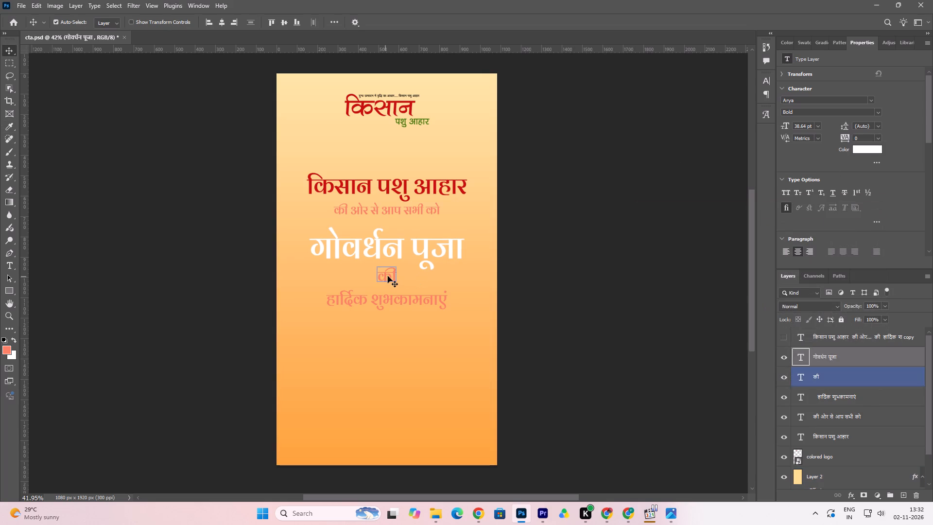
# Recolour the की, हार्दिक शुभकामनाएं and की ओर से आप सभी को text lines black, #000000.
pyautogui.click(388, 276)
pyautogui.click(866, 148)
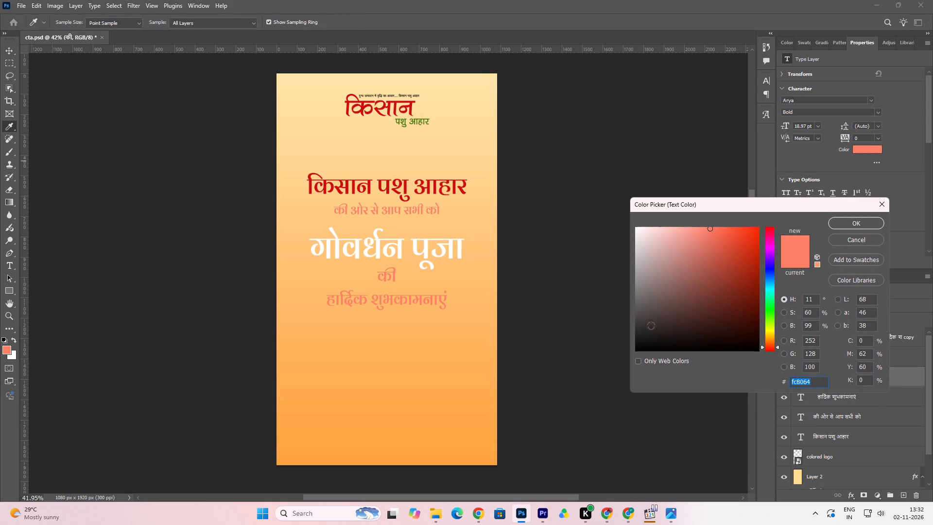
pyautogui.moveTo(645, 337); pyautogui.dragTo(605, 393)
pyautogui.click(852, 221)
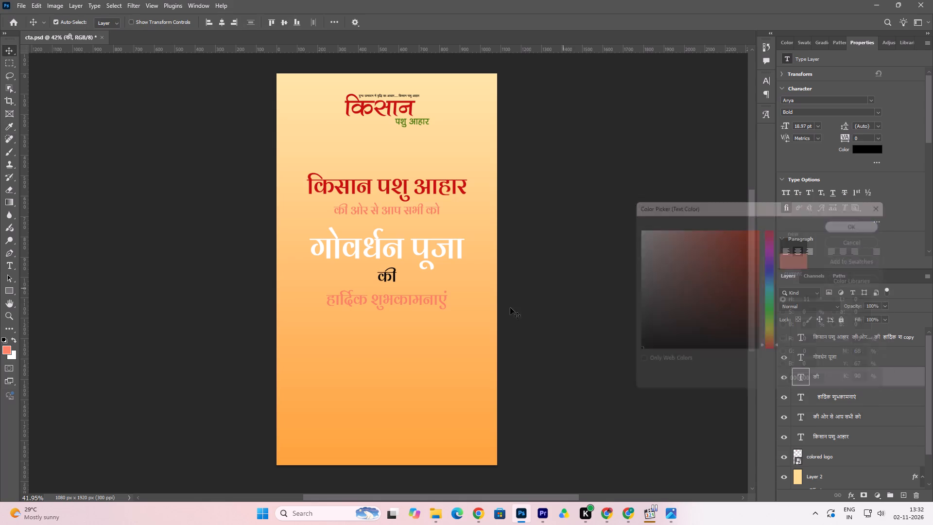
pyautogui.click(437, 303)
pyautogui.click(868, 149)
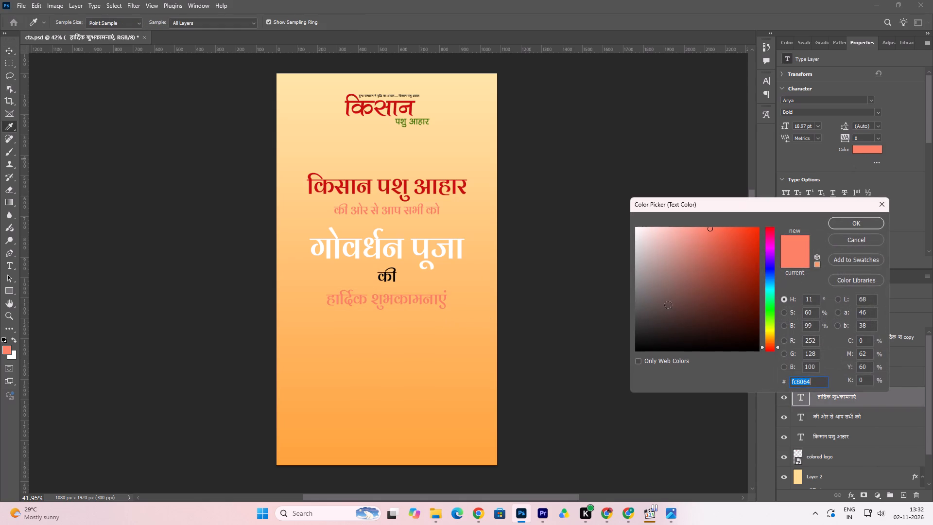
pyautogui.moveTo(641, 344); pyautogui.dragTo(609, 390)
pyautogui.click(867, 224)
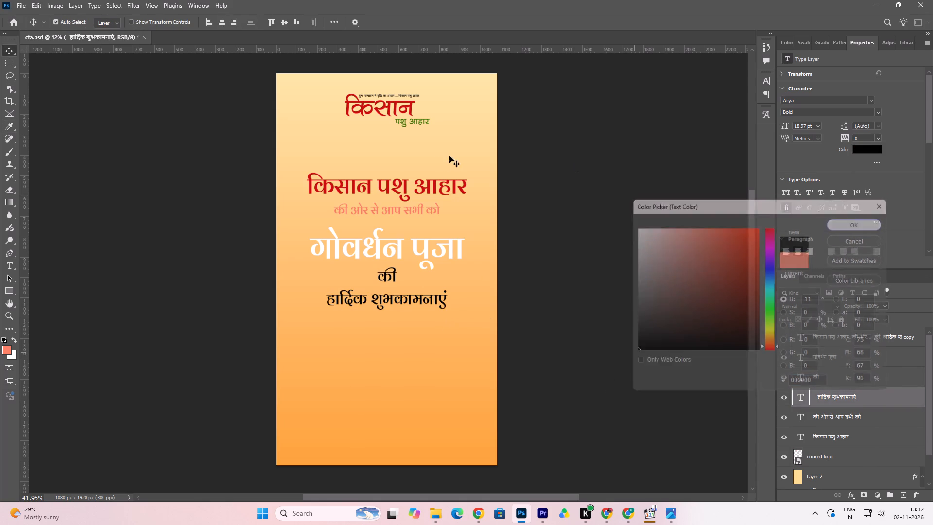
pyautogui.click(421, 212)
pyautogui.click(878, 150)
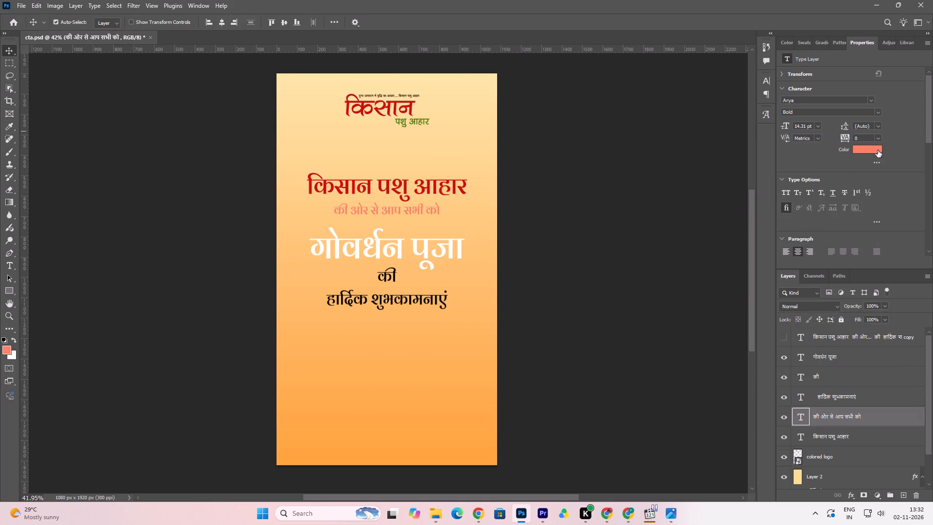
pyautogui.moveTo(645, 343); pyautogui.dragTo(604, 384)
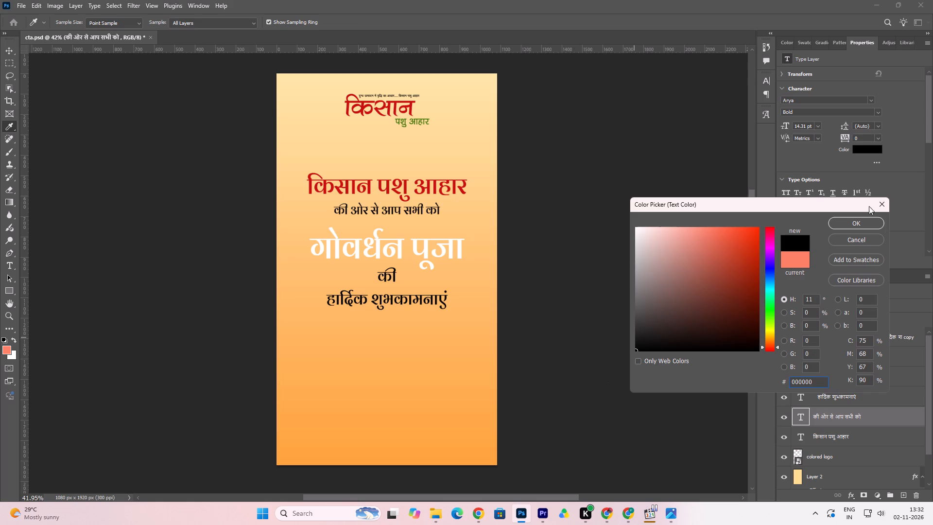
pyautogui.click(861, 221)
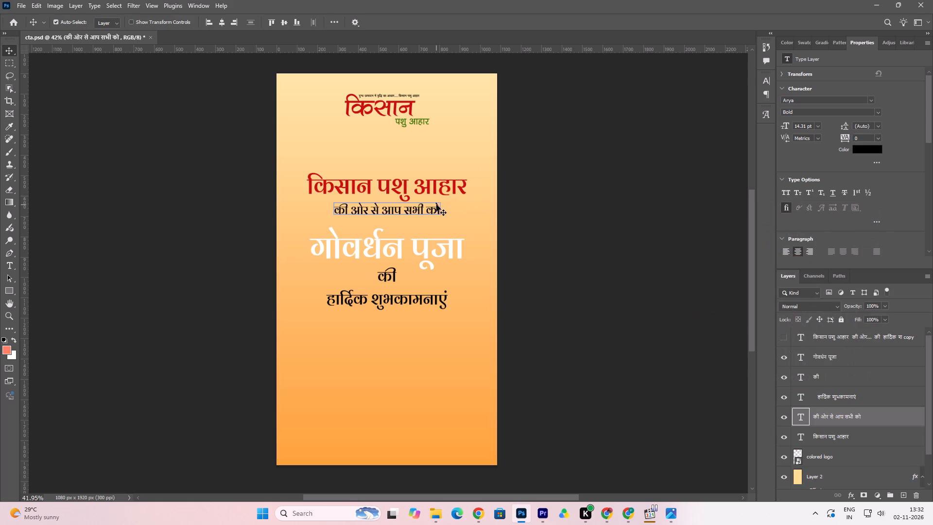
# Nudge किसान पशु आहार very slightly down toward की ओर से आप सभी को.
pyautogui.click(437, 193)
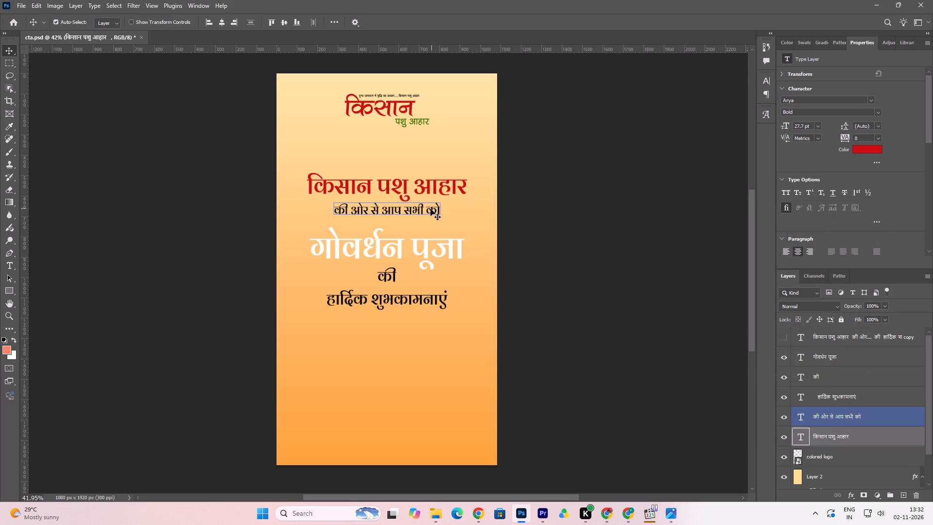
pyautogui.press('Down')
pyautogui.press('Down')
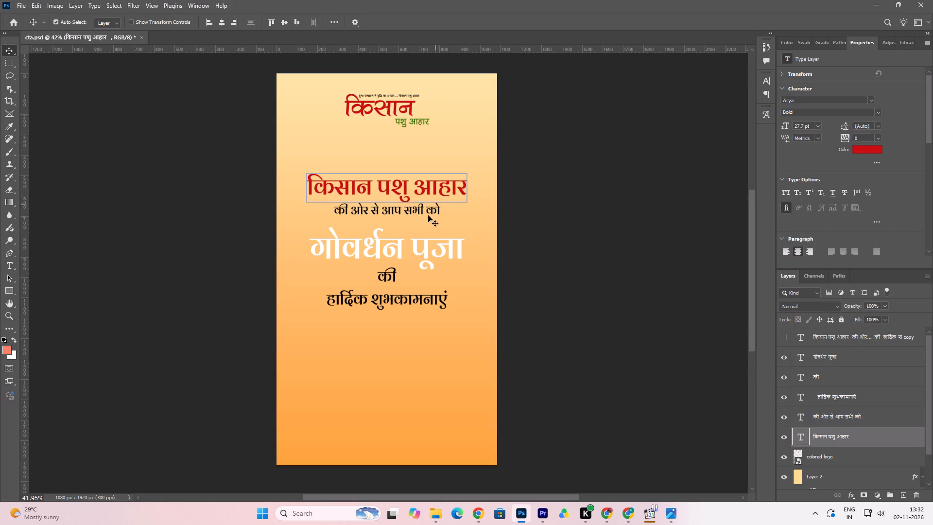
pyautogui.click(427, 193)
pyautogui.press('Up')
# Nudge की ओर से आप सभी को slightly down, away from किसान पशु आहार.
pyautogui.click(428, 212)
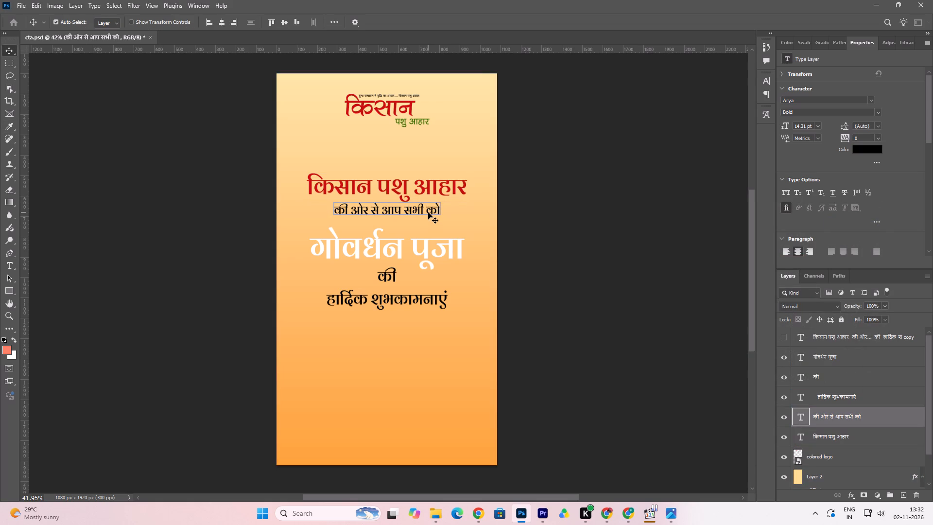
pyautogui.press('Down')
pyautogui.press('Down')
pyautogui.press('Down')
pyautogui.press('Down')
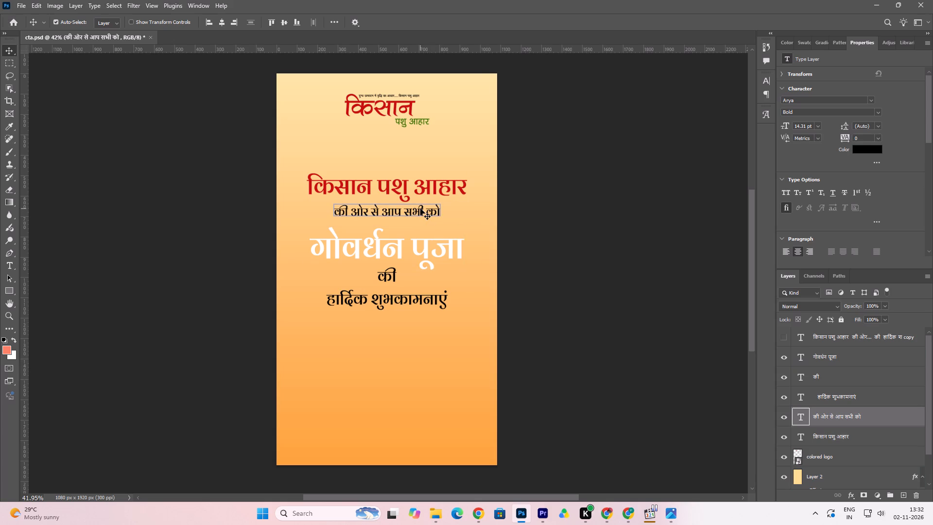
# Move गोवर्धन पूजा slightly up, closer to की ओर से आप सभी को.
pyautogui.click(432, 247)
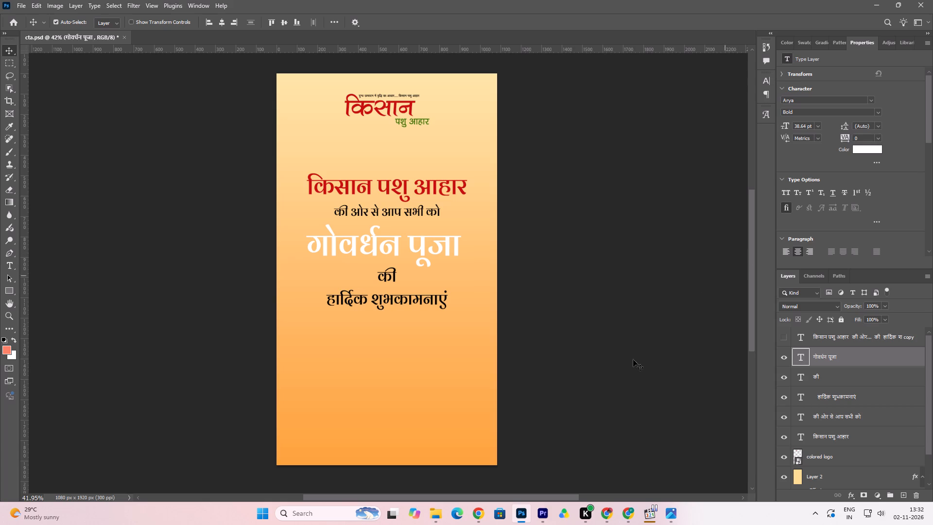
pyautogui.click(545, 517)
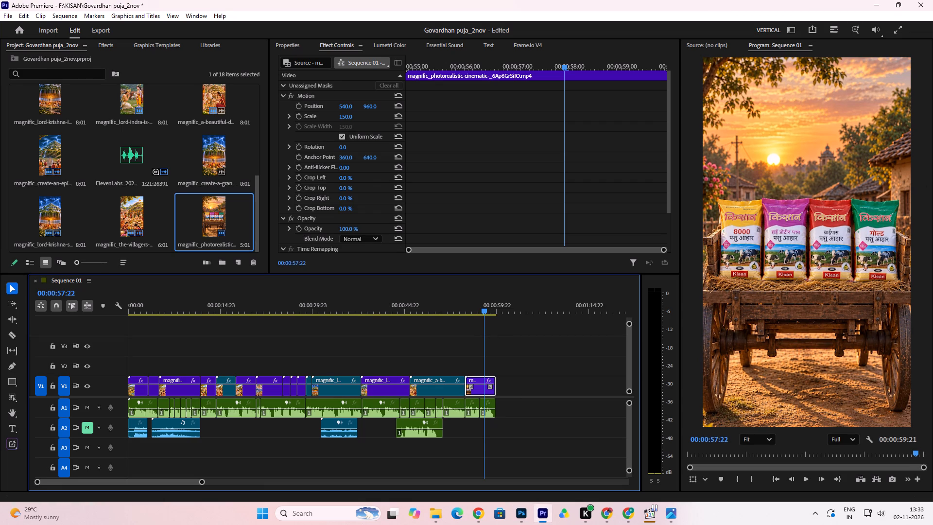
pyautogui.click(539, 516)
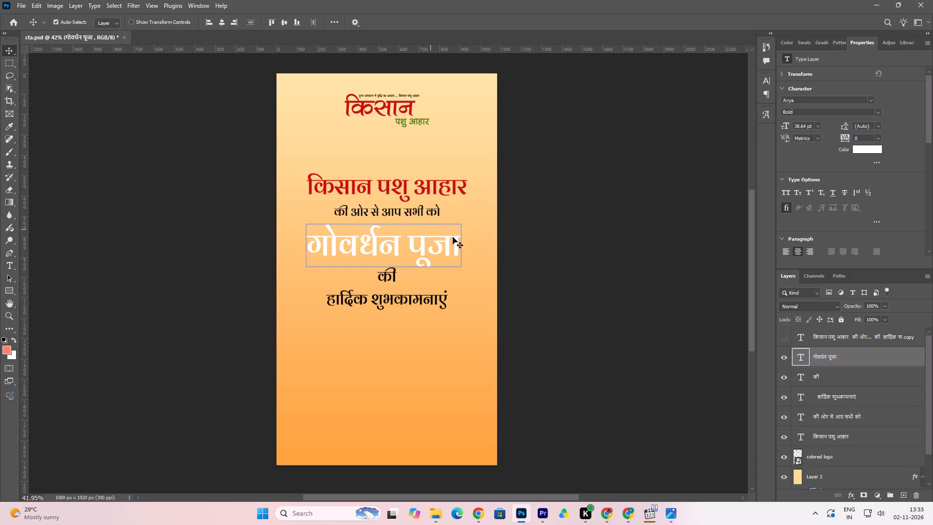
# Fine-tune the vertical position of की ओर से आप सभी को between किसान पशु आहार and गोवर्धन पूजा, ending marginally lower.
pyautogui.click(412, 211)
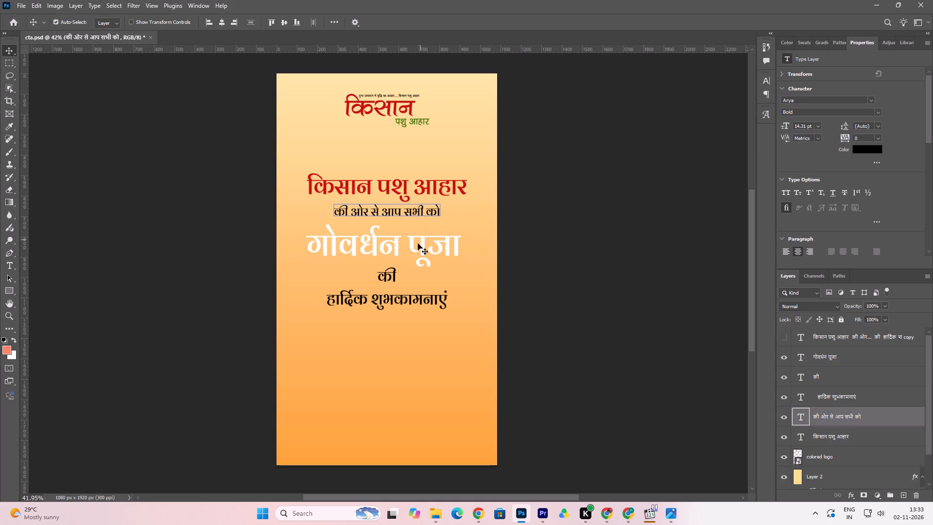
pyautogui.click(415, 250)
pyautogui.click(424, 215)
pyautogui.press('Up')
pyautogui.press('Up')
pyautogui.press('Up')
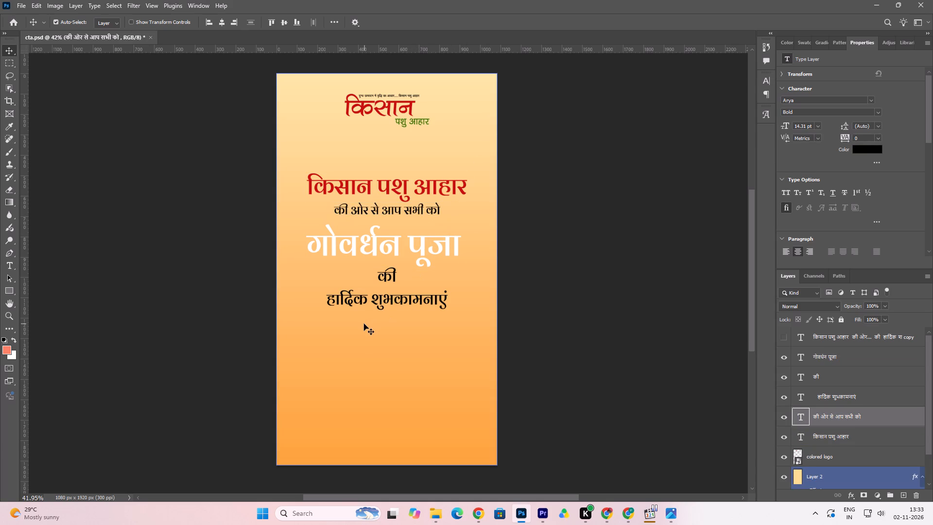
pyautogui.press('Down')
pyautogui.press('Down')
pyautogui.press('Down')
pyautogui.press('Down')
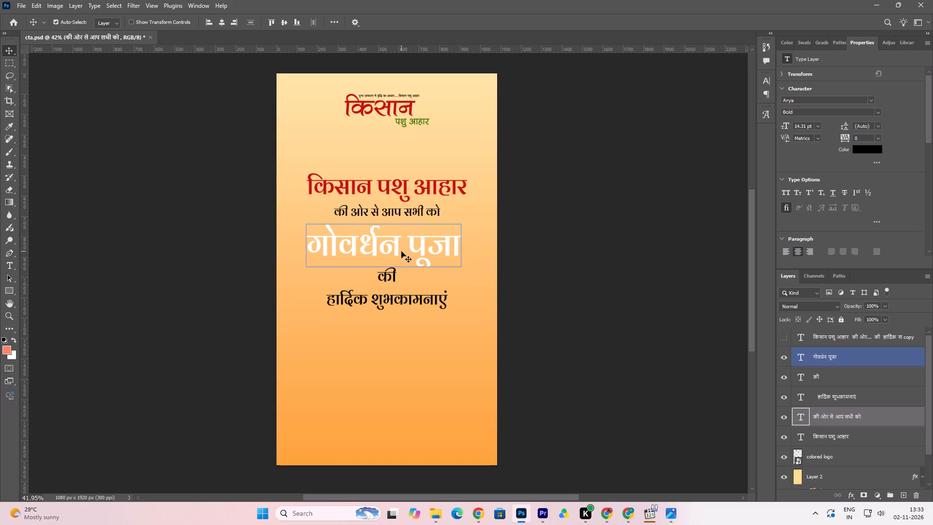
# Scale किसान पशु आहार down to about 68% and place it just above की ओर से आप सभी को, matching that line's width.
pyautogui.click(429, 188)
pyautogui.hotkey('ctrl', 't')
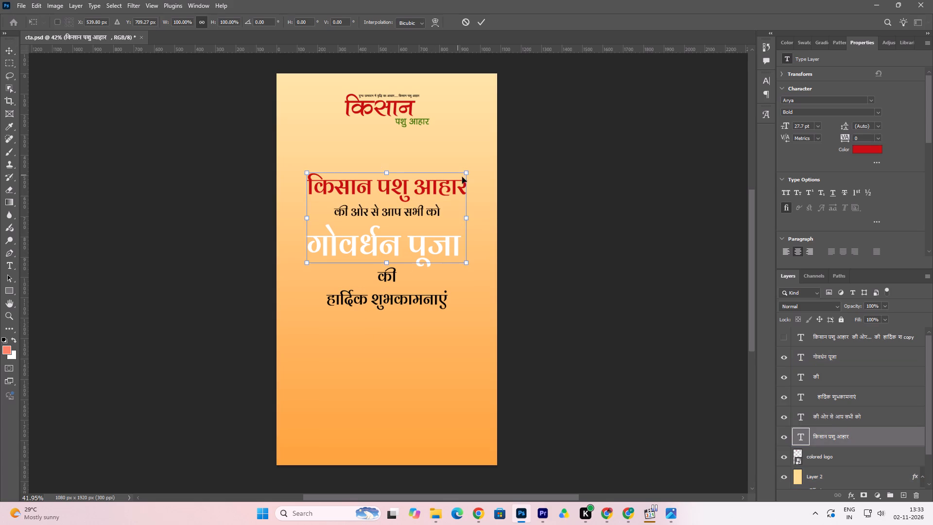
pyautogui.moveTo(466, 173); pyautogui.dragTo(427, 199)
pyautogui.moveTo(396, 203); pyautogui.dragTo(416, 193)
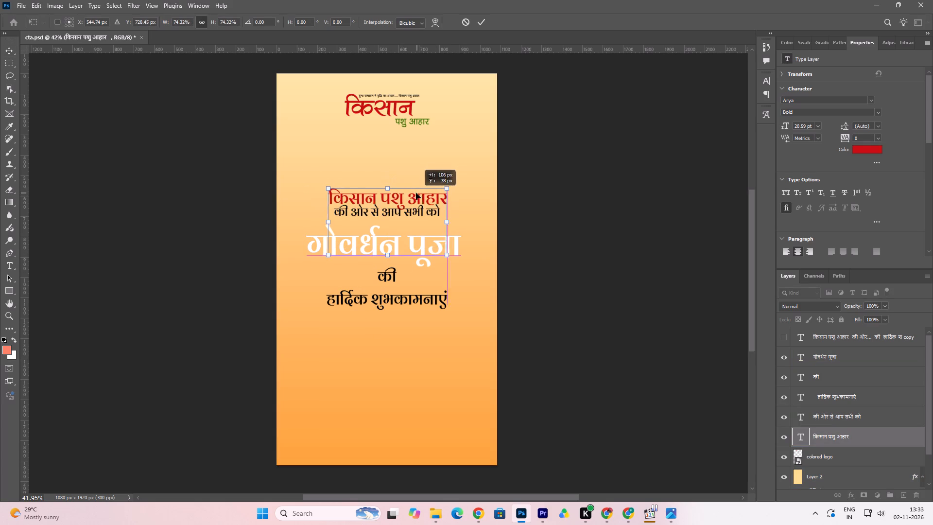
pyautogui.moveTo(416, 193); pyautogui.dragTo(413, 192)
pyautogui.moveTo(441, 182); pyautogui.dragTo(438, 186)
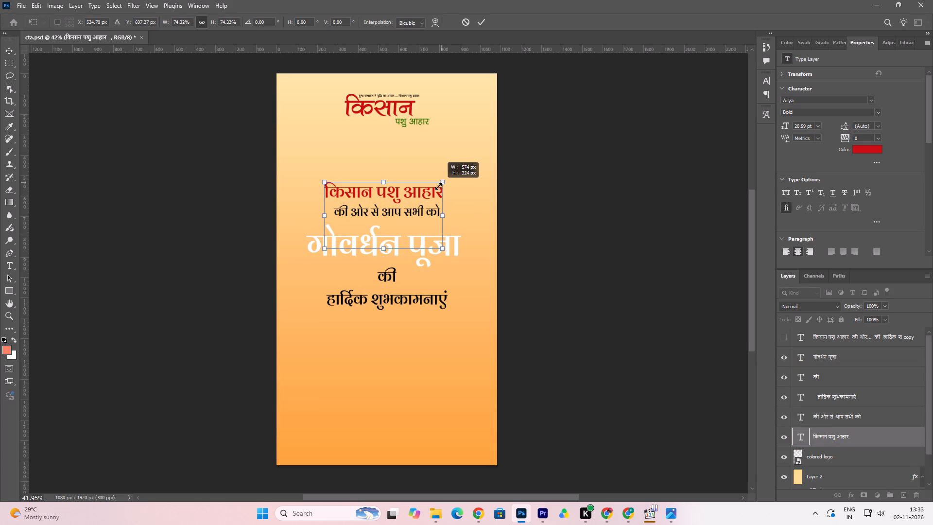
pyautogui.moveTo(438, 186); pyautogui.dragTo(433, 192)
pyautogui.moveTo(416, 196); pyautogui.dragTo(423, 196)
pyautogui.press('Right')
pyautogui.press('Right')
pyautogui.press('Right')
pyautogui.press('Right')
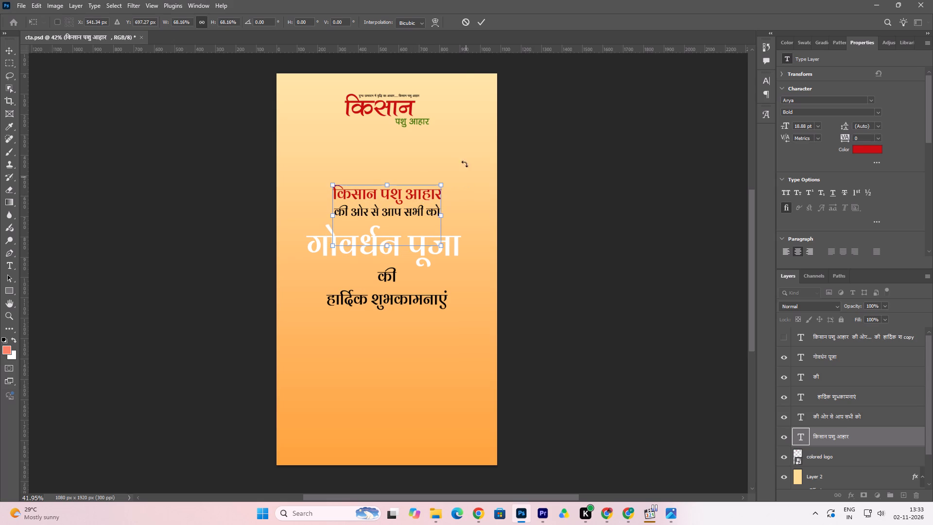
pyautogui.press('Right')
pyautogui.click(484, 17)
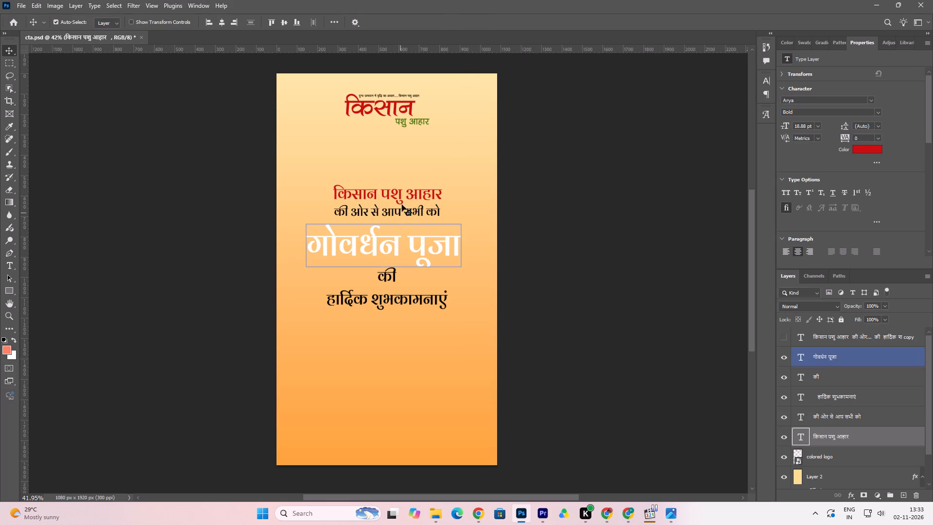
# Centre किसान पशु आहार and की ओर से आप सभी को horizontally on the canvas.
pyautogui.click(403, 198)
pyautogui.click(219, 20)
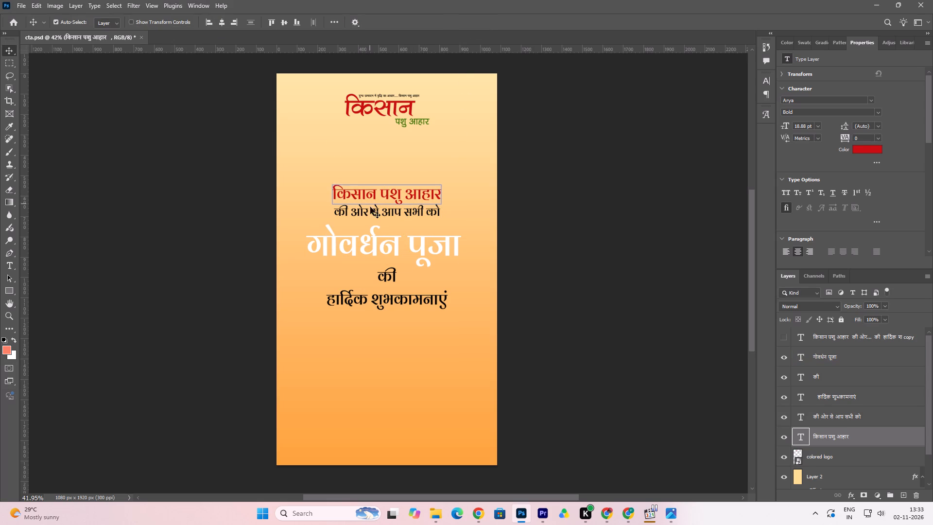
pyautogui.click(370, 211)
pyautogui.click(223, 21)
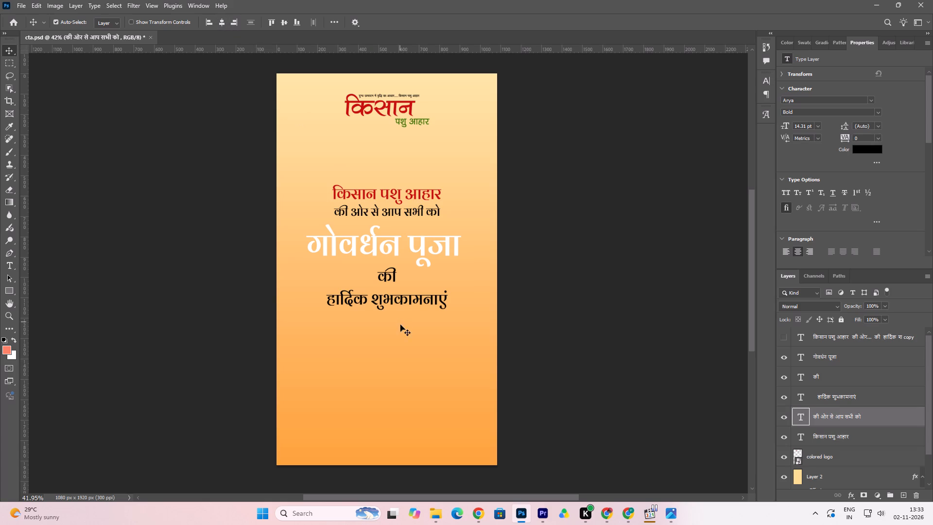
# Enlarge गोवर्धन पूजा to about 106% and move it up beneath की ओर से आप सभी को.
pyautogui.click(412, 249)
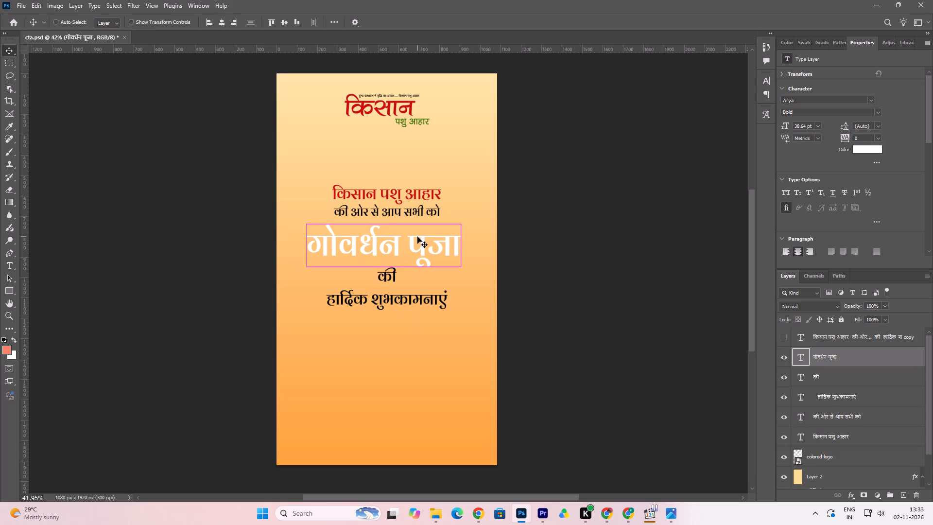
pyautogui.hotkey('ctrl', 't')
pyautogui.click(469, 224)
pyautogui.doubleClick(472, 220)
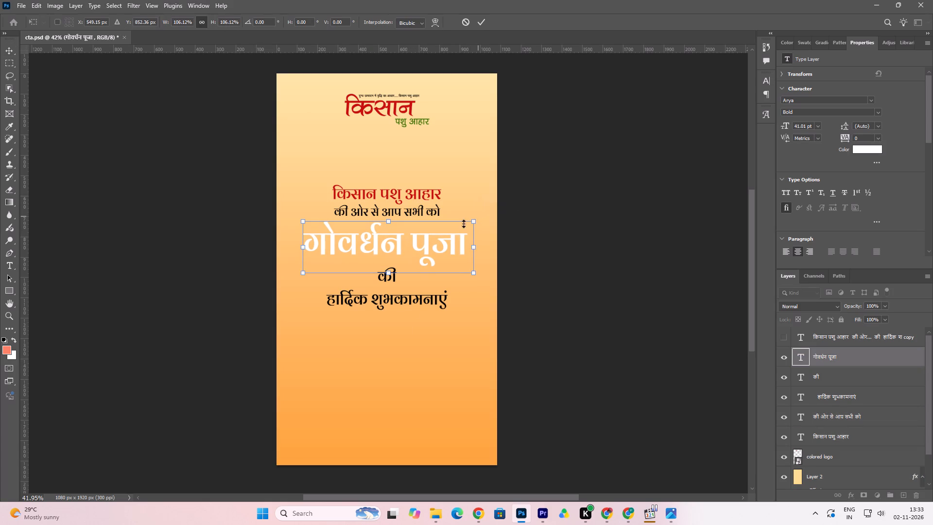
pyautogui.click(429, 242)
pyautogui.click(484, 21)
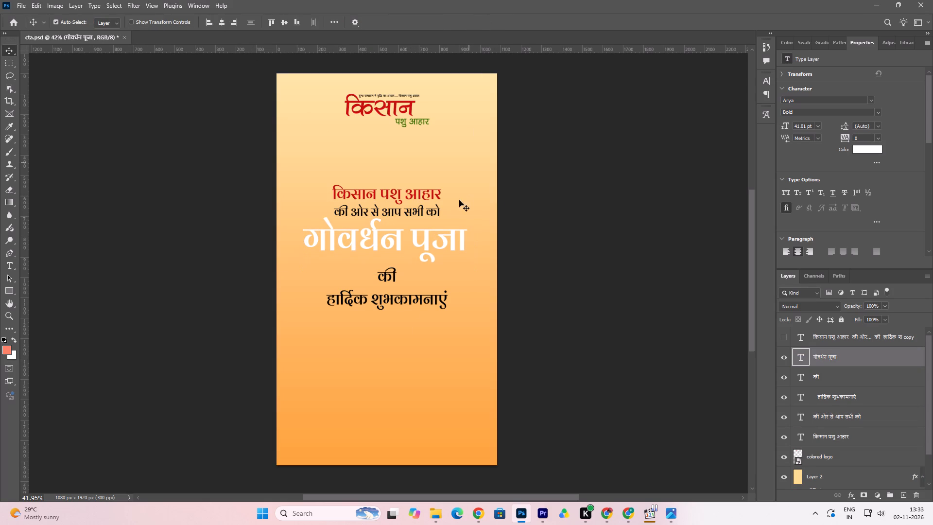
# Centre गोवर्धन पूजा horizontally on the canvas.
pyautogui.click(432, 244)
pyautogui.click(224, 21)
# Nudge गोवर्धन पूजा slightly down to open up space beneath की ओर से आप सभी को.
pyautogui.click(427, 245)
pyautogui.press('Down')
pyautogui.press('Down')
pyautogui.press('Down')
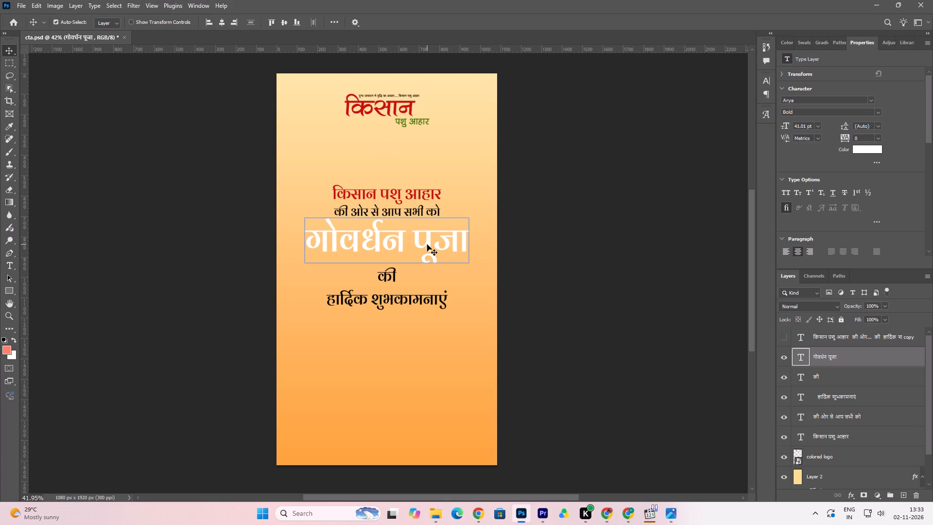
pyautogui.press('Down')
pyautogui.press('Down')
pyautogui.press('Down')
pyautogui.press('Down')
pyautogui.press('Down')
pyautogui.press('Down')
pyautogui.press('Down')
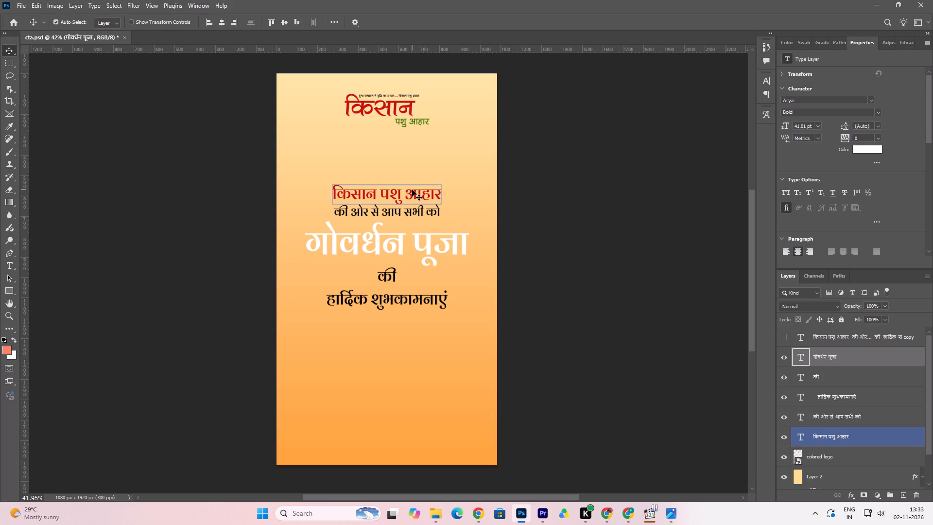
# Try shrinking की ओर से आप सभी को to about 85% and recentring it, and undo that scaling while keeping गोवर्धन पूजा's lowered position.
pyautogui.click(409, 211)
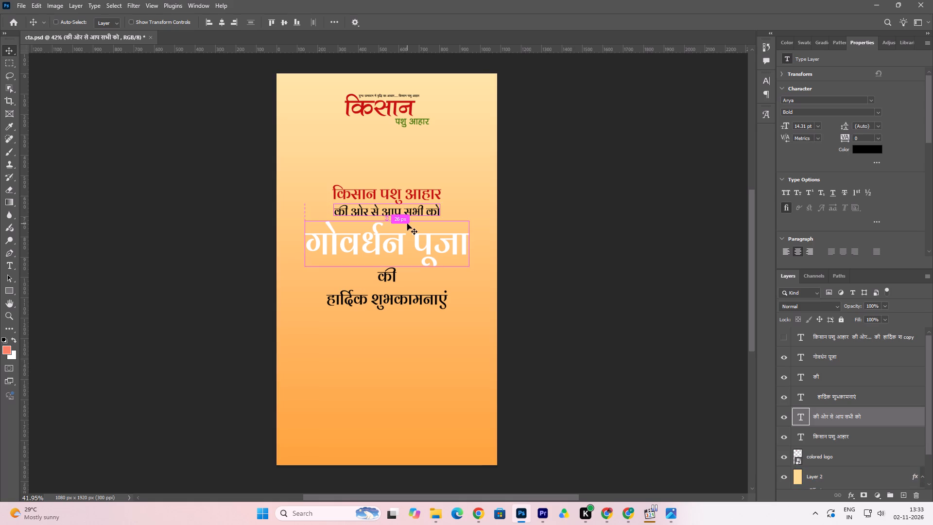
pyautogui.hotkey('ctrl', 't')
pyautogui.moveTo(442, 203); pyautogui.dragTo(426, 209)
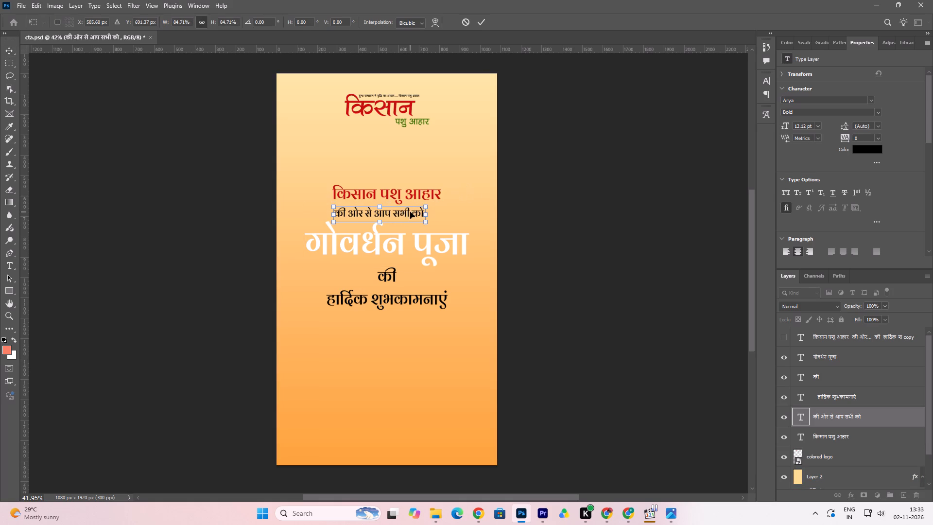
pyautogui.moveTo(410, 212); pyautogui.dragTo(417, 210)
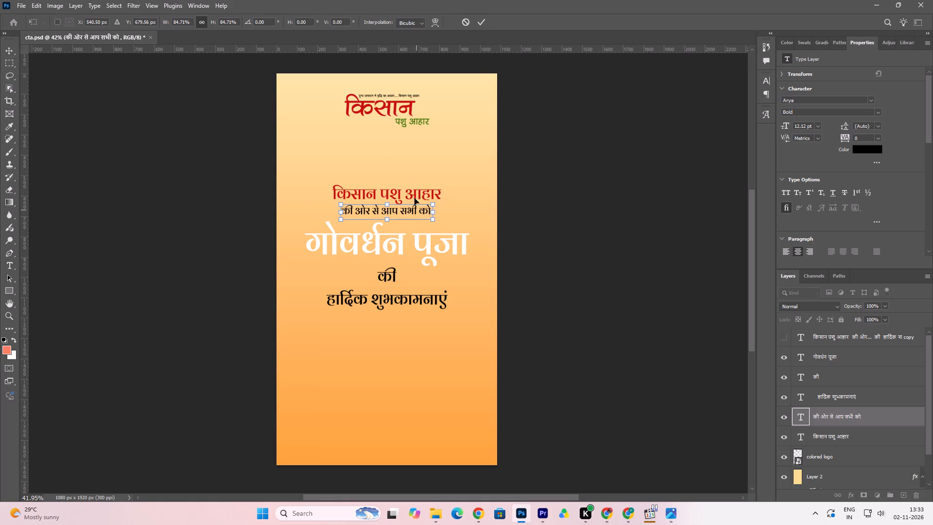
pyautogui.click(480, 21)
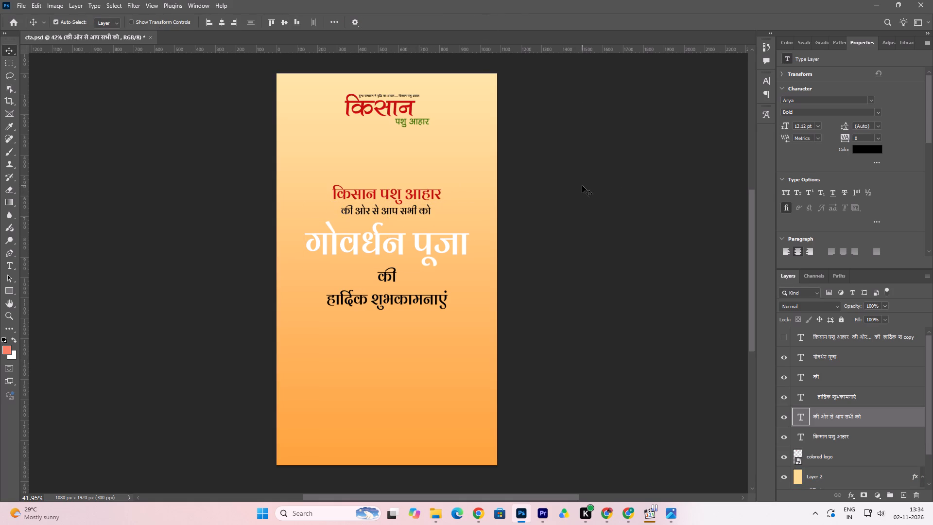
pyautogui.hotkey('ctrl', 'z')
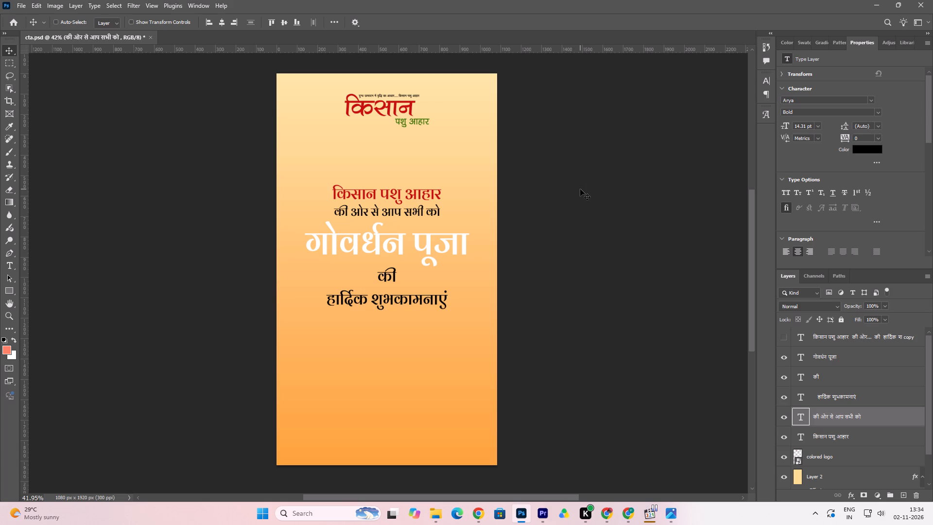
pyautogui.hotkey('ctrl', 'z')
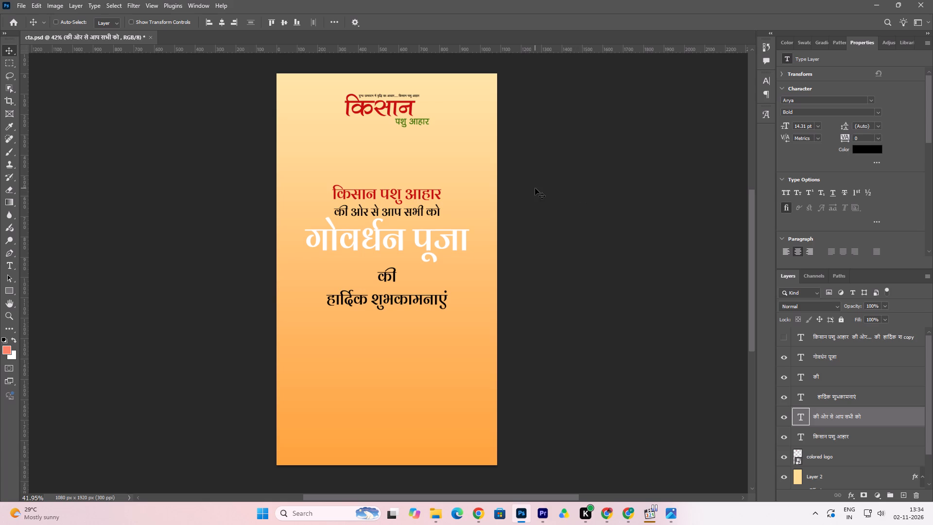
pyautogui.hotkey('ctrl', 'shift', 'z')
# Enlarge the red किसान पशु आहार line to about 111% and position it just above की ओर से आप सभी को.
pyautogui.click(422, 192)
pyautogui.hotkey('ctrl', 't')
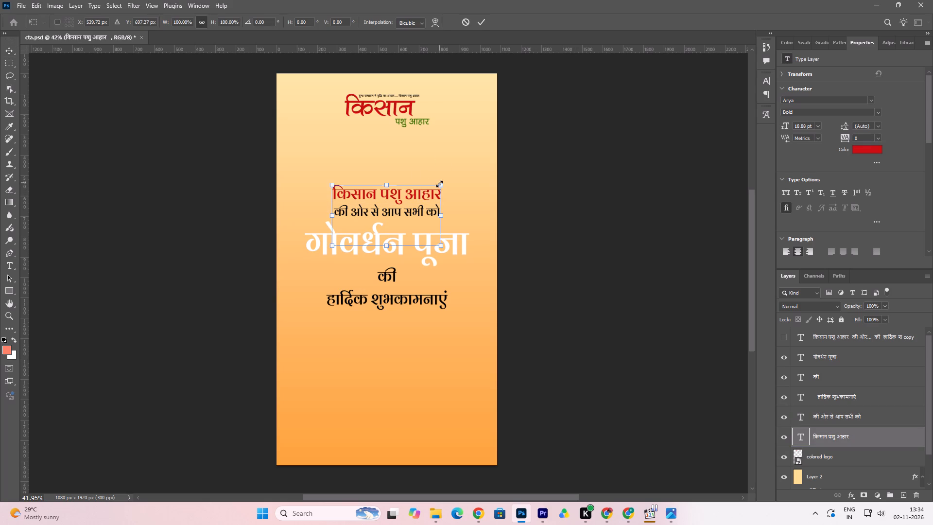
pyautogui.moveTo(441, 184); pyautogui.dragTo(452, 177)
pyautogui.moveTo(427, 189); pyautogui.dragTo(420, 194)
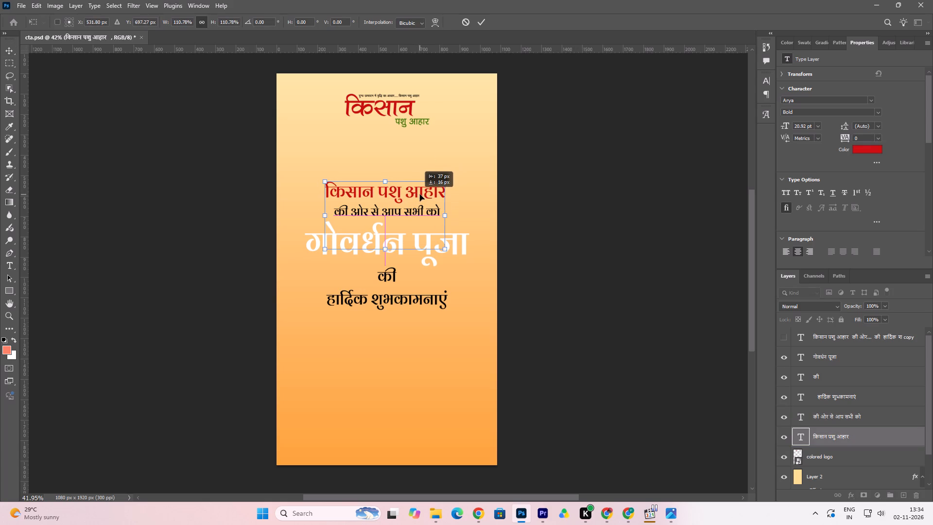
pyautogui.moveTo(420, 194); pyautogui.dragTo(421, 194)
pyautogui.click(482, 18)
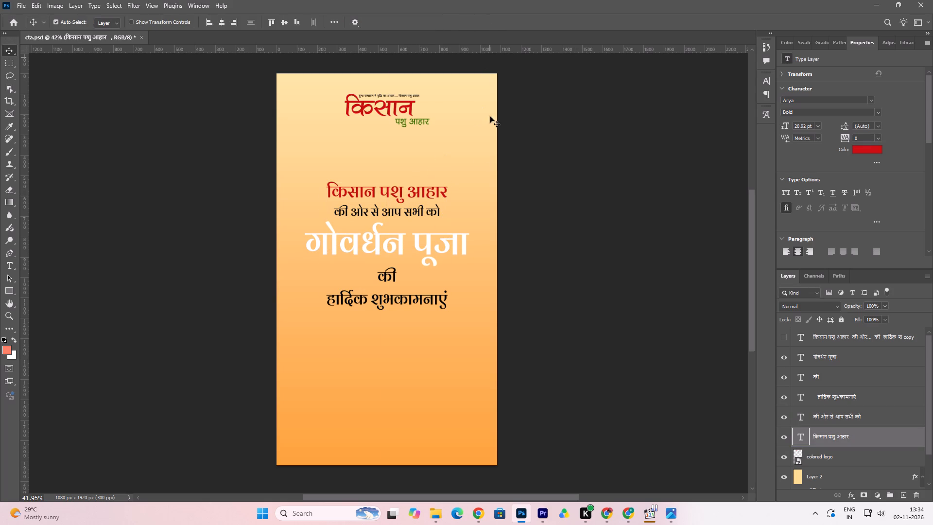
pyautogui.click(443, 190)
pyautogui.press('Down')
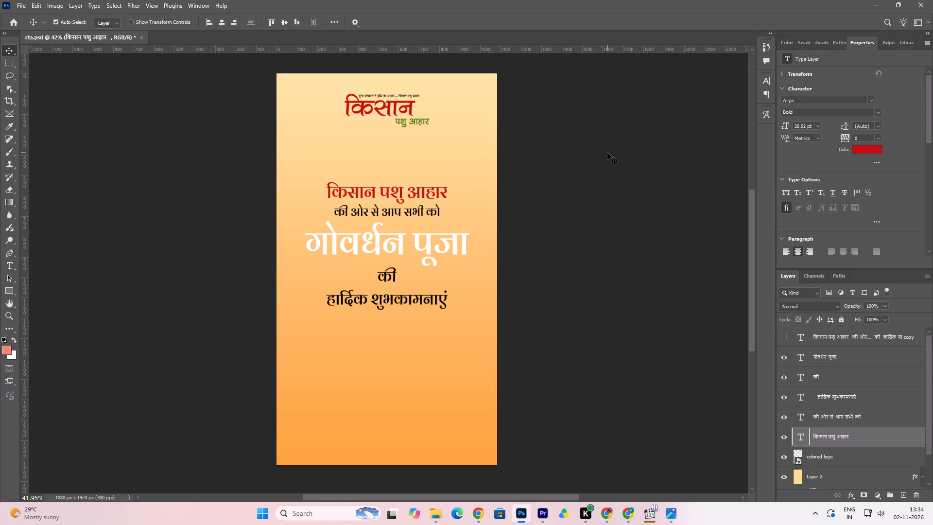
# Centre किसान पशु आहार, की ओर से आप सभी को and गोवर्धन पूजा horizontally on the canvas.
pyautogui.click(403, 187)
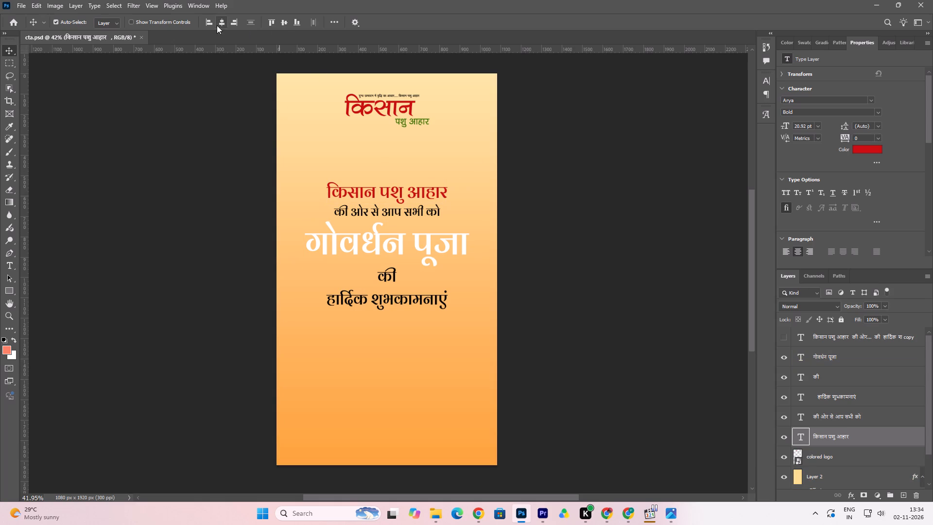
pyautogui.click(223, 23)
pyautogui.click(405, 214)
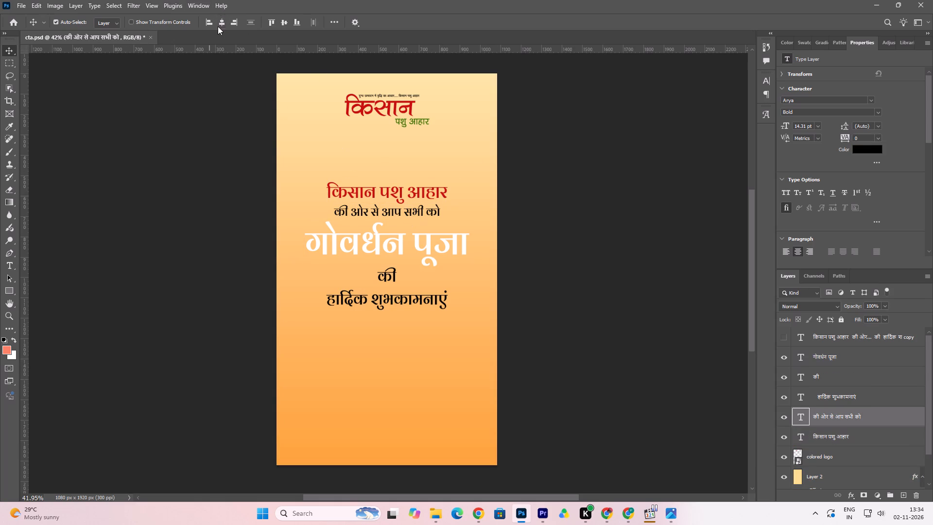
pyautogui.click(218, 26)
pyautogui.click(391, 242)
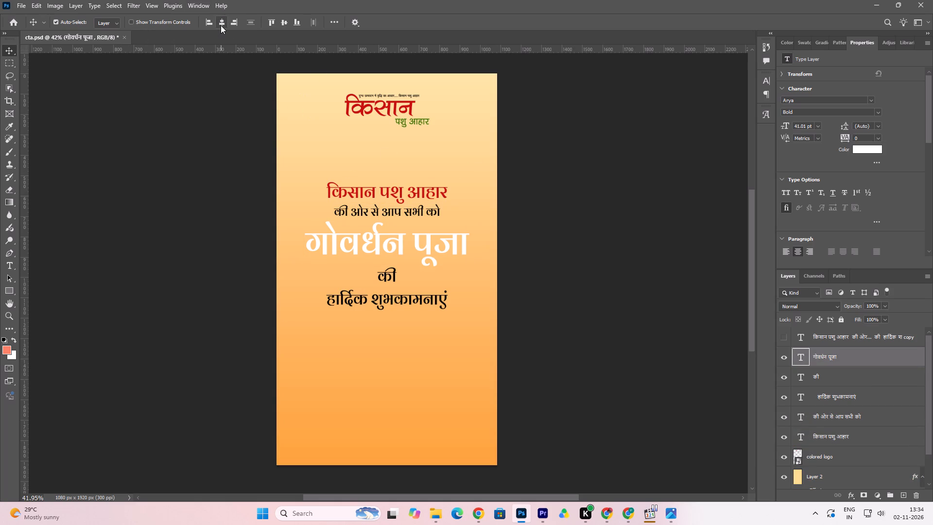
pyautogui.click(221, 25)
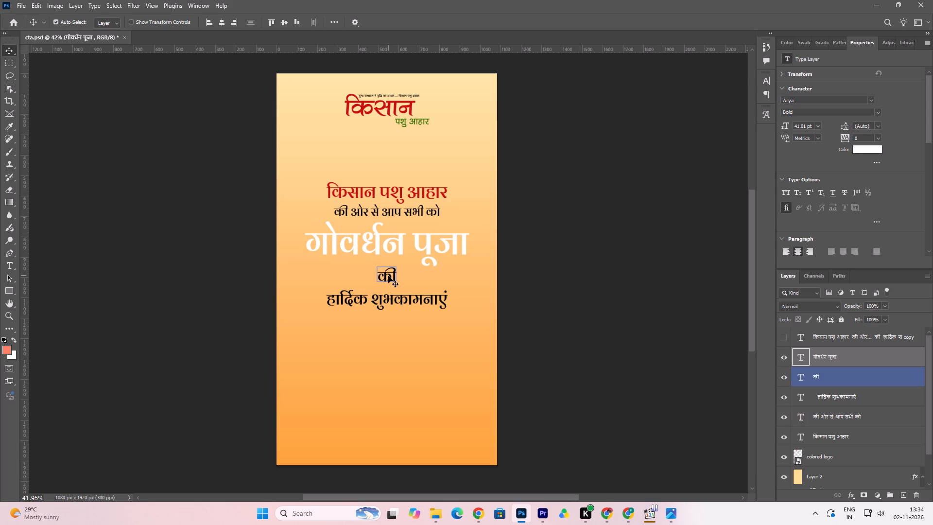
# Nudge की and हार्दिक शुभकामनाएं up to tighten the line spacing beneath गोवर्धन पूजा.
pyautogui.click(388, 276)
pyautogui.press('Up')
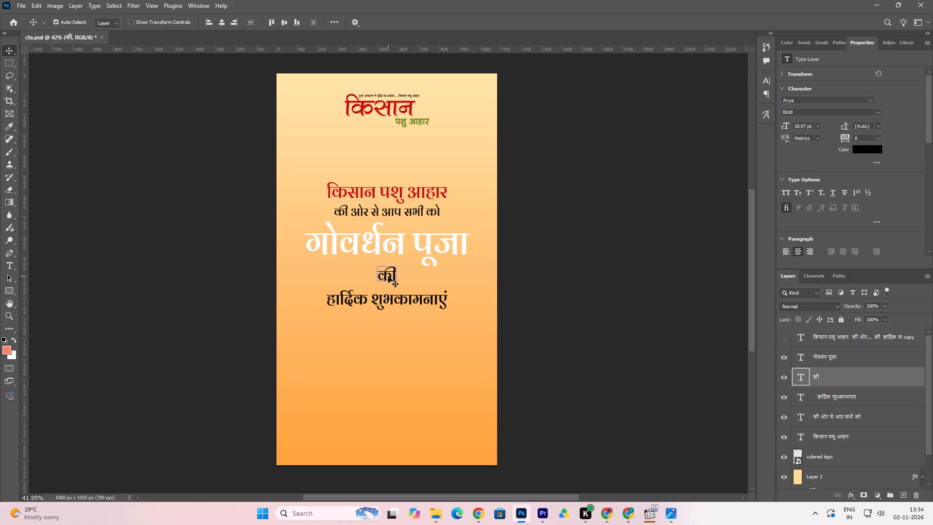
pyautogui.click(393, 302)
pyautogui.press('Up')
pyautogui.press('Up')
pyautogui.press('Up')
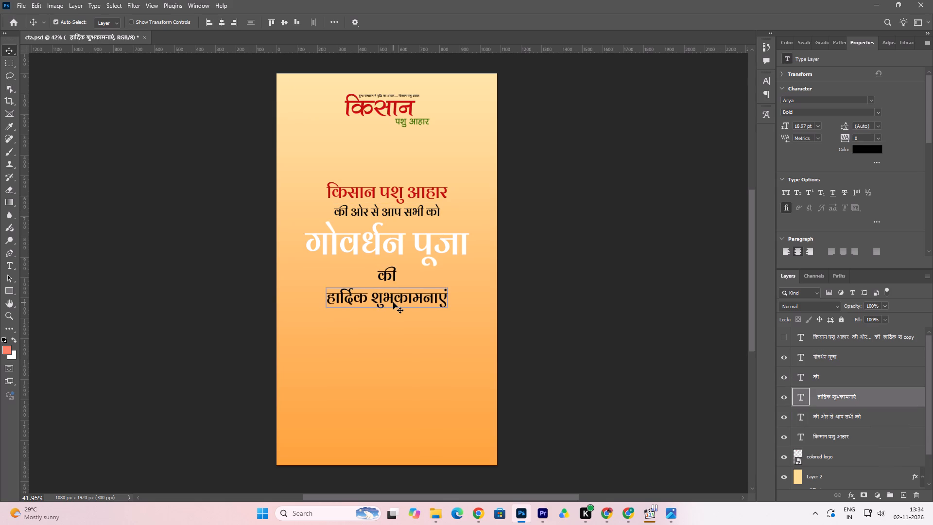
pyautogui.press('Up')
pyautogui.press('Up')
pyautogui.press('Up')
pyautogui.press('Up')
pyautogui.press('Up')
pyautogui.click(390, 279)
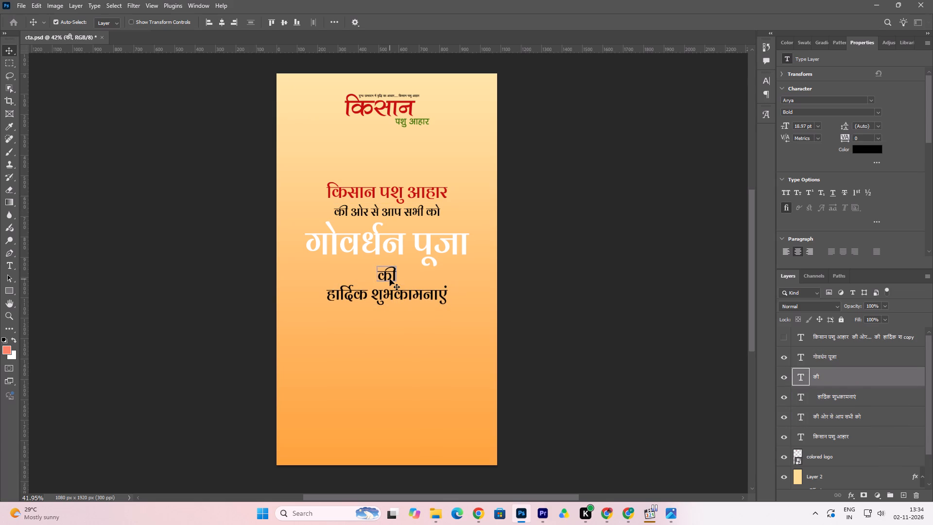
pyautogui.press('Up')
pyautogui.press('Up')
pyautogui.press('Up')
# Deselect the text layers and save the cta.psd document.
pyautogui.click(574, 295)
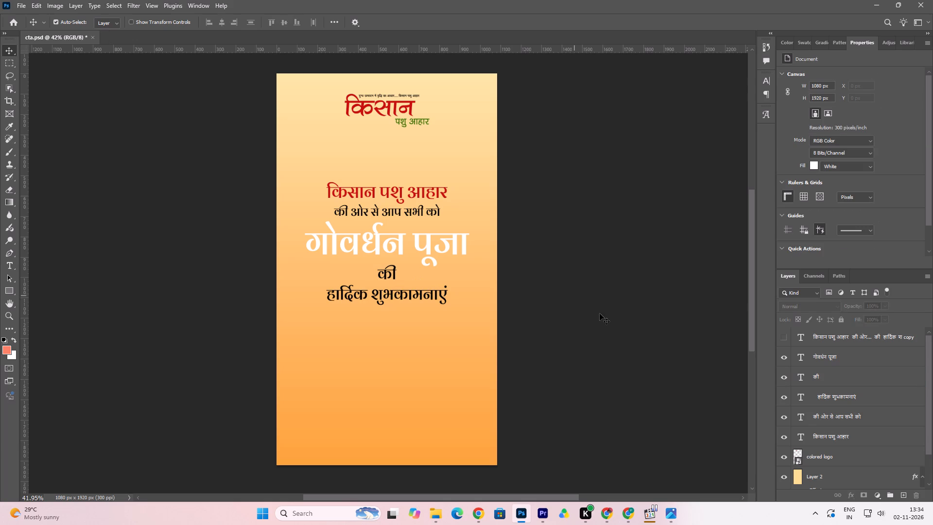
pyautogui.hotkey('ctrl', 's')
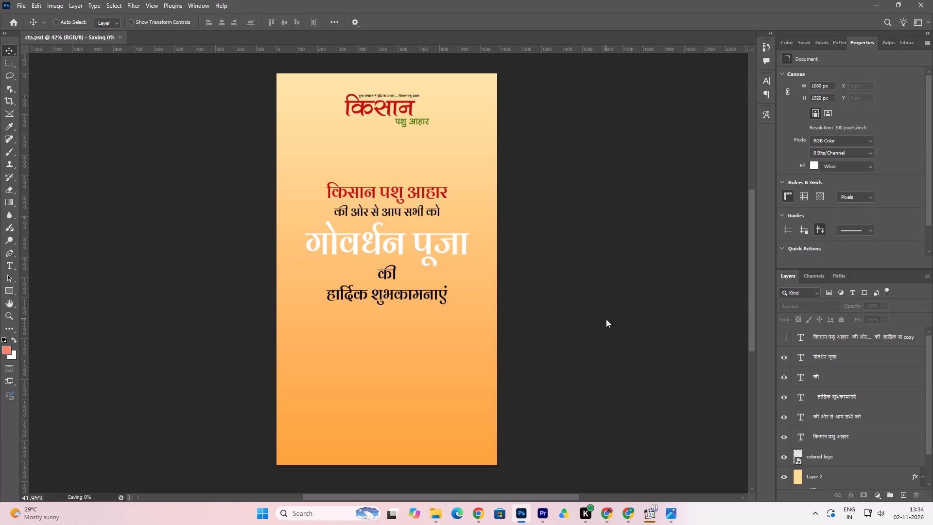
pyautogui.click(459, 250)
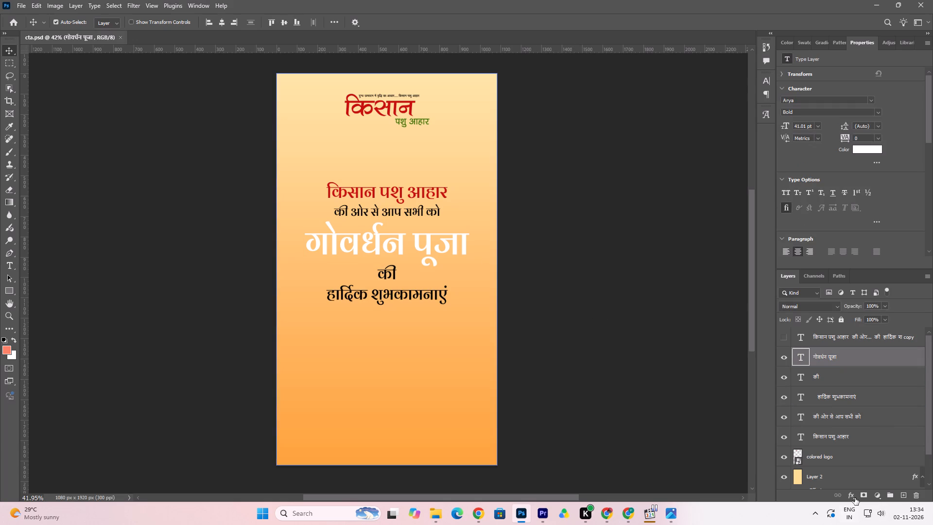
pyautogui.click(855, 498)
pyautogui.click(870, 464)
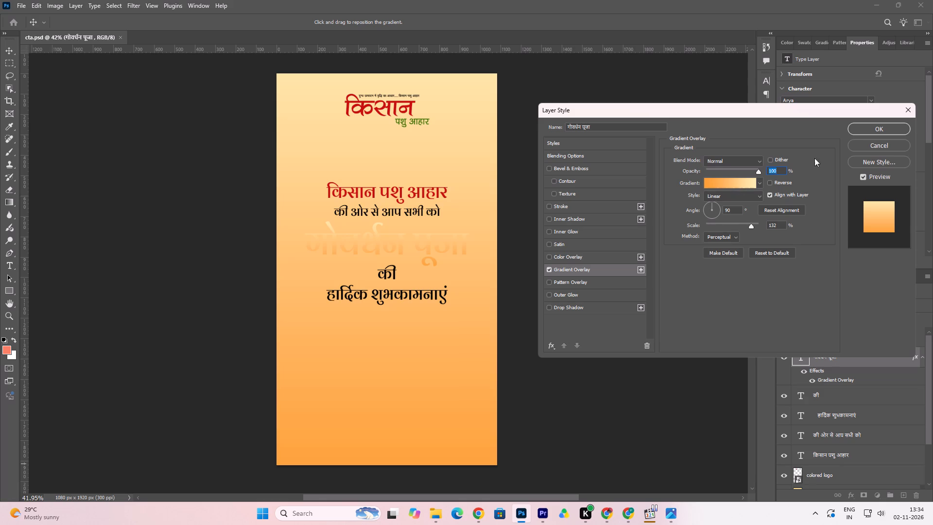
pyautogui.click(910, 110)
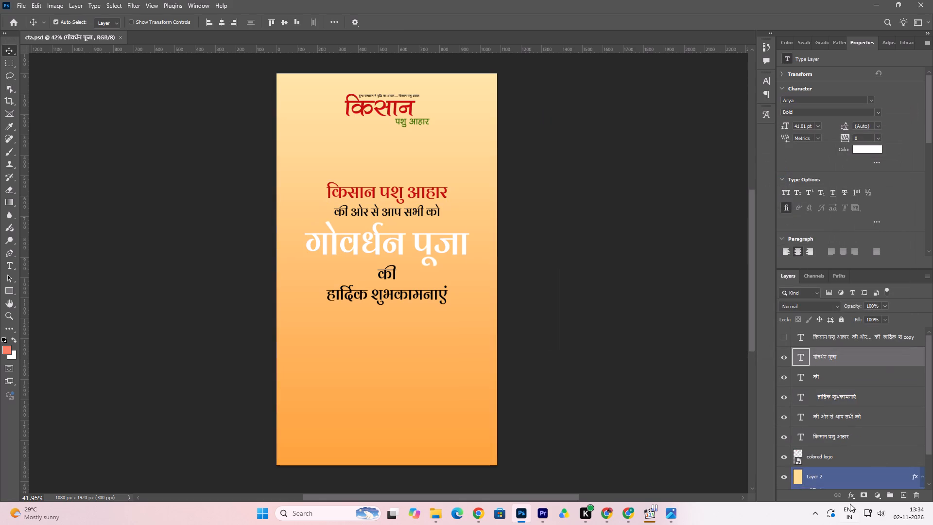
# Add a black Multiply drop shadow to गोवर्धन पूजा with 57% opacity, 158° angle and 10 px distance.
pyautogui.click(856, 499)
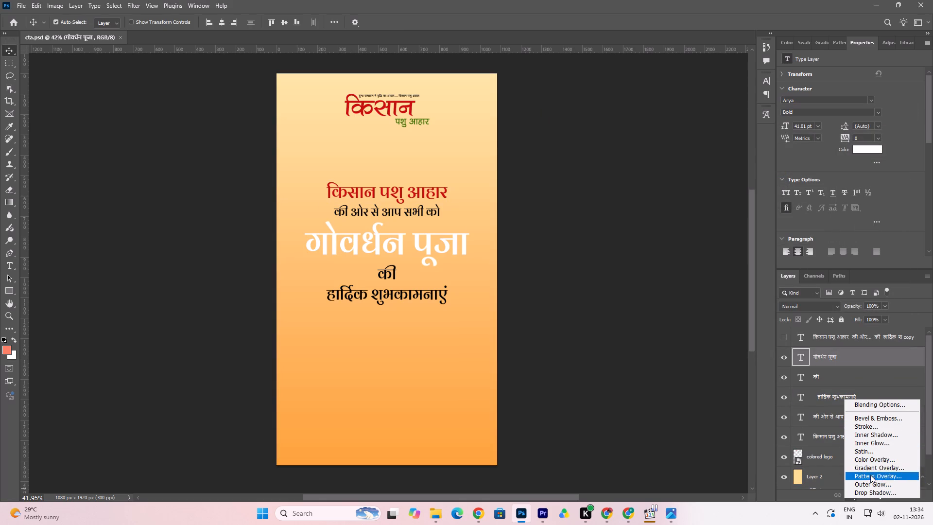
pyautogui.click(871, 493)
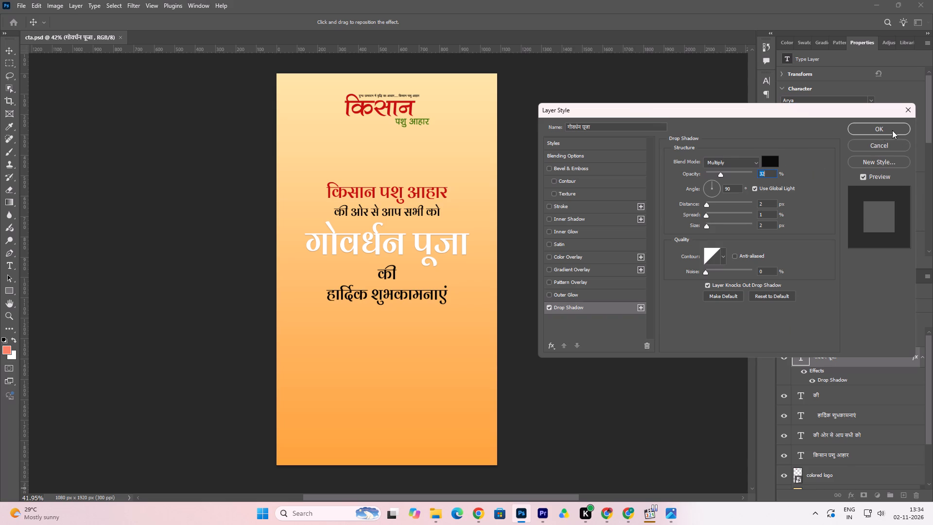
pyautogui.moveTo(722, 175); pyautogui.dragTo(742, 175)
pyautogui.moveTo(742, 175); pyautogui.dragTo(770, 177)
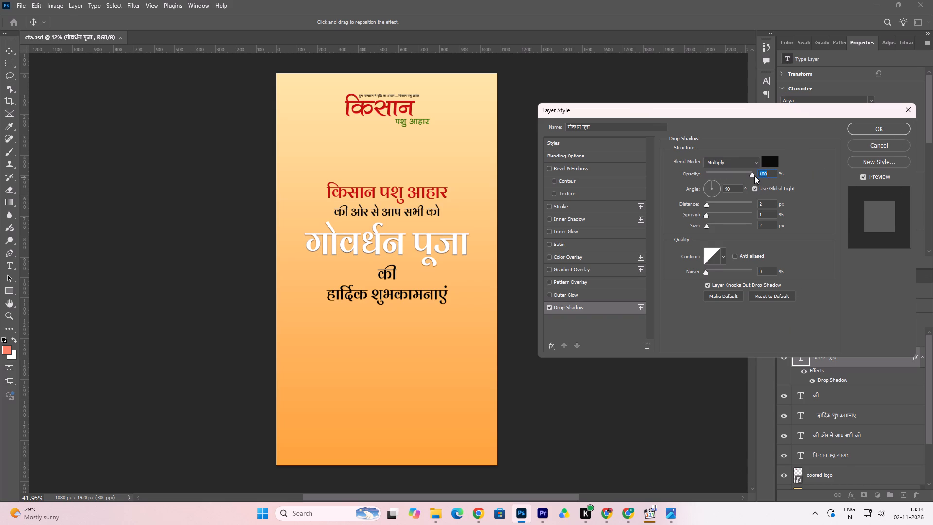
pyautogui.moveTo(753, 175); pyautogui.dragTo(769, 176)
pyautogui.click(378, 247)
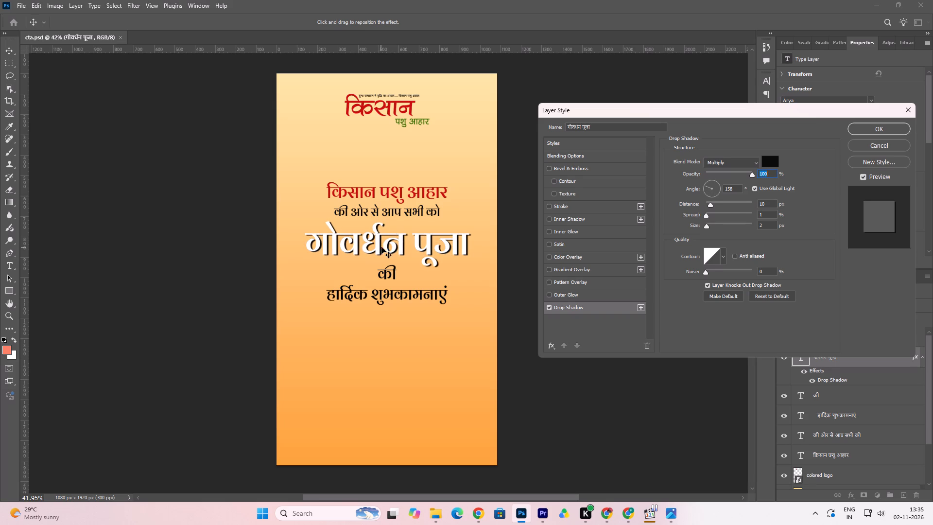
pyautogui.moveTo(753, 176); pyautogui.dragTo(745, 178)
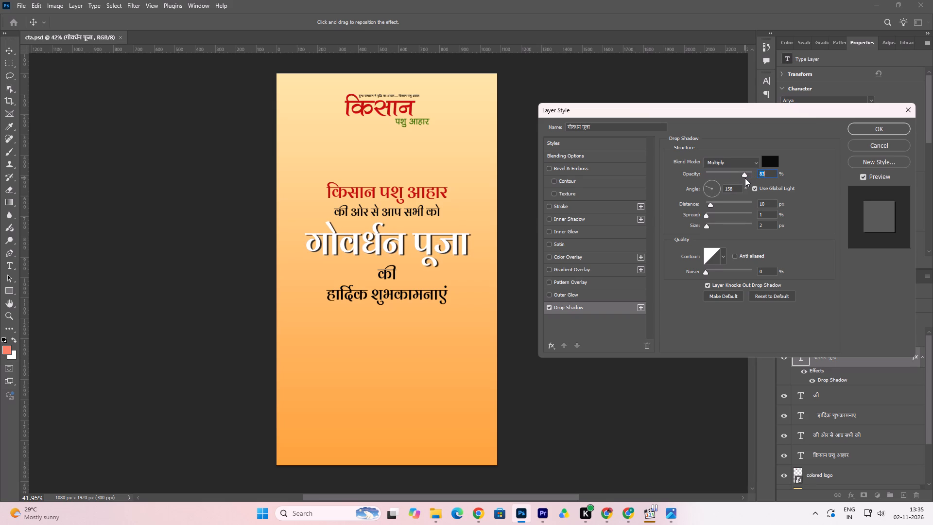
pyautogui.moveTo(743, 175); pyautogui.dragTo(733, 175)
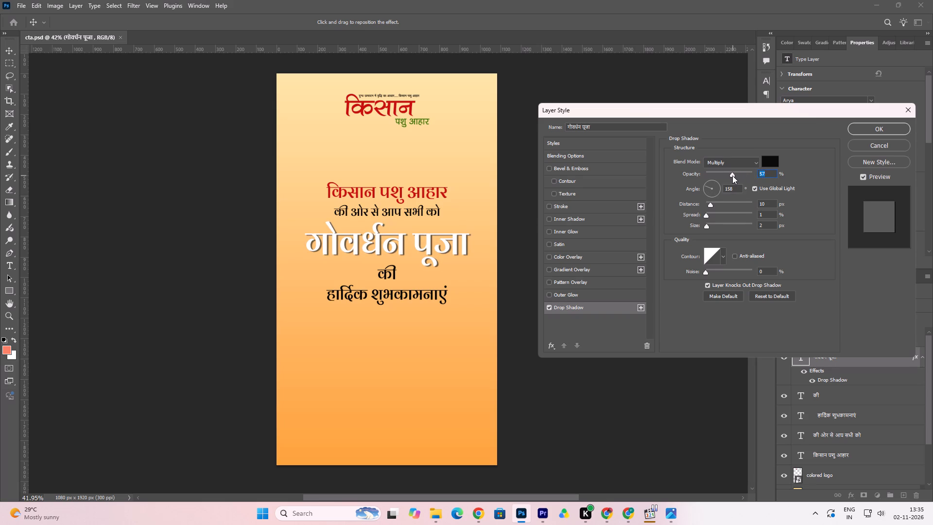
pyautogui.click(900, 129)
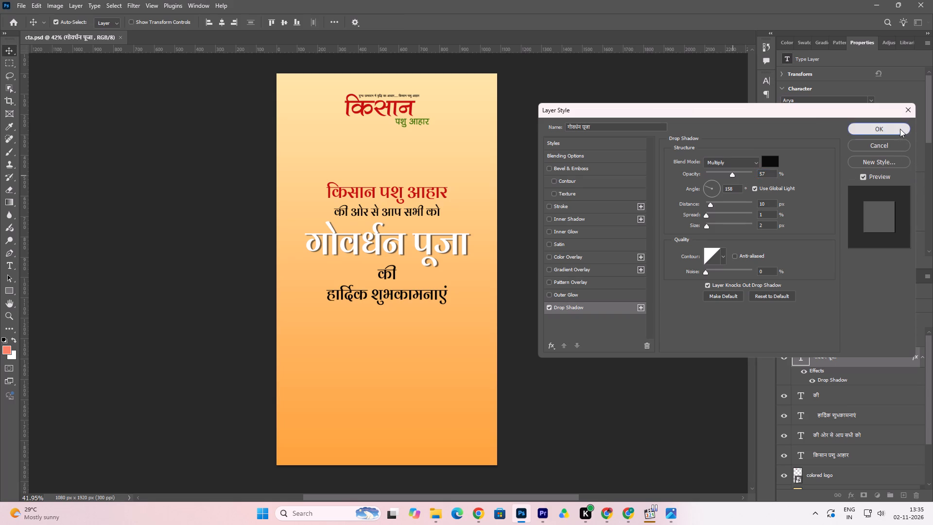
# Add a Gradient Overlay effect to the गोवर्धन पूजा text layer.
pyautogui.click(429, 251)
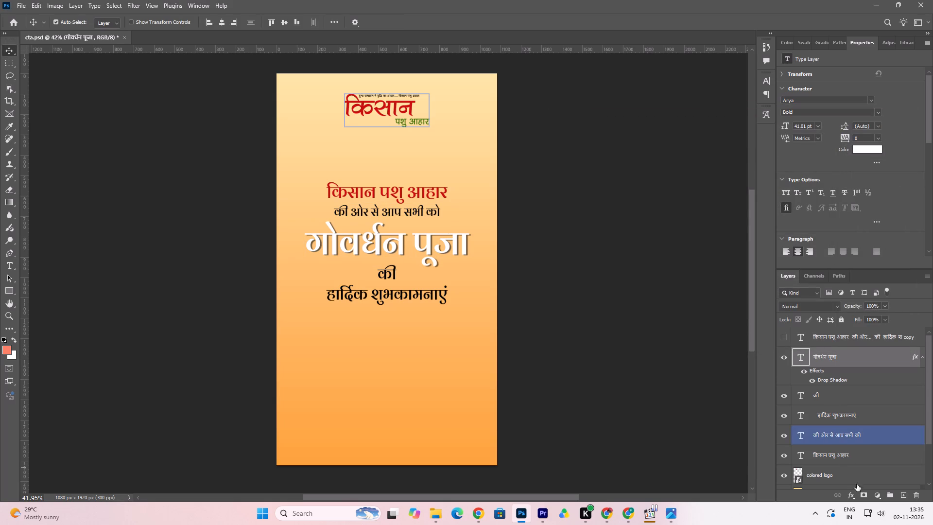
pyautogui.click(855, 498)
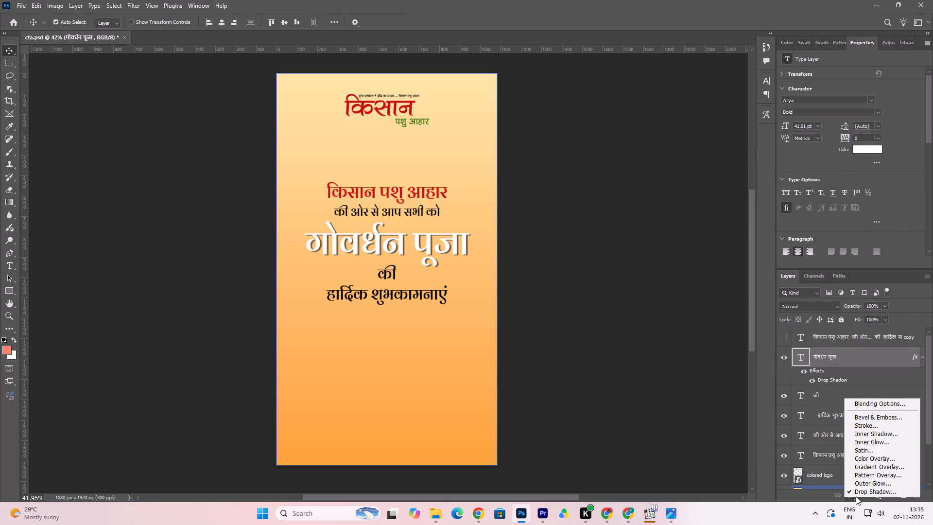
pyautogui.click(875, 467)
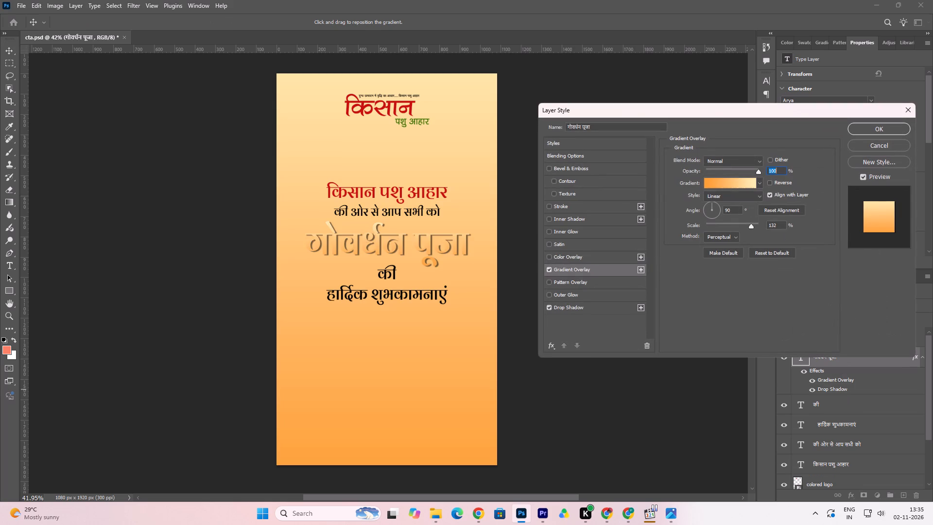
# Recolour the overlay gradient's orange stop to #ca0f0f, the red sampled from the किसान logo.
pyautogui.click(735, 185)
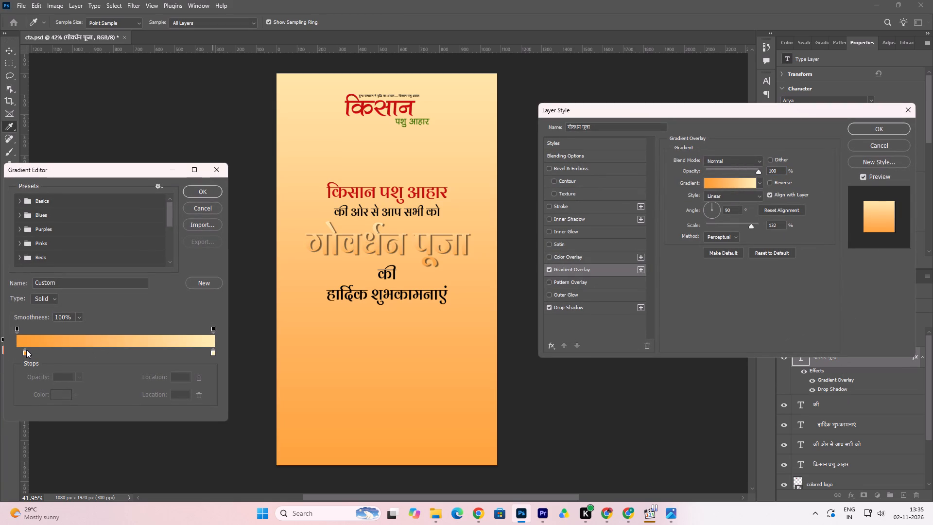
pyautogui.click(25, 356)
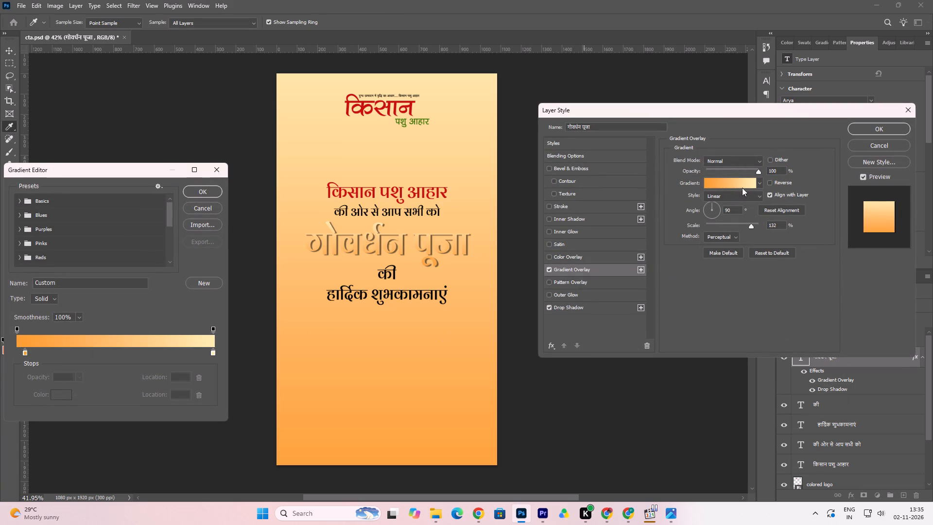
pyautogui.click(739, 182)
pyautogui.click(739, 182)
pyautogui.click(73, 343)
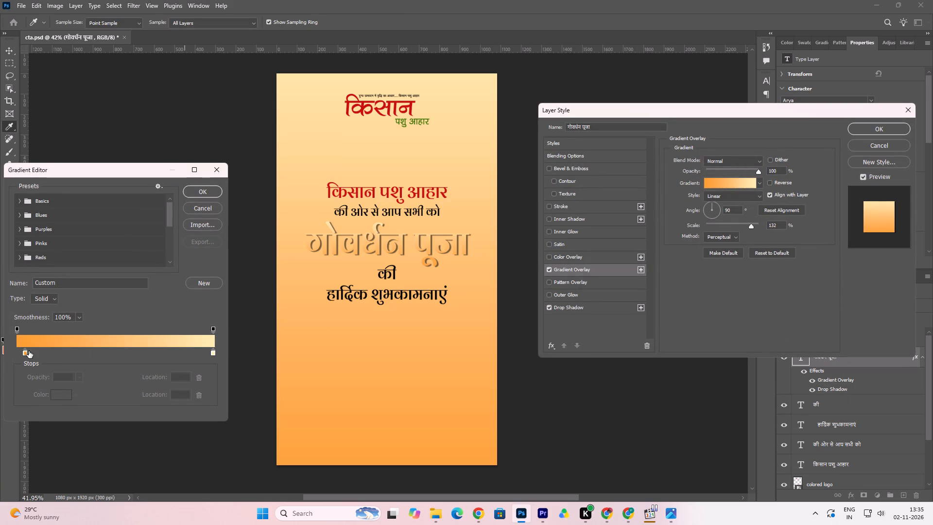
pyautogui.doubleClick(25, 351)
pyautogui.click(57, 397)
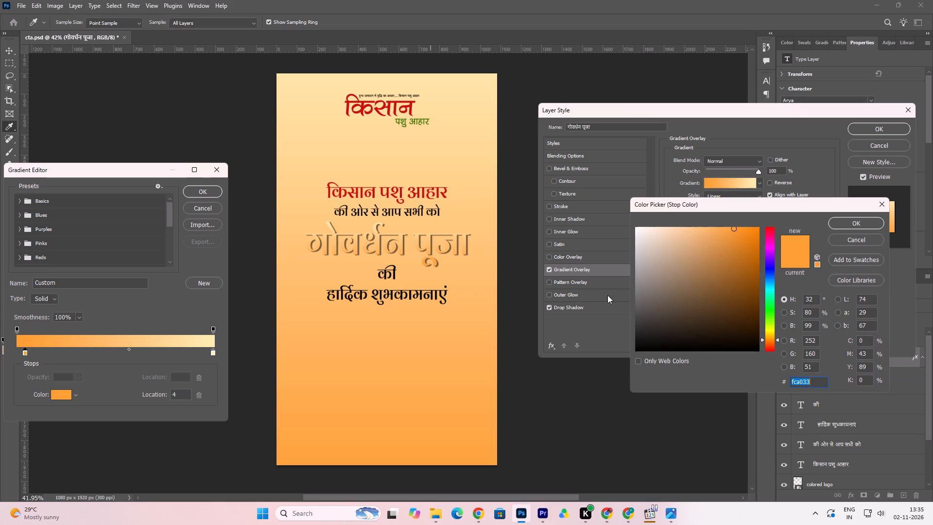
pyautogui.click(770, 231)
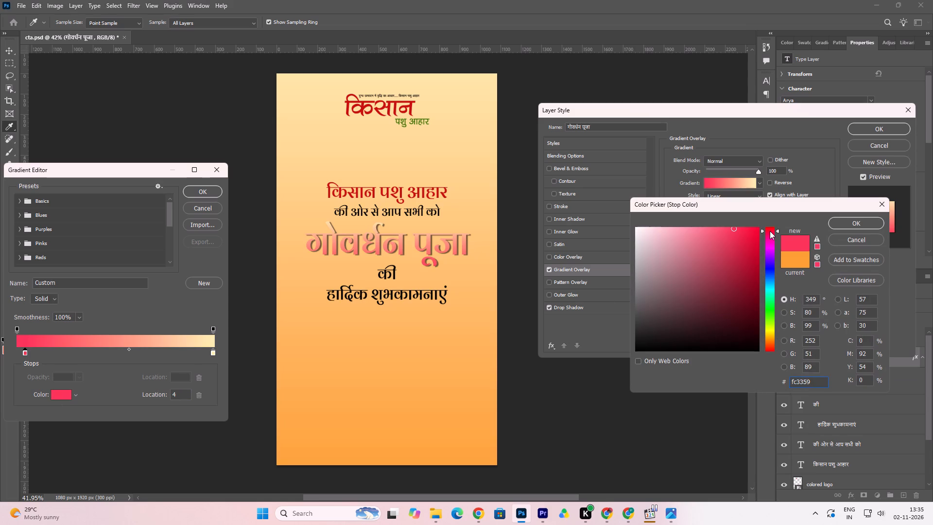
pyautogui.click(388, 193)
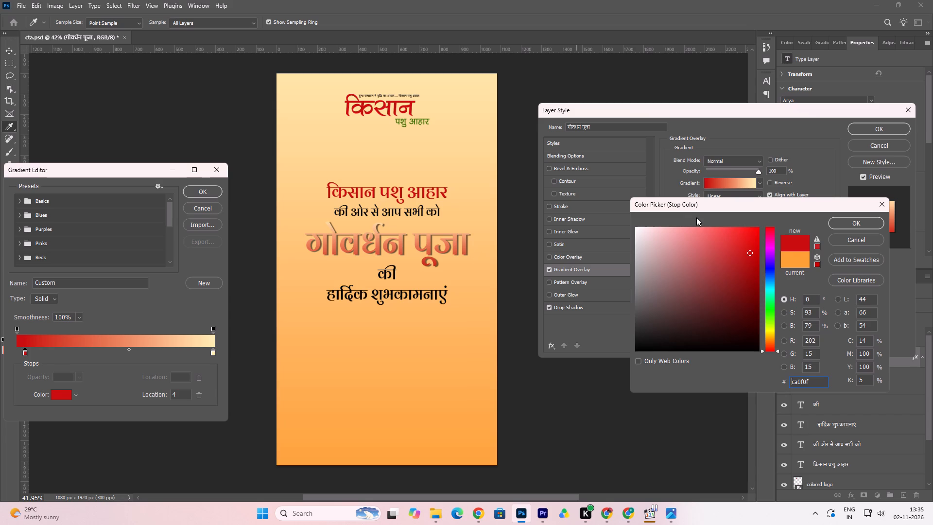
pyautogui.moveTo(748, 254); pyautogui.dragTo(767, 257)
pyautogui.moveTo(759, 254); pyautogui.dragTo(760, 245)
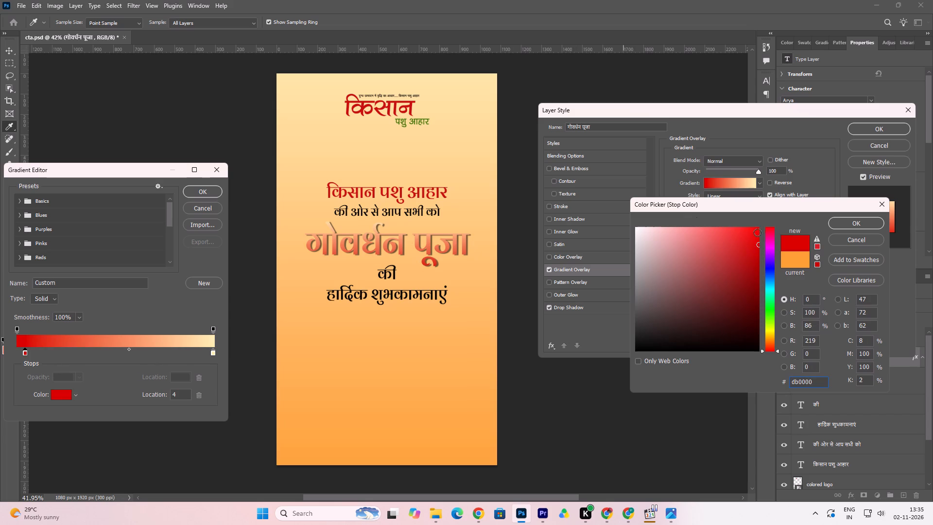
pyautogui.moveTo(757, 232); pyautogui.dragTo(764, 221)
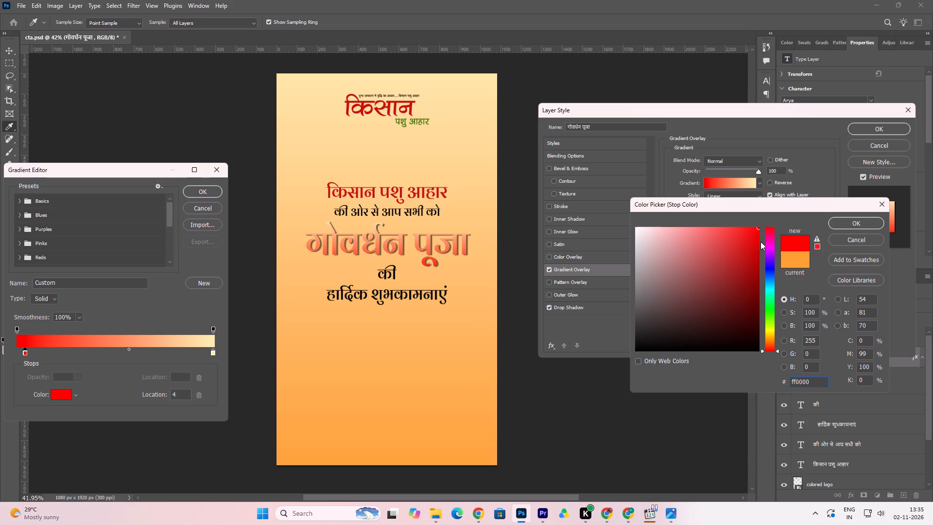
pyautogui.moveTo(758, 233); pyautogui.dragTo(762, 239)
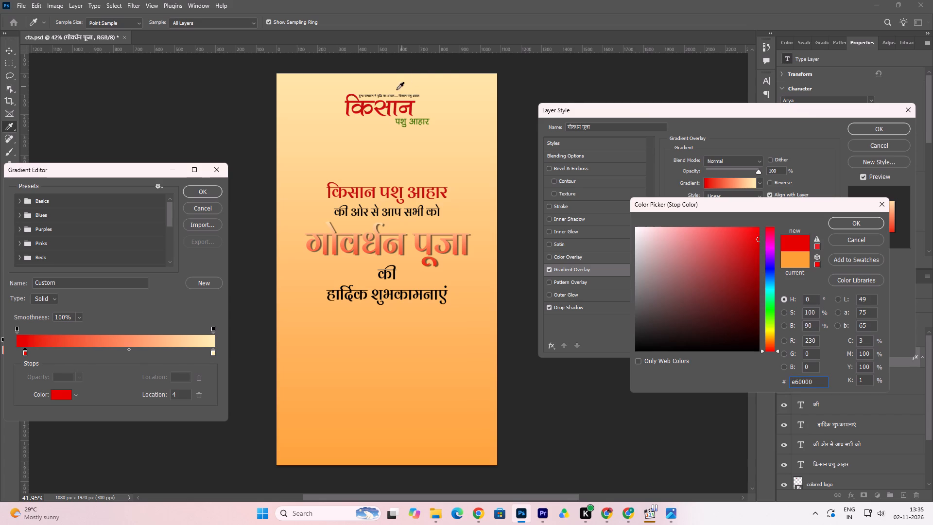
pyautogui.click(363, 109)
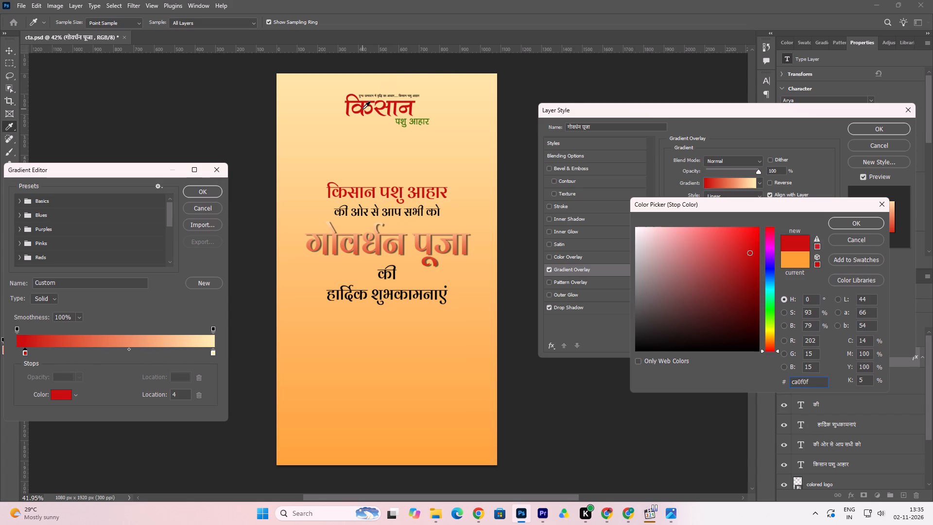
pyautogui.moveTo(128, 348); pyautogui.dragTo(145, 348)
pyautogui.moveTo(145, 348); pyautogui.dragTo(144, 348)
pyautogui.click(861, 223)
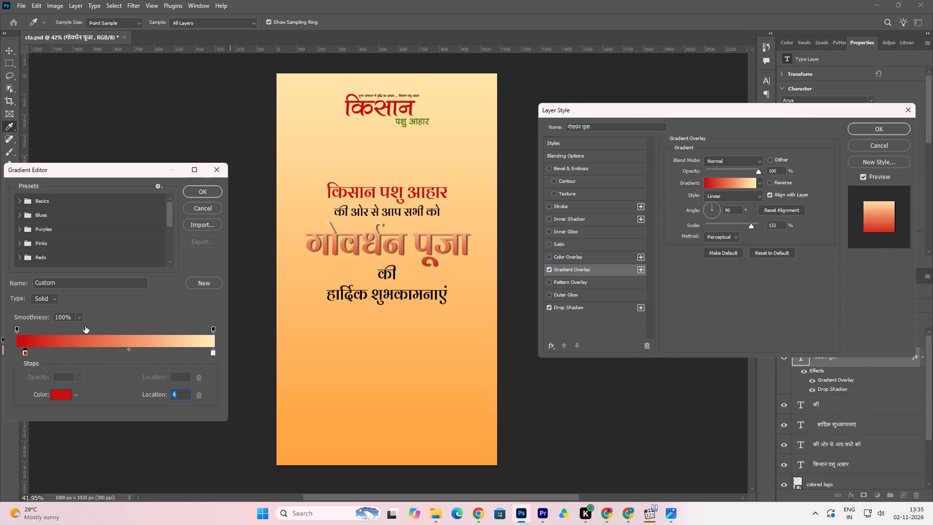
# Move the gradient's red stop to 26% and its midpoint to 80%, and apply the overlay to गोवर्धन पूजा.
pyautogui.moveTo(25, 351); pyautogui.dragTo(69, 359)
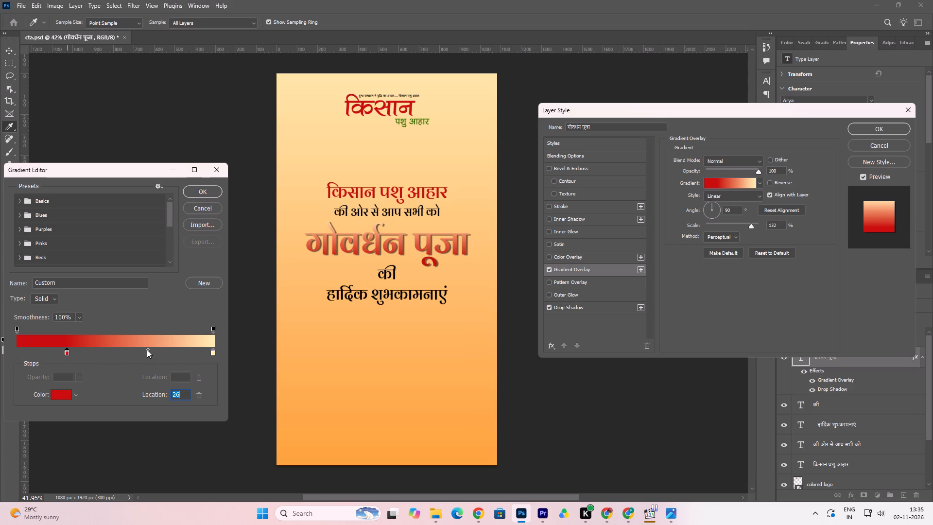
pyautogui.moveTo(148, 346); pyautogui.dragTo(155, 347)
pyautogui.hotkey('ctrl', 'z')
pyautogui.moveTo(148, 349); pyautogui.dragTo(169, 352)
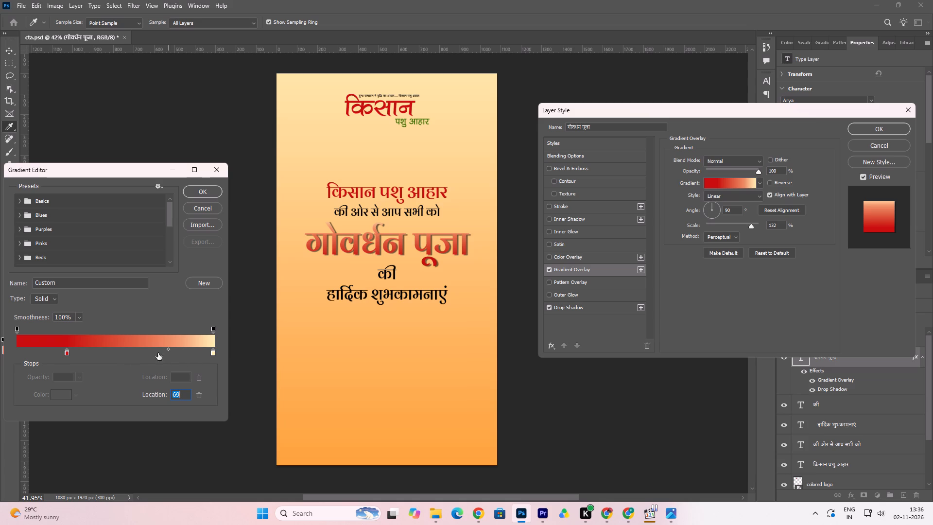
pyautogui.moveTo(168, 349); pyautogui.dragTo(172, 348)
pyautogui.moveTo(172, 348); pyautogui.dragTo(184, 350)
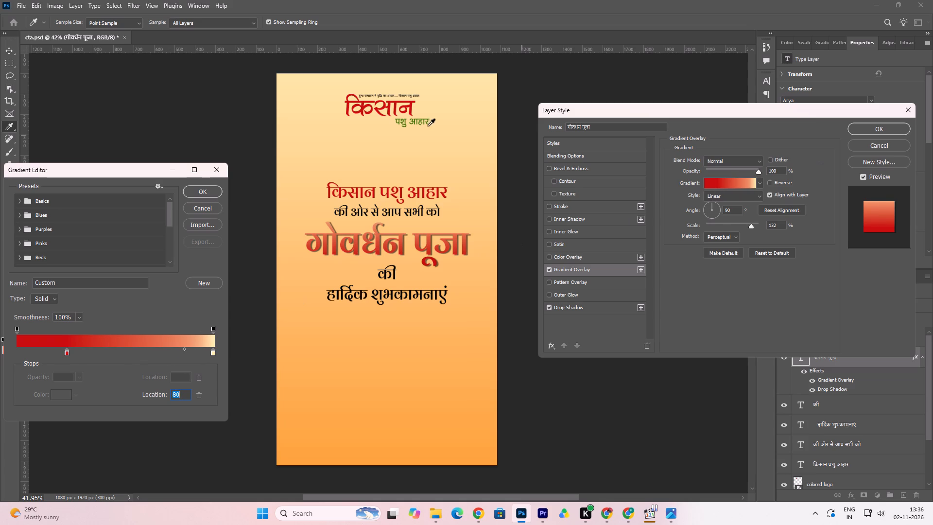
pyautogui.click(206, 191)
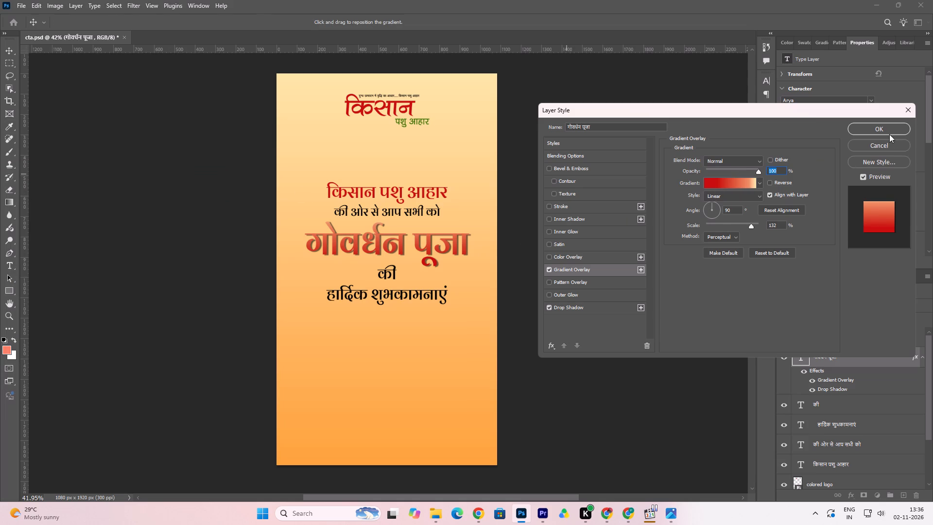
pyautogui.click(887, 131)
# Save the cta.psd document.
pyautogui.hotkey('ctrl', 's')
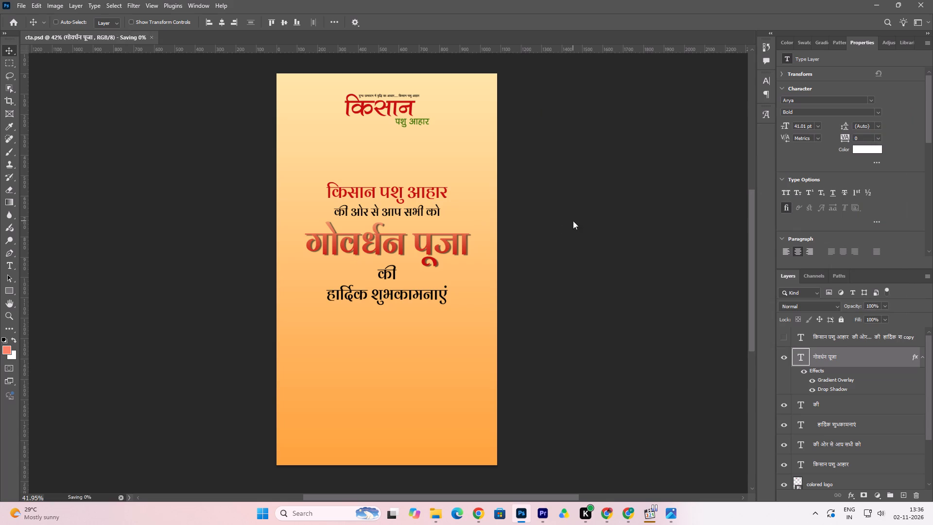
pyautogui.hotkey('ctrl', 's')
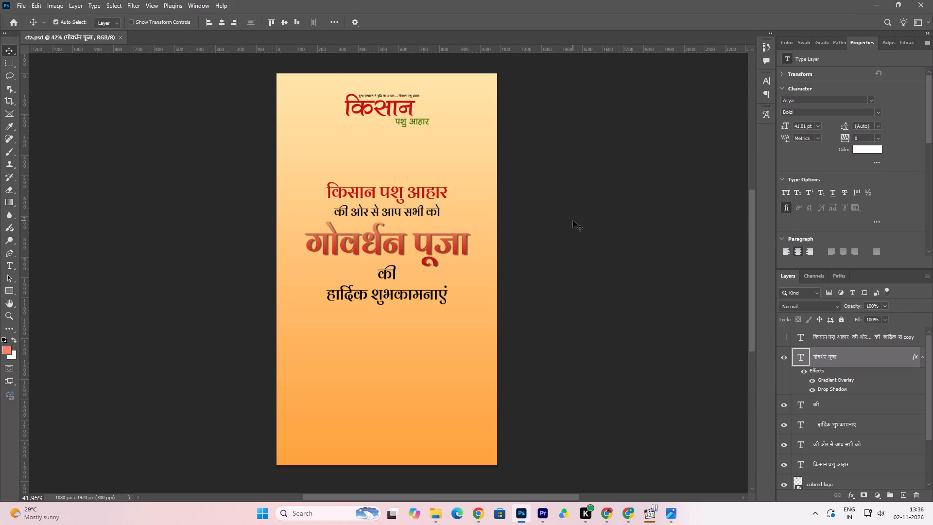
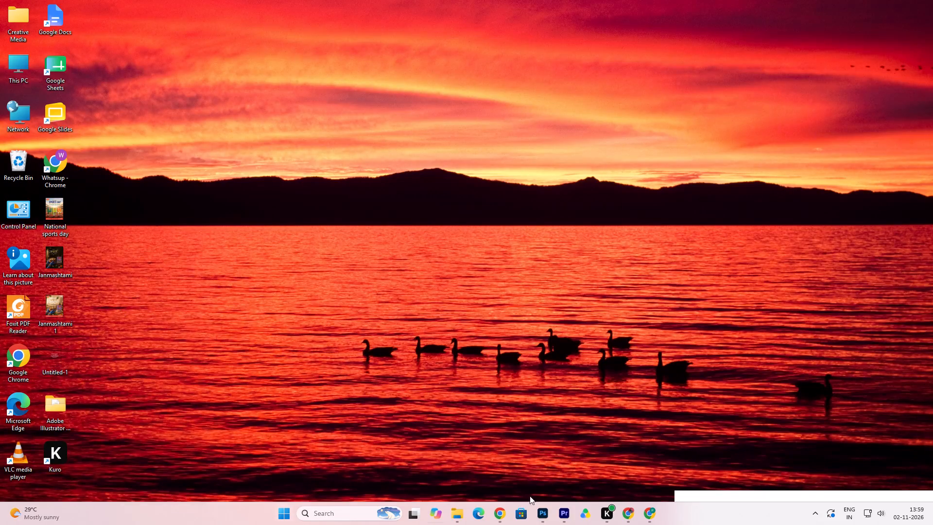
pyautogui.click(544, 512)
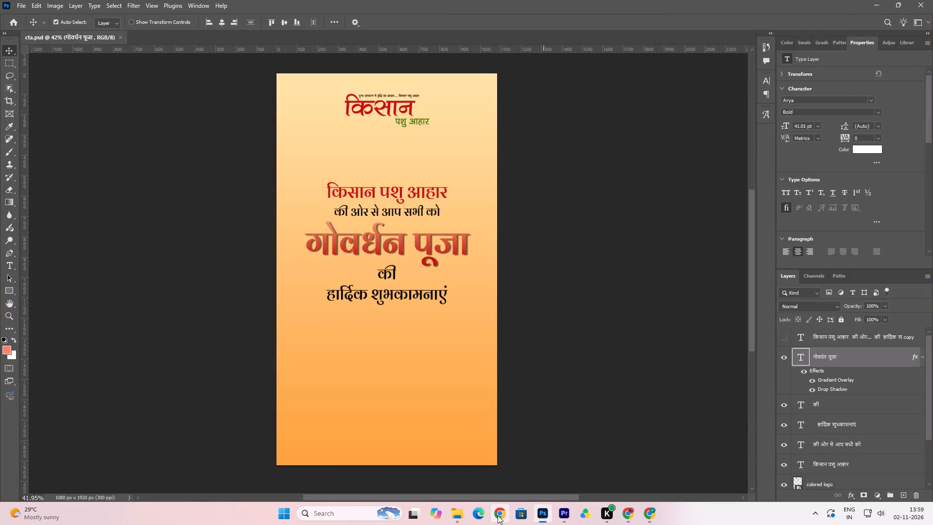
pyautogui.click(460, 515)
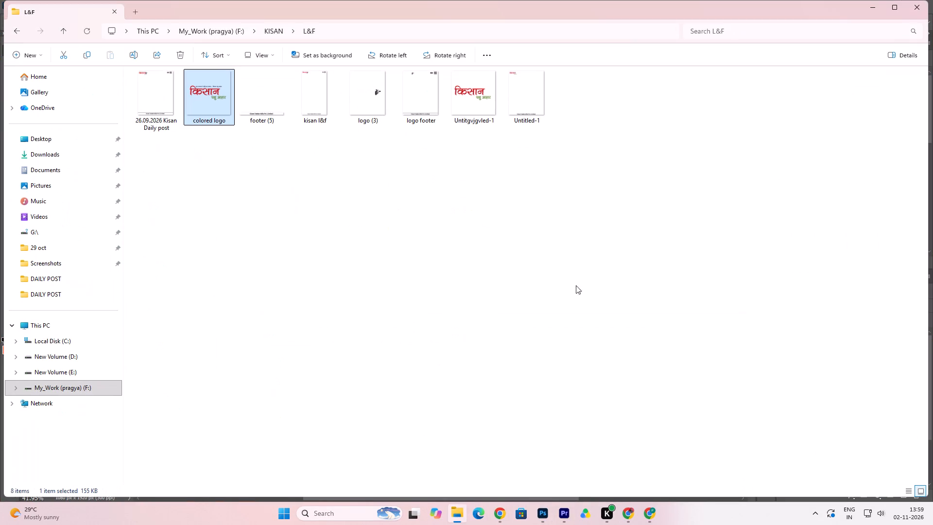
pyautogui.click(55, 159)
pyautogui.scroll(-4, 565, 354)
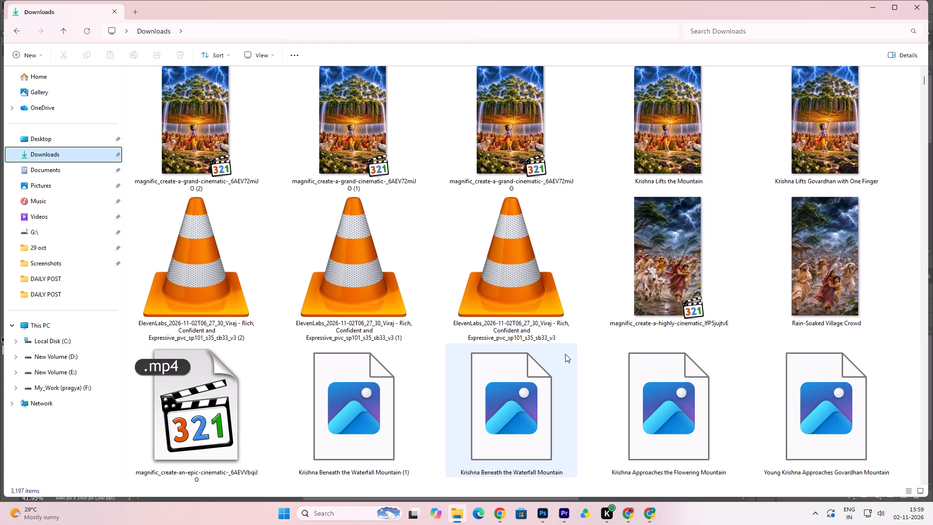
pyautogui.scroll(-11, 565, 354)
# Switch to Premiere and capture a screenshot of the full program frame showing the Kisan feed sacks on the cart.
pyautogui.click(564, 516)
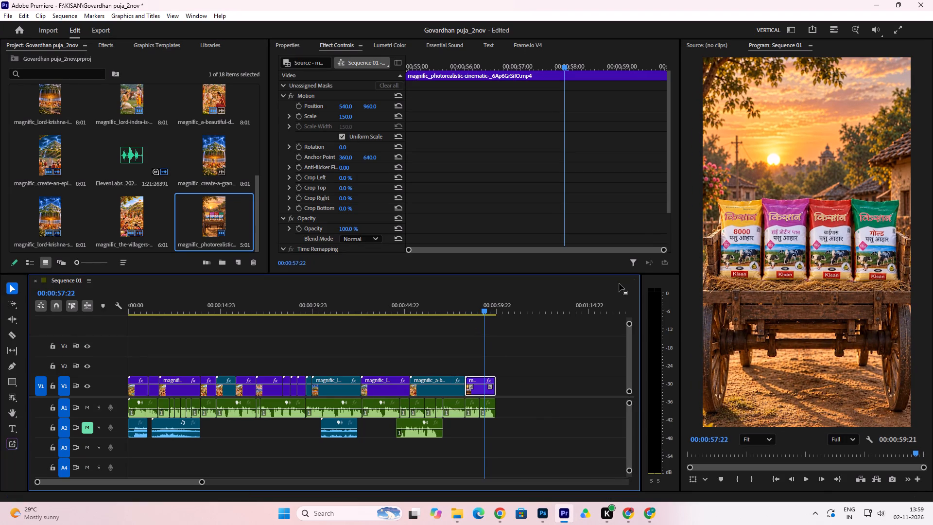
pyautogui.press('shift+super+s')
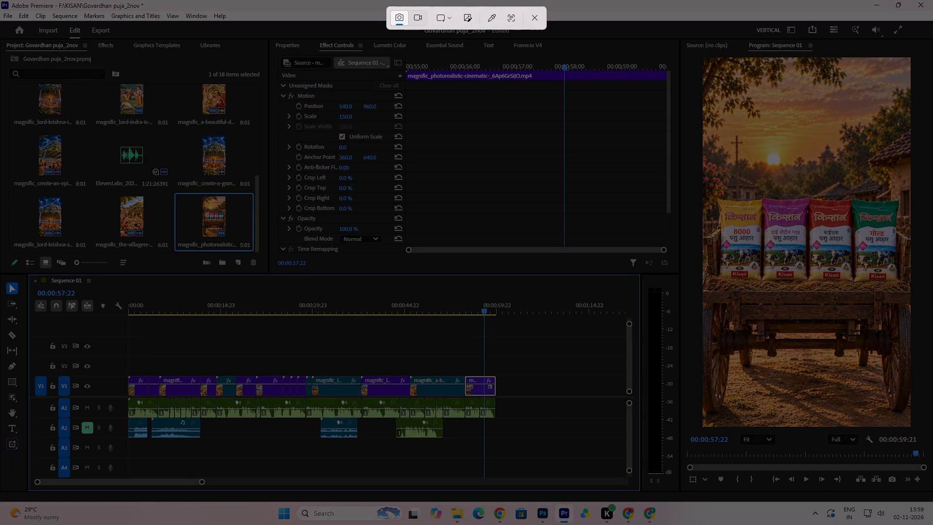
pyautogui.moveTo(705, 59); pyautogui.dragTo(841, 377)
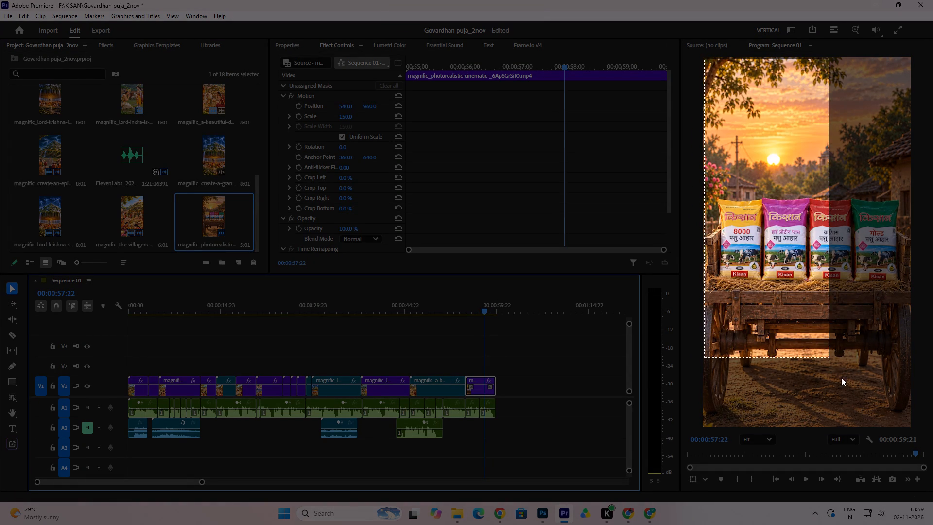
pyautogui.moveTo(841, 377); pyautogui.dragTo(909, 427)
pyautogui.click(909, 427)
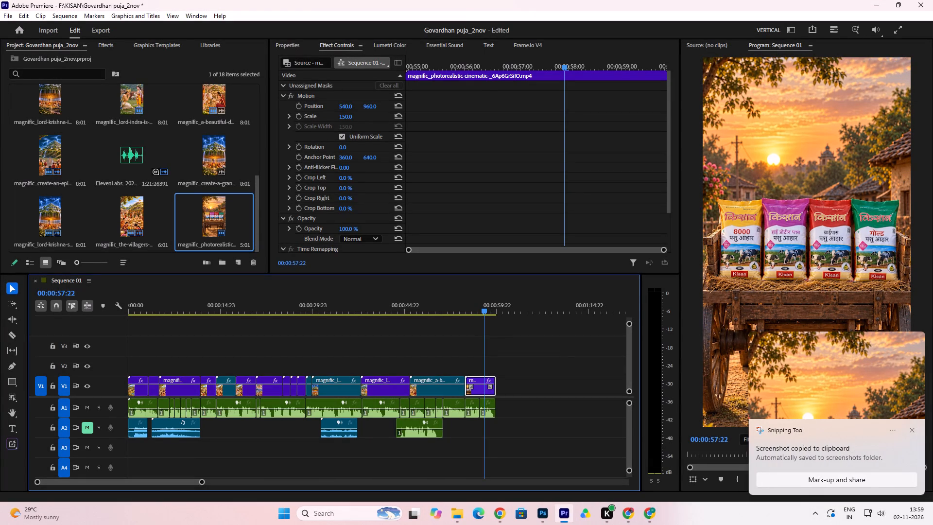
pyautogui.click(914, 431)
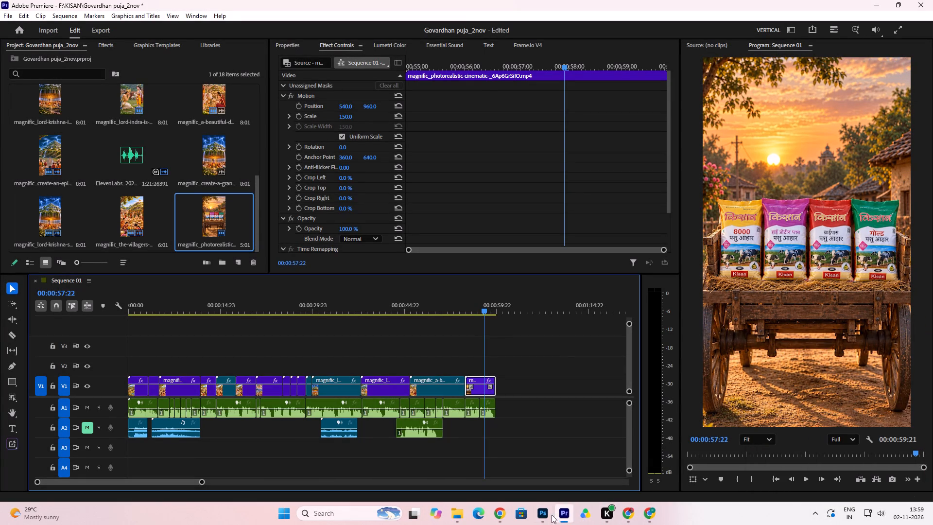
pyautogui.click(546, 514)
pyautogui.click(454, 515)
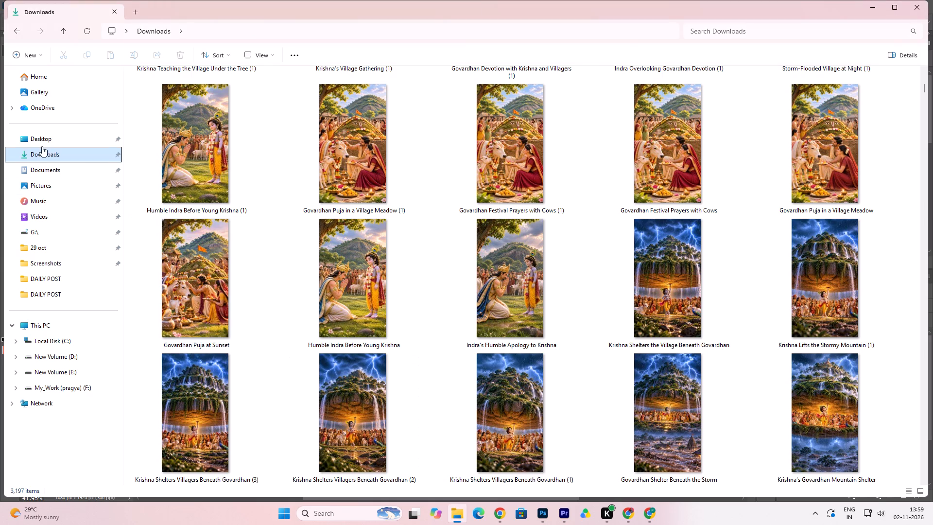
pyautogui.click(42, 146)
pyautogui.click(48, 179)
pyautogui.doubleClick(191, 101)
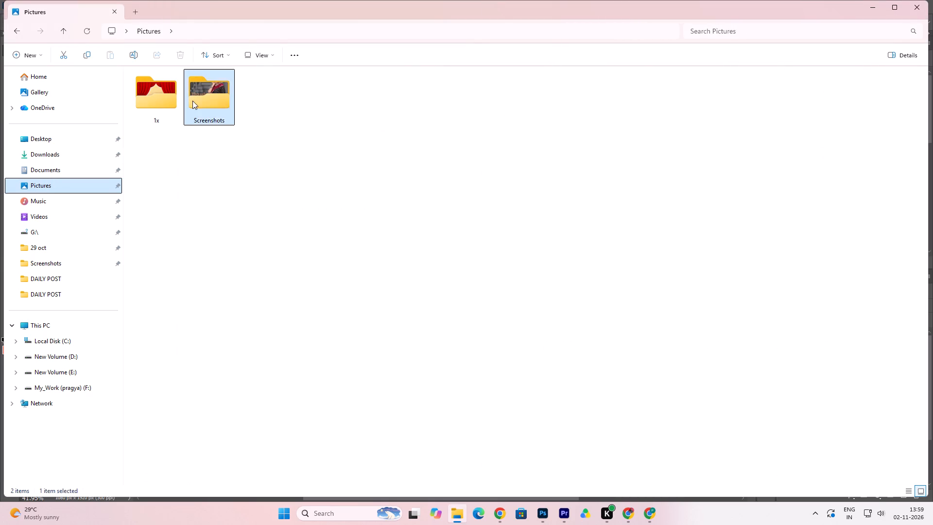
pyautogui.scroll(-20, 537, 369)
pyautogui.scroll(-12, 537, 369)
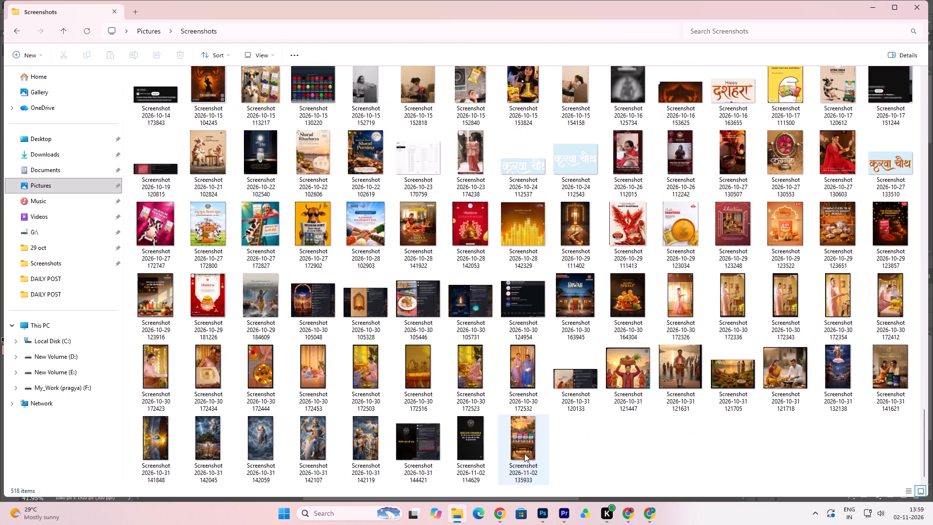
pyautogui.click(524, 454)
pyautogui.moveTo(521, 432); pyautogui.dragTo(532, 445)
pyautogui.moveTo(517, 431); pyautogui.dragTo(404, 327)
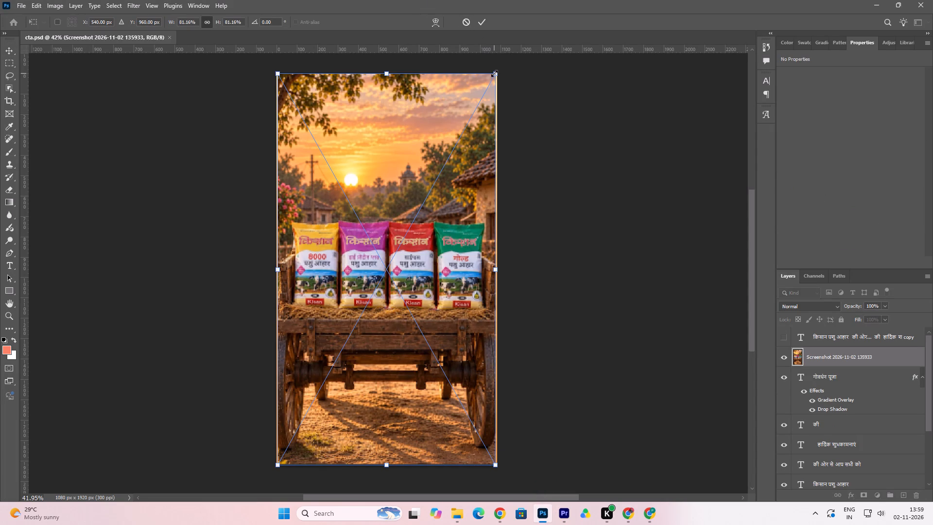
# Scale the placed cart screenshot proportionally to 1080 px wide so it fills the canvas, and commit the placement.
pyautogui.moveTo(494, 73); pyautogui.dragTo(509, 70)
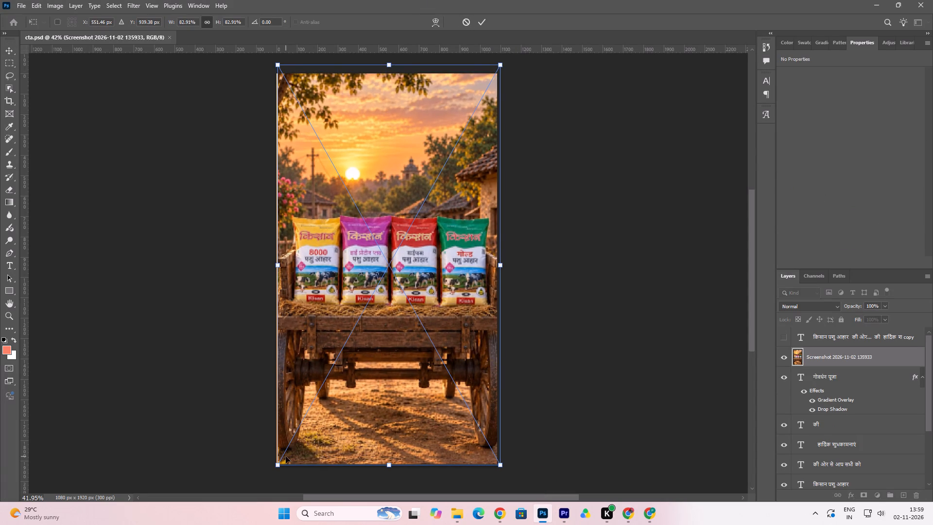
pyautogui.hotkey('ctrl', 'z')
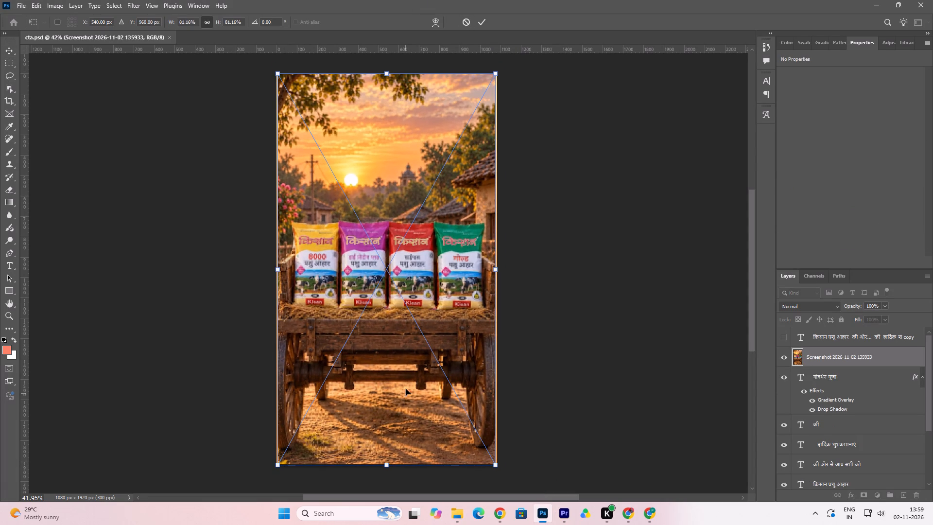
pyautogui.click(496, 271)
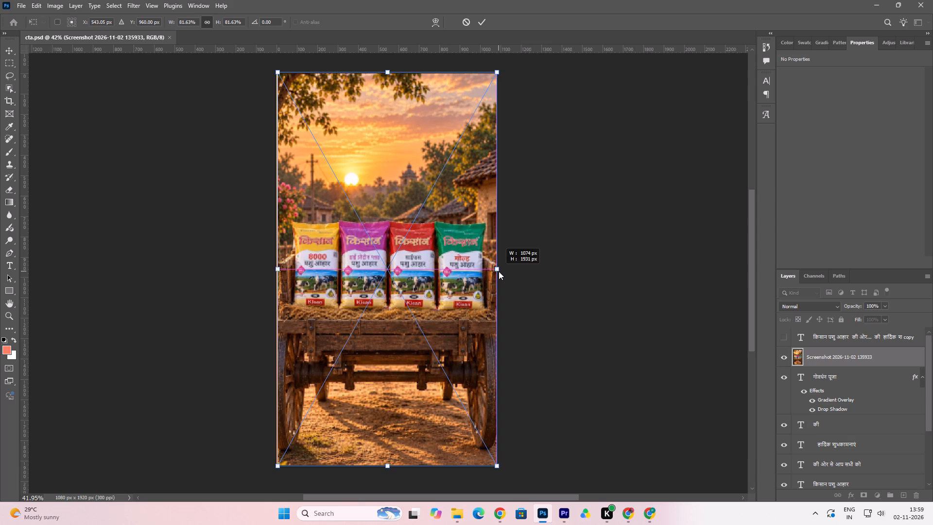
pyautogui.click(278, 269)
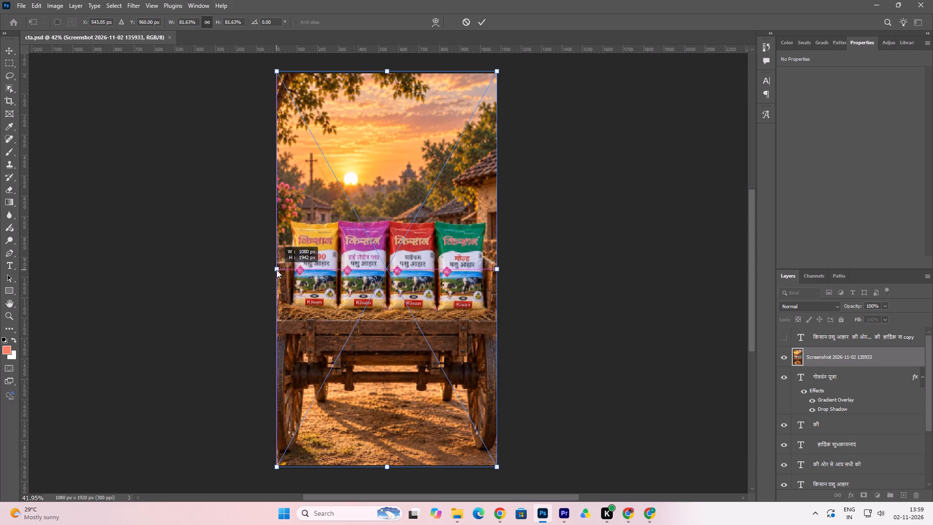
pyautogui.click(482, 24)
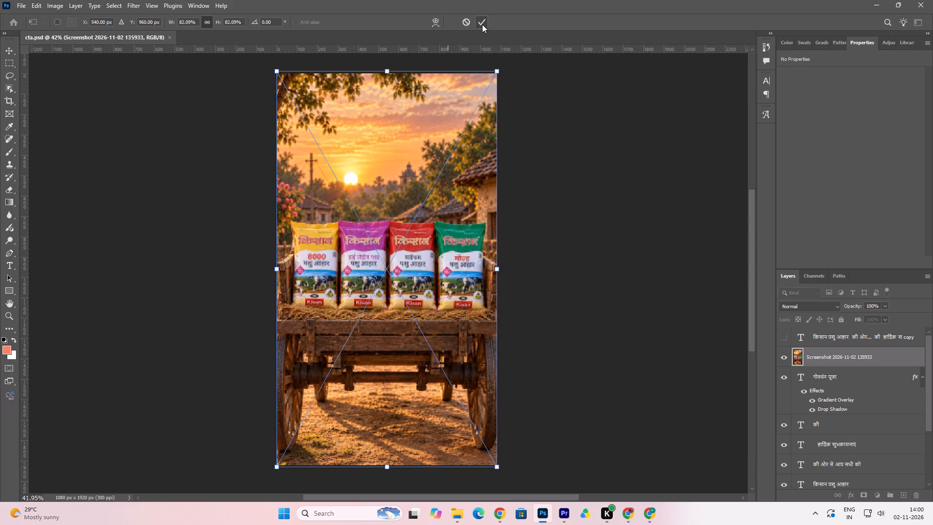
# Move the cart screenshot layer beneath the colored logo layer and directly above Layer 2.
pyautogui.moveTo(853, 359); pyautogui.dragTo(875, 472)
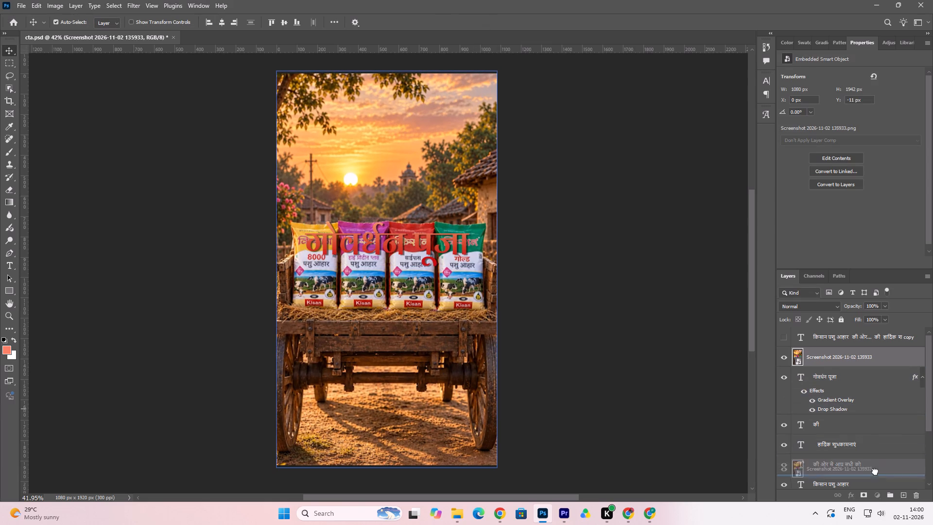
pyautogui.moveTo(875, 472); pyautogui.dragTo(885, 434)
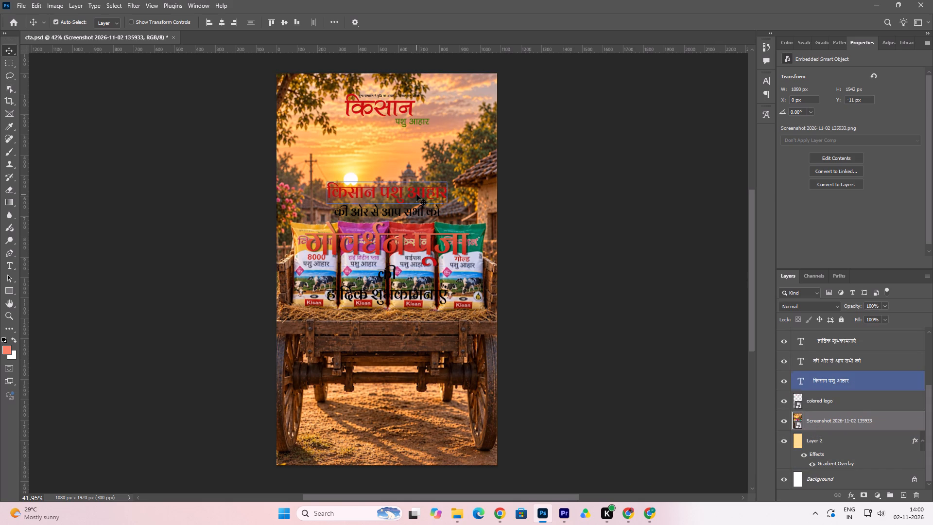
# Set the font size of the किसान पशु आहार text line to 14.31 pt, matching the की ओर से आप सभी को line.
pyautogui.click(416, 194)
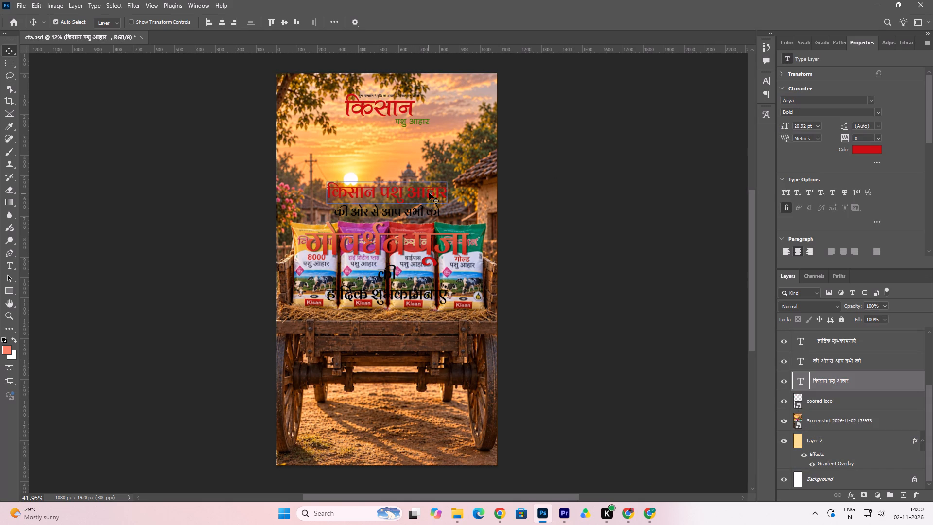
pyautogui.click(429, 193)
pyautogui.click(431, 213)
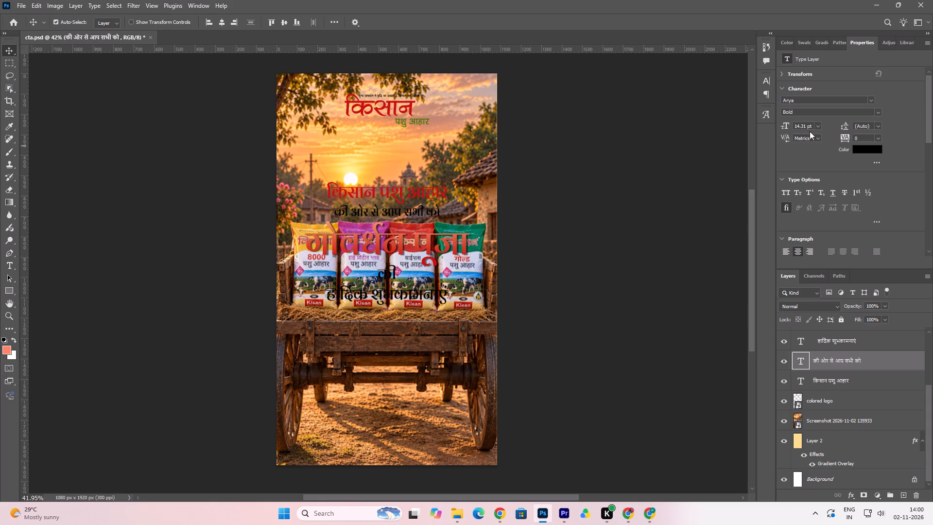
pyautogui.click(441, 193)
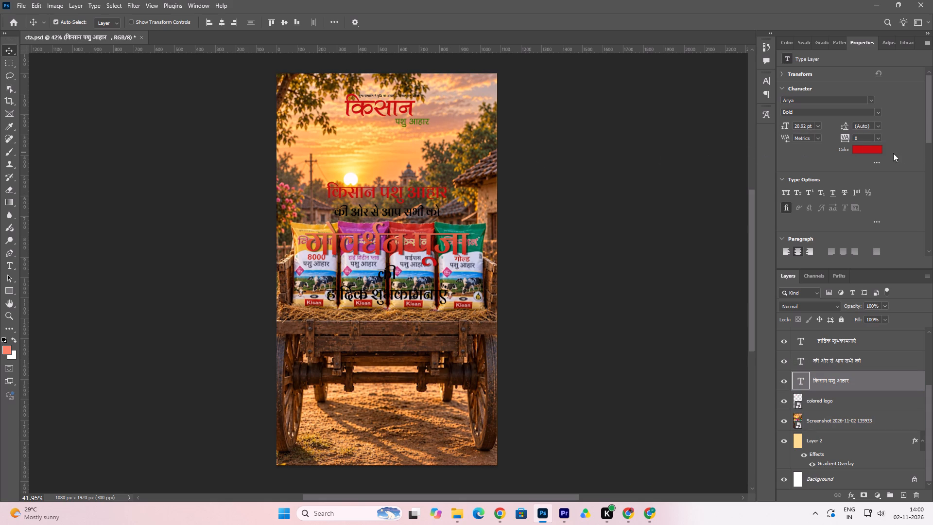
pyautogui.moveTo(806, 126); pyautogui.dragTo(749, 131)
pyautogui.press('BackSpace')
pyautogui.press('1')
pyautogui.press('4')
pyautogui.press('.')
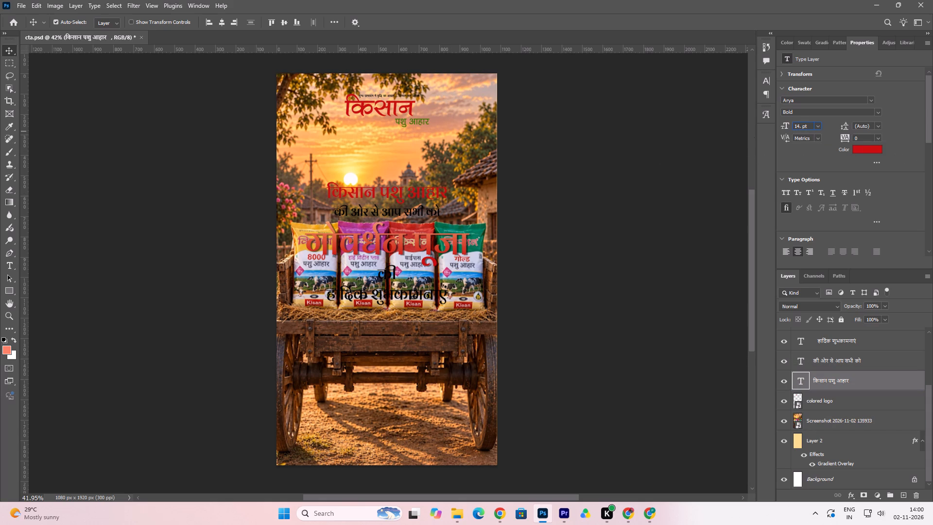
pyautogui.write('31')
pyautogui.press('Return')
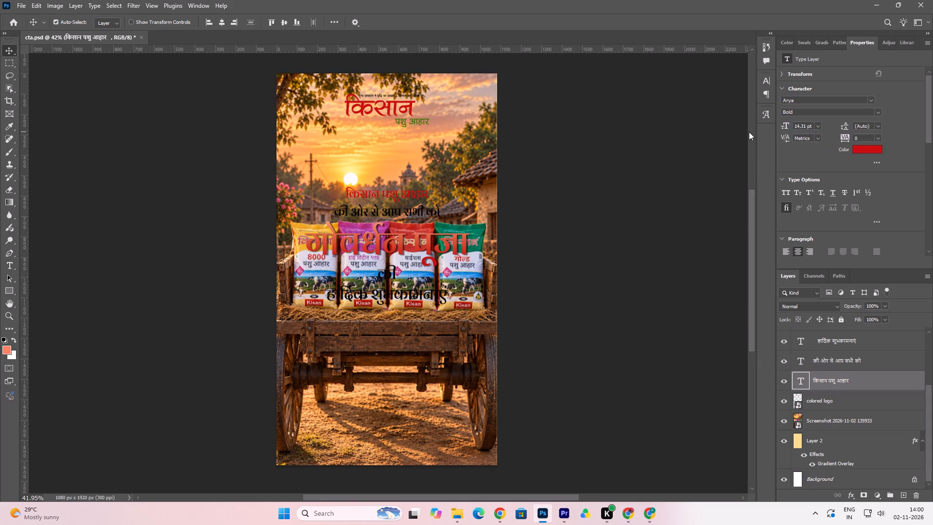
# Move the की ओर से आप सभी को line slightly up, closer to the किसान पशु आहार line.
pyautogui.click(414, 214)
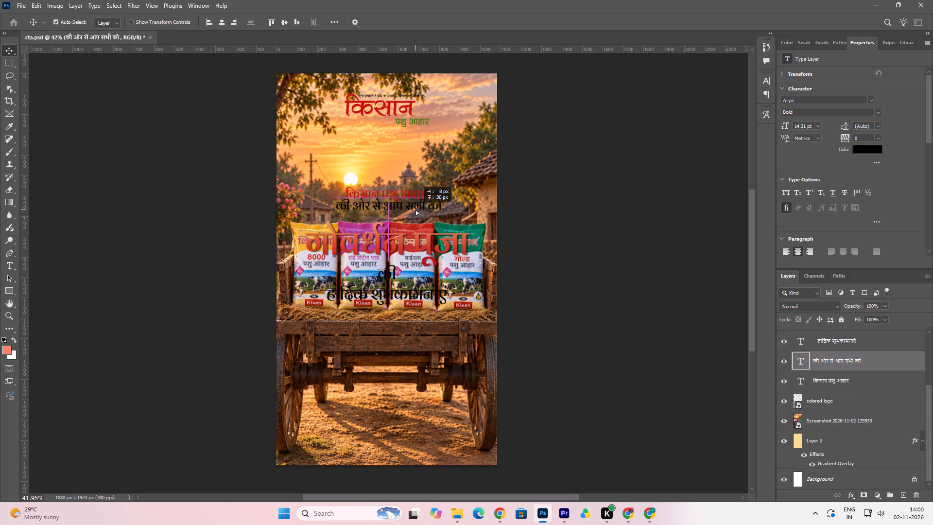
# Recolour the किसान पशु आहार text line to white, #ffffff.
pyautogui.click(416, 198)
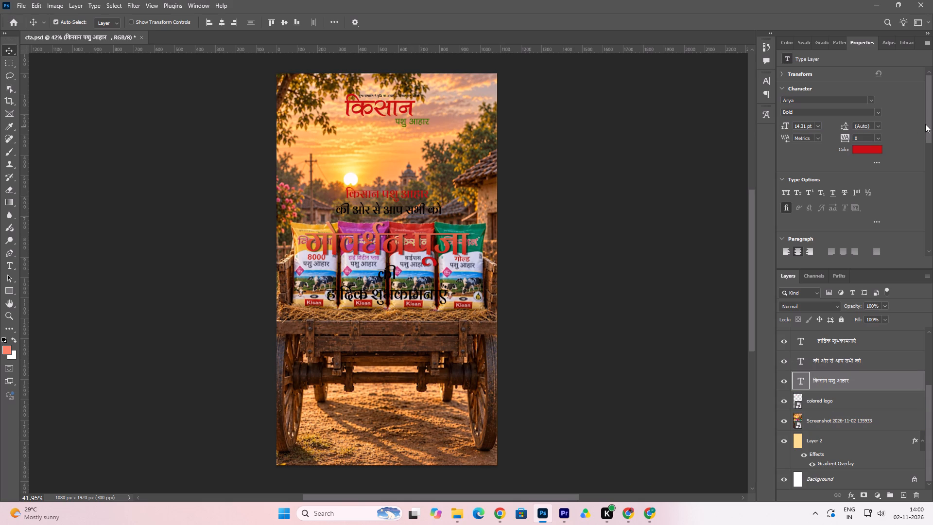
pyautogui.click(876, 150)
pyautogui.moveTo(640, 234); pyautogui.dragTo(610, 219)
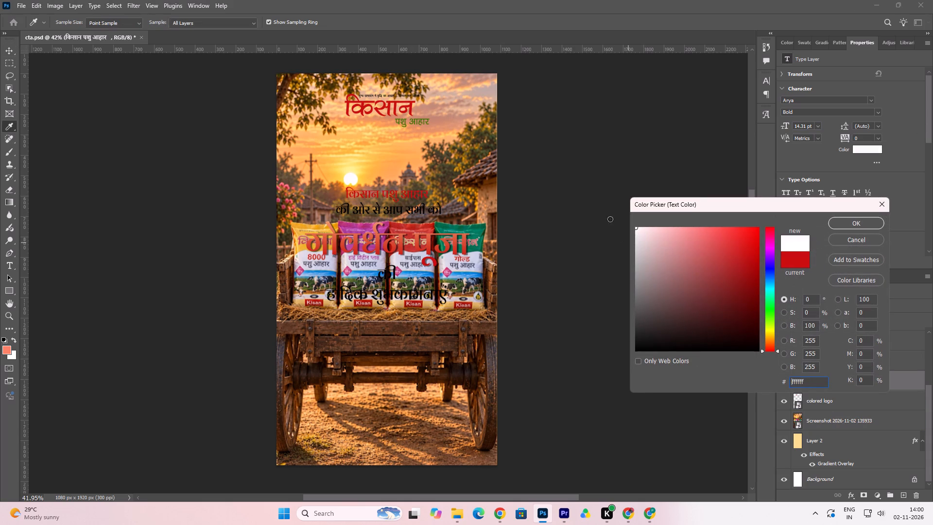
pyautogui.moveTo(610, 219); pyautogui.dragTo(605, 215)
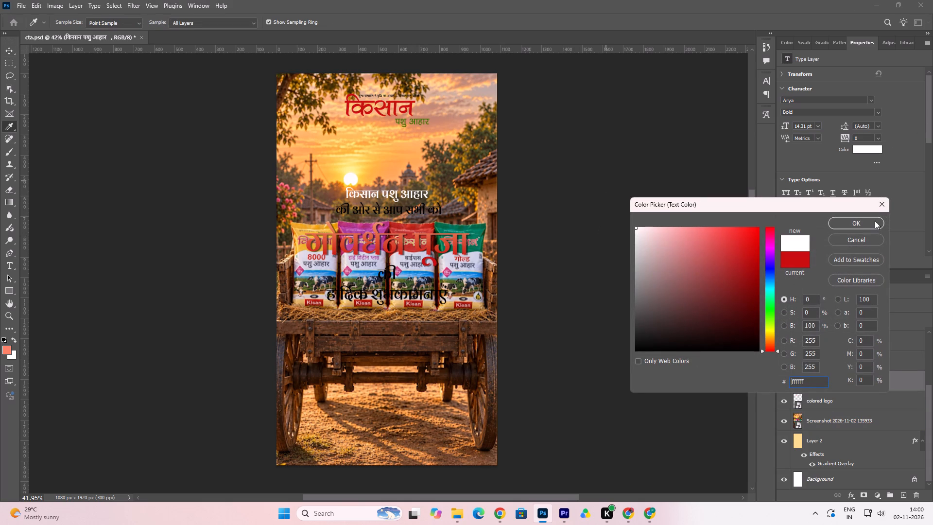
pyautogui.click(863, 227)
# Recolour the की ओर से आप सभी को text line to white, #ffffff.
pyautogui.click(380, 208)
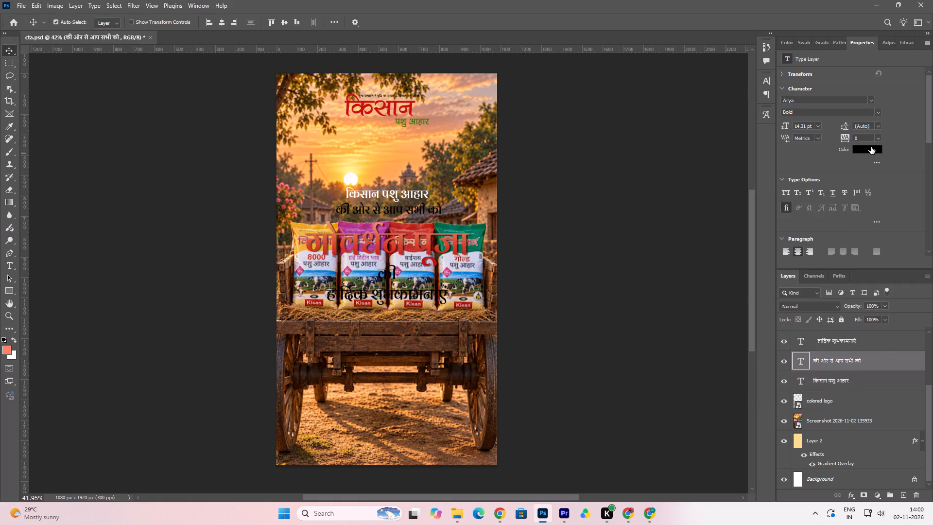
pyautogui.click(871, 147)
pyautogui.moveTo(643, 232); pyautogui.dragTo(607, 202)
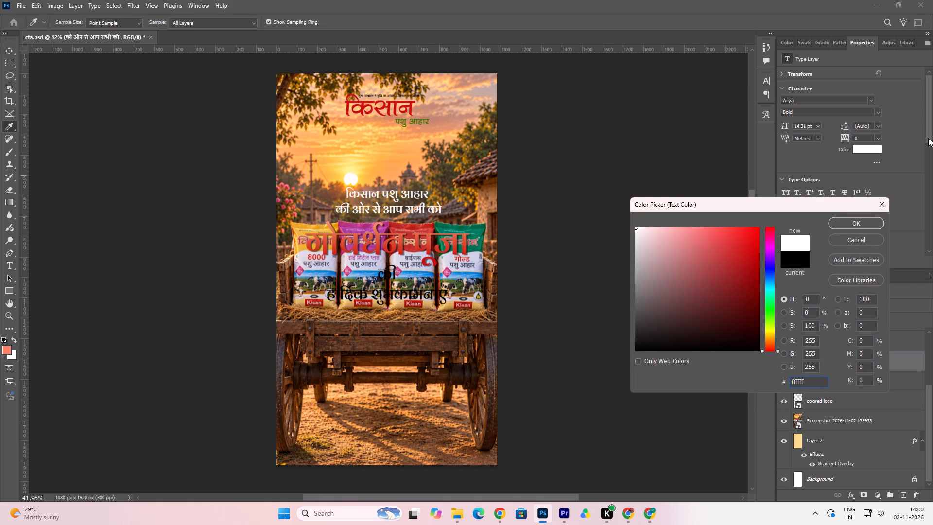
pyautogui.click(861, 227)
# Turn the गोवर्धन पूजा heading white by setting its text colour to #ffffff and hiding its Gradient Overlay effect.
pyautogui.click(399, 248)
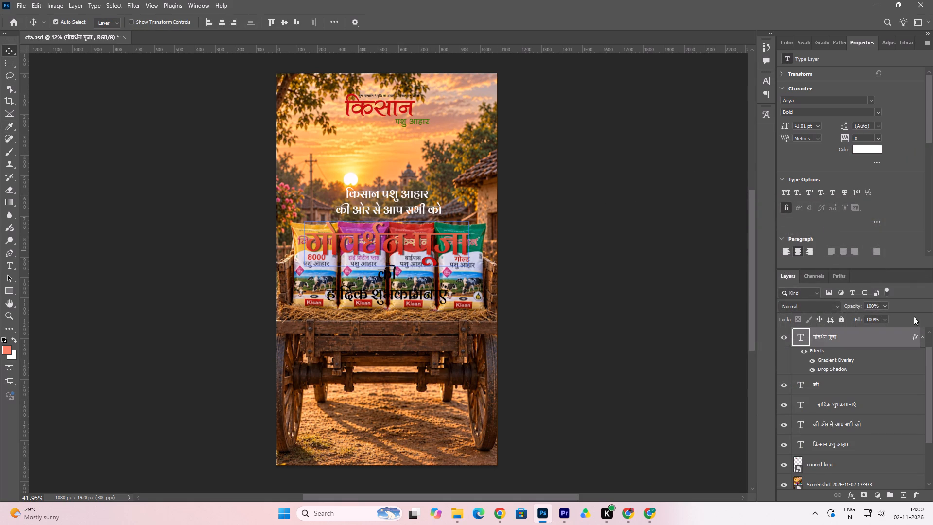
pyautogui.click(833, 361)
pyautogui.click(869, 155)
pyautogui.click(867, 148)
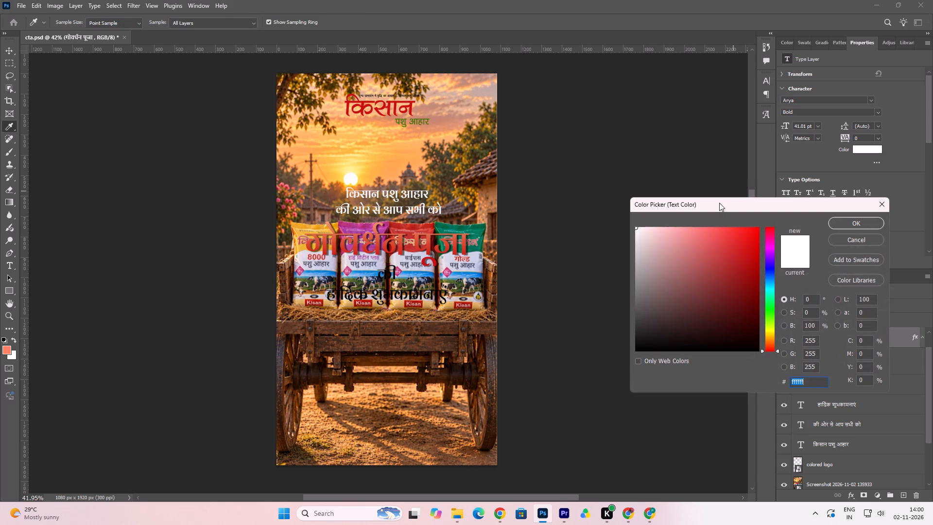
pyautogui.moveTo(643, 234); pyautogui.dragTo(615, 220)
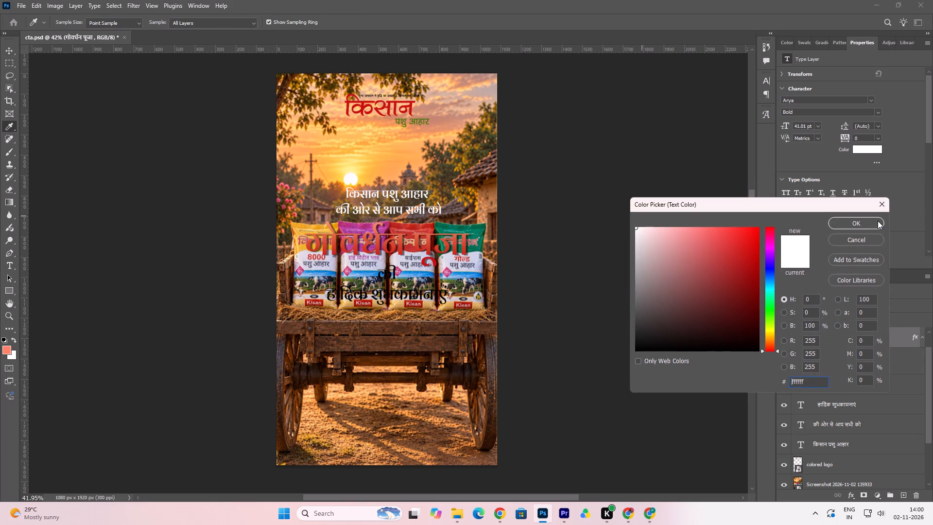
pyautogui.click(878, 221)
pyautogui.click(411, 244)
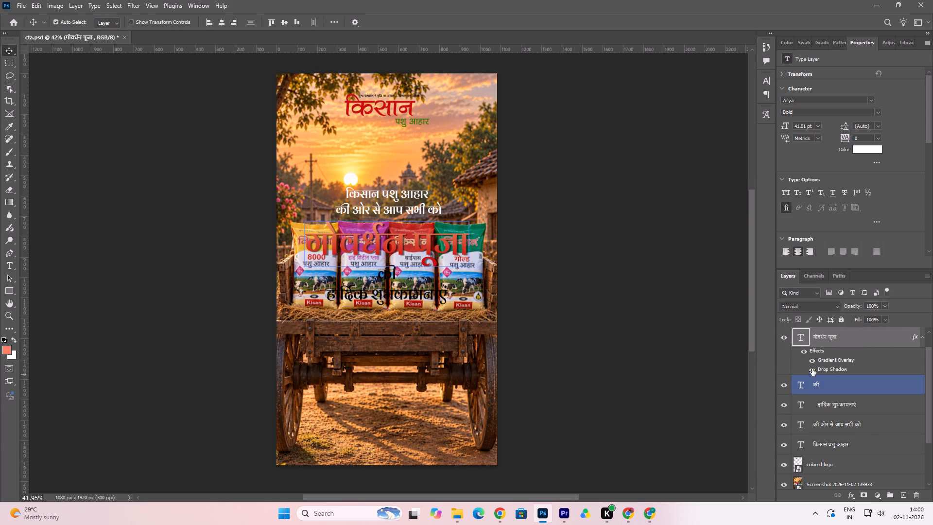
pyautogui.click(812, 368)
pyautogui.click(452, 249)
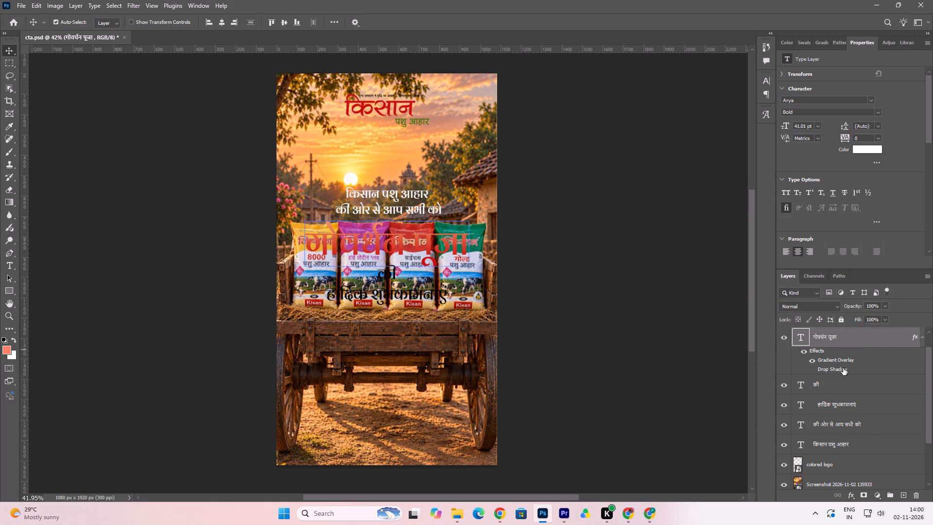
pyautogui.click(814, 367)
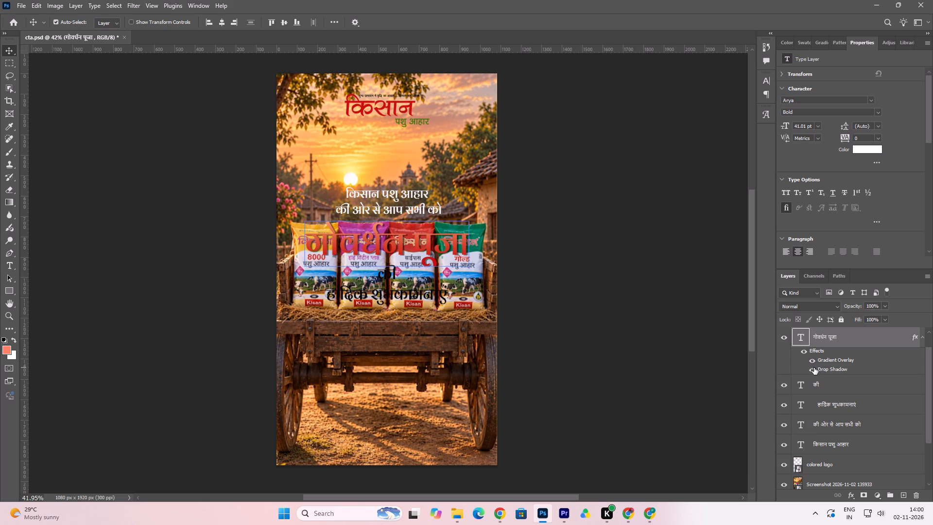
pyautogui.click(813, 362)
pyautogui.click(414, 245)
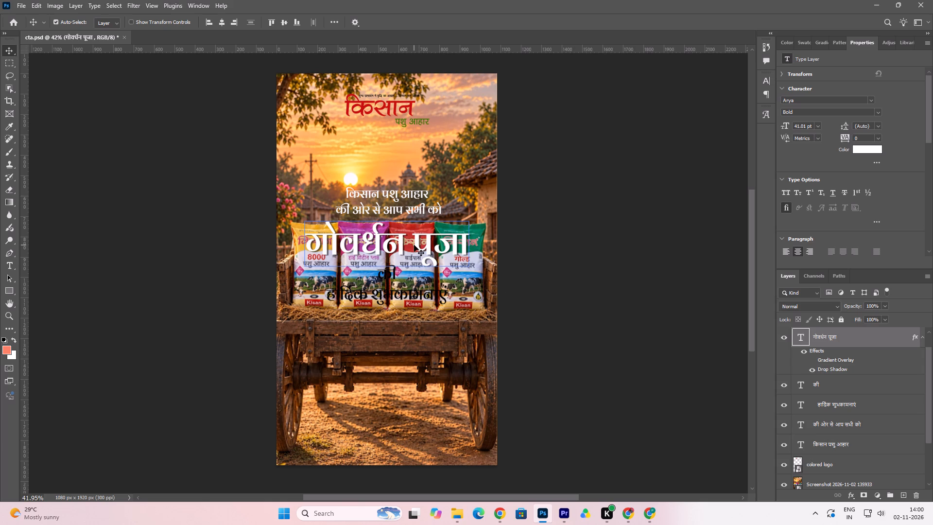
# Recolour the हार्दिक शुभकामनाएं text line to white, #ffffff.
pyautogui.click(395, 297)
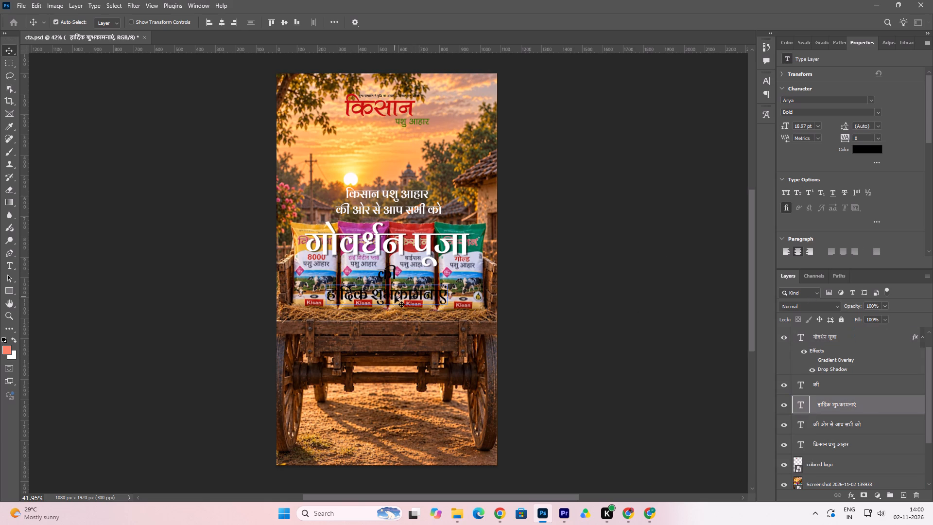
pyautogui.click(879, 146)
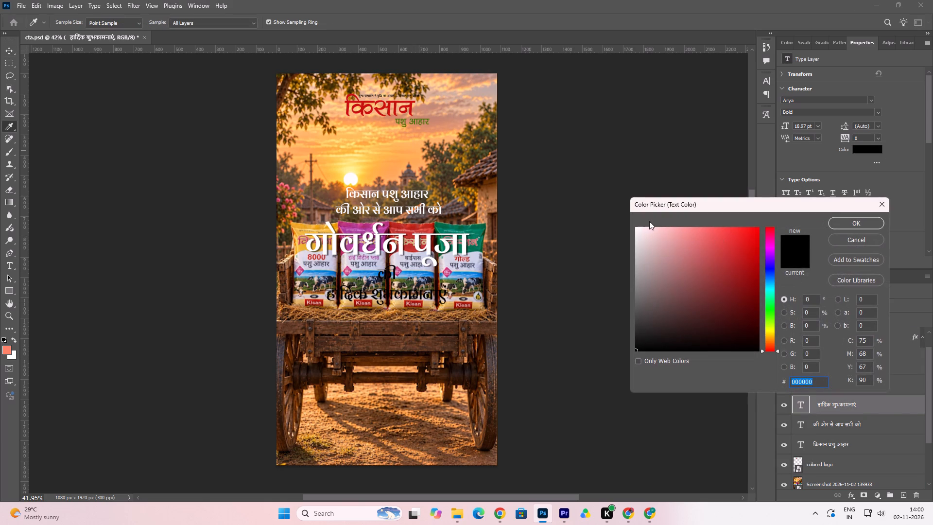
pyautogui.moveTo(639, 232); pyautogui.dragTo(623, 213)
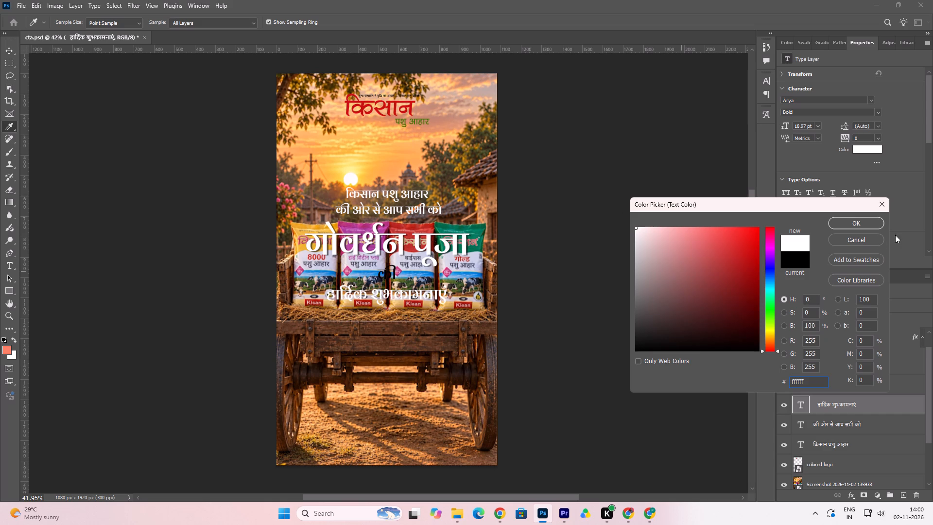
pyautogui.click(851, 220)
# Recolour the की text line below the गोवर्धन पूजा heading to white, #ffffff.
pyautogui.click(381, 276)
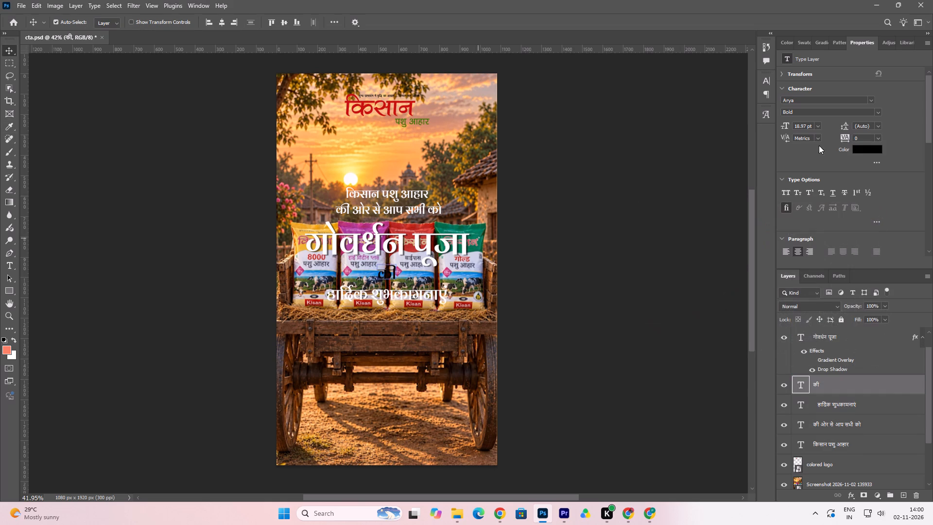
pyautogui.click(860, 148)
pyautogui.moveTo(638, 232); pyautogui.dragTo(580, 218)
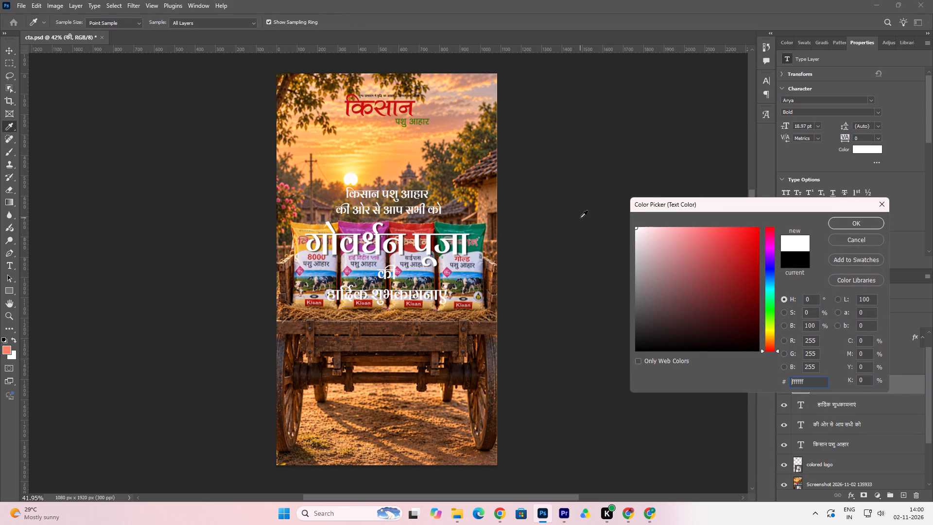
pyautogui.click(853, 222)
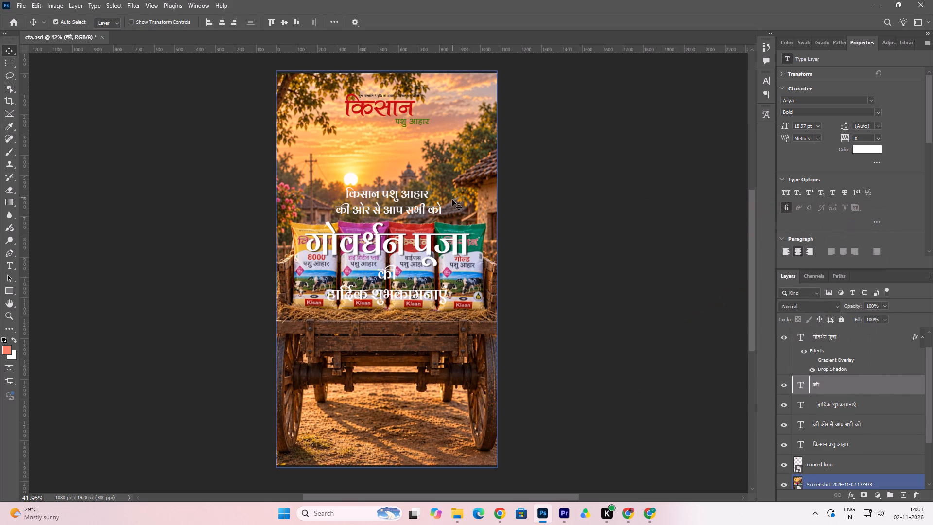
# Move the गोवर्धन पूजा heading slightly up towards the की ओर से आप सभी को line and centre it horizontally.
pyautogui.click(399, 196)
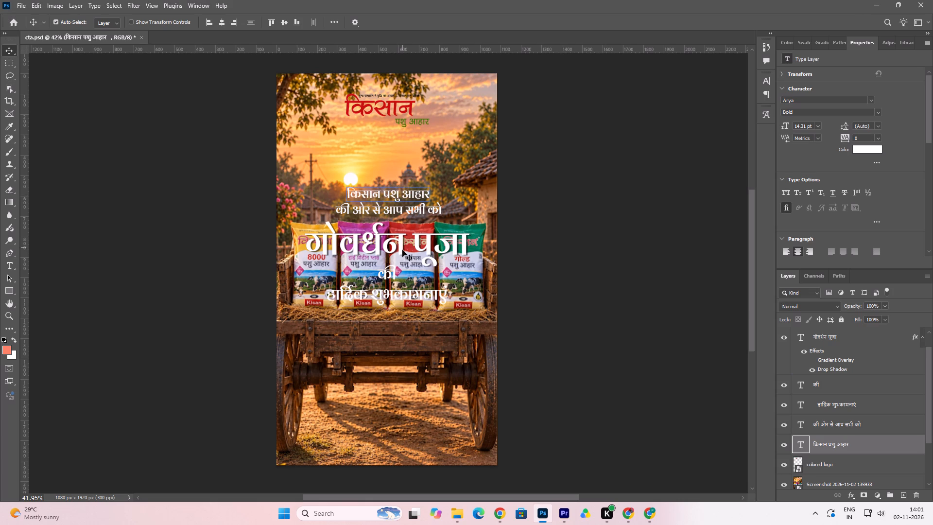
pyautogui.moveTo(402, 250); pyautogui.dragTo(402, 245)
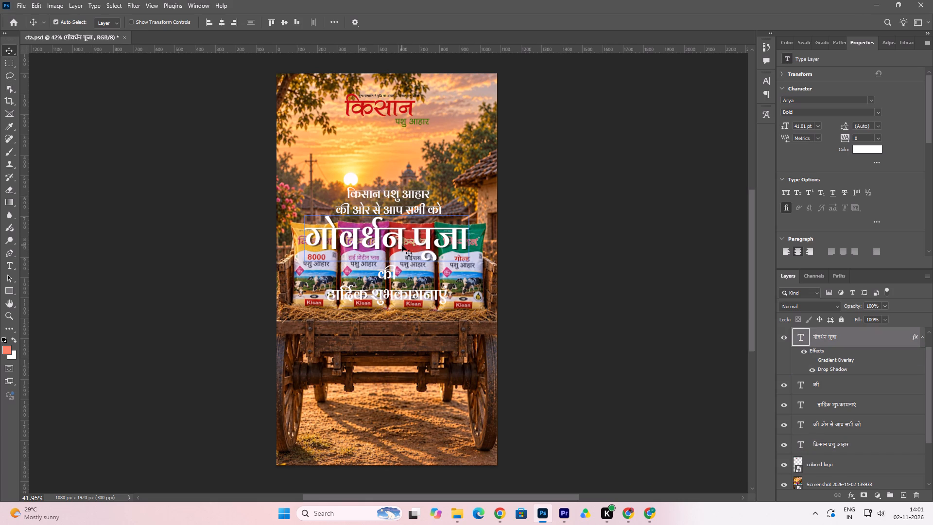
pyautogui.click(222, 22)
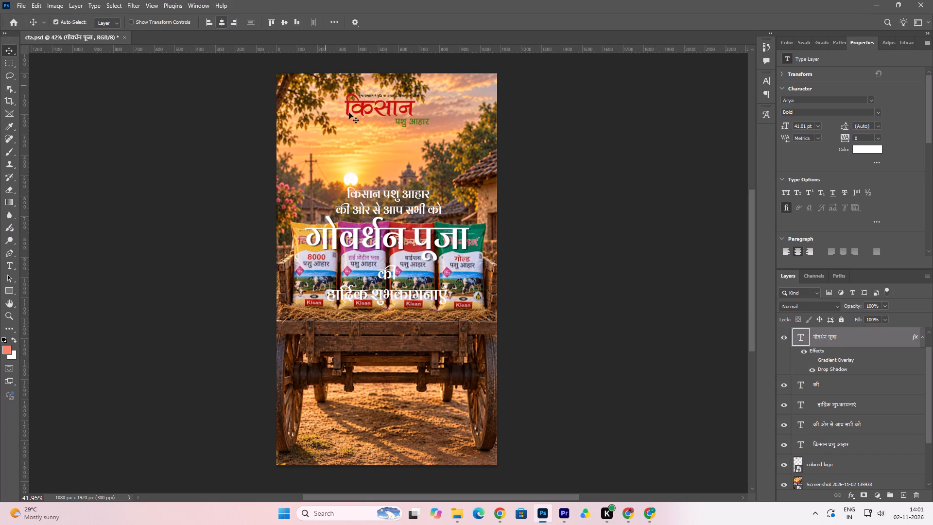
# Centre the की ओर से आप सभी को, किसान पशु आहार and की text lines horizontally on the canvas.
pyautogui.click(385, 210)
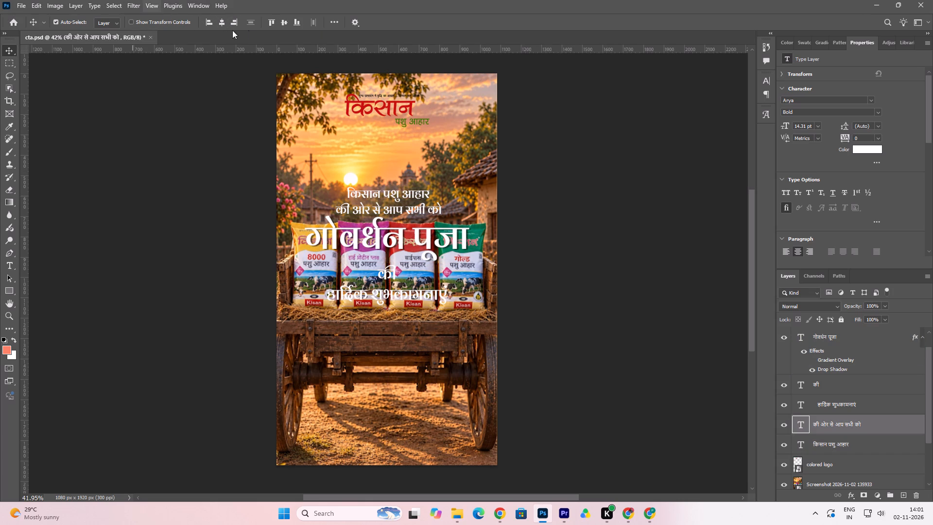
pyautogui.click(220, 22)
pyautogui.click(402, 194)
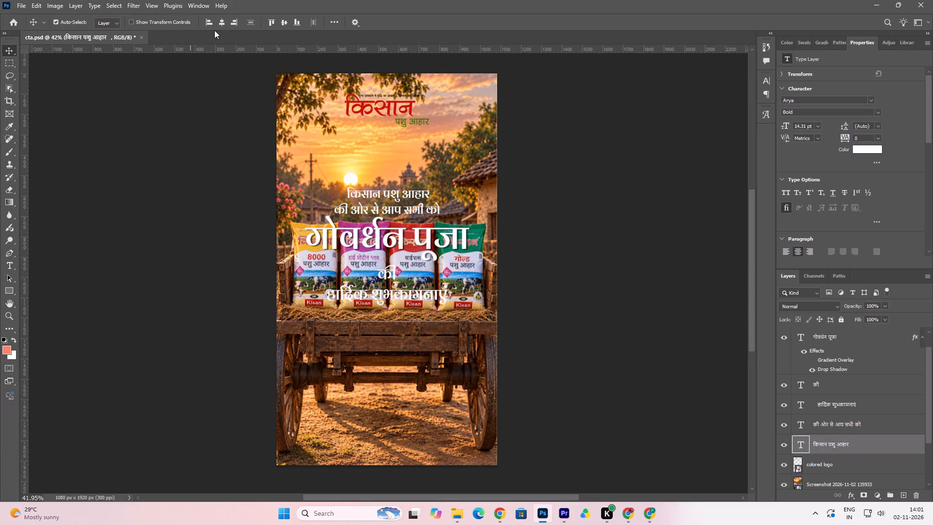
pyautogui.click(223, 24)
pyautogui.click(391, 275)
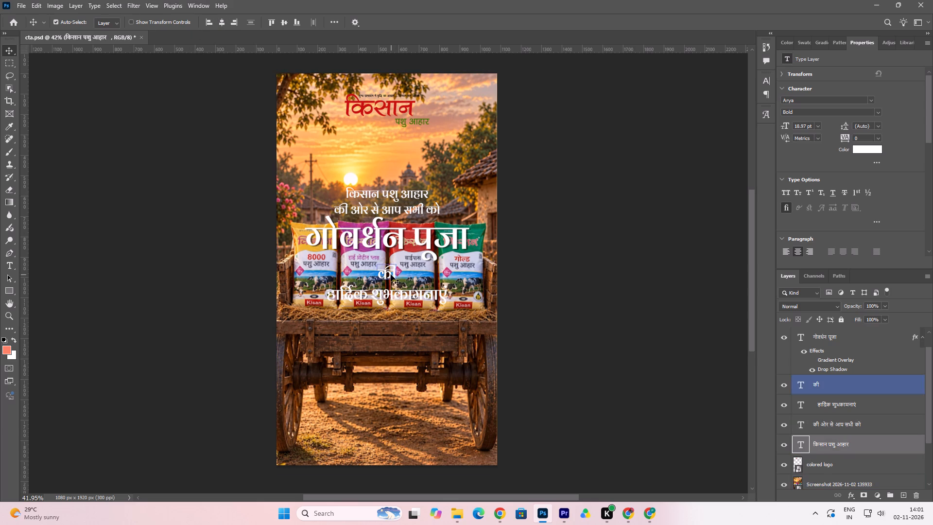
pyautogui.click(223, 25)
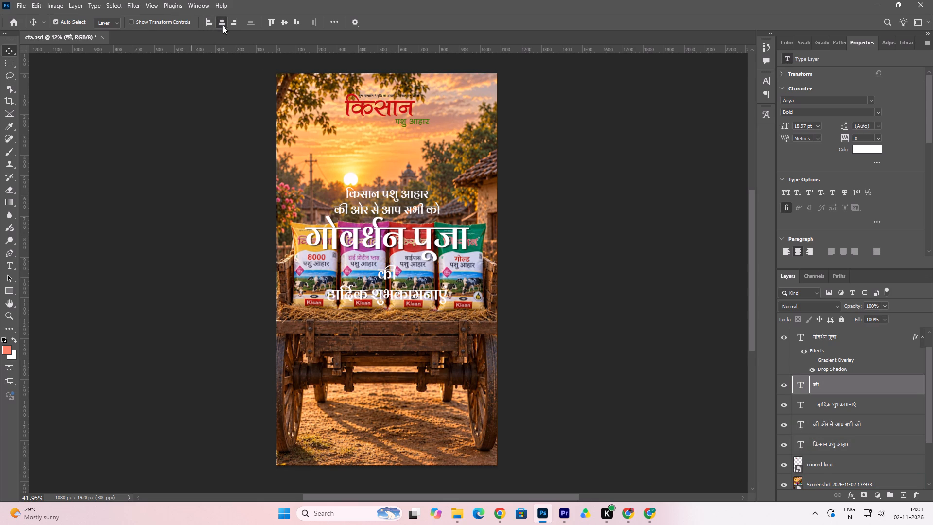
# Nudge the की text line up, closer beneath the गोवर्धन पूजा heading.
pyautogui.press('Up')
pyautogui.press('Up')
pyautogui.press('Up')
pyautogui.press('Up')
pyautogui.press('Up')
pyautogui.press('Up')
pyautogui.press('Up')
pyautogui.press('Up')
pyautogui.press('Up')
pyautogui.press('Up')
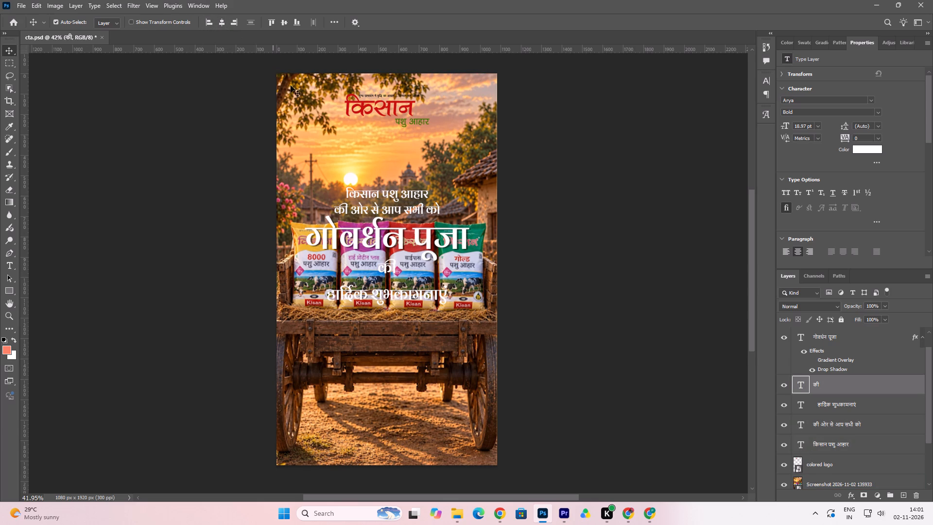
pyautogui.press('Up')
pyautogui.press('Up')
pyautogui.press('Up')
pyautogui.press('Down')
# Nudge the हार्दिक शुभकामनाएं line up, closer to the की line, and centre it horizontally on the canvas.
pyautogui.click(403, 303)
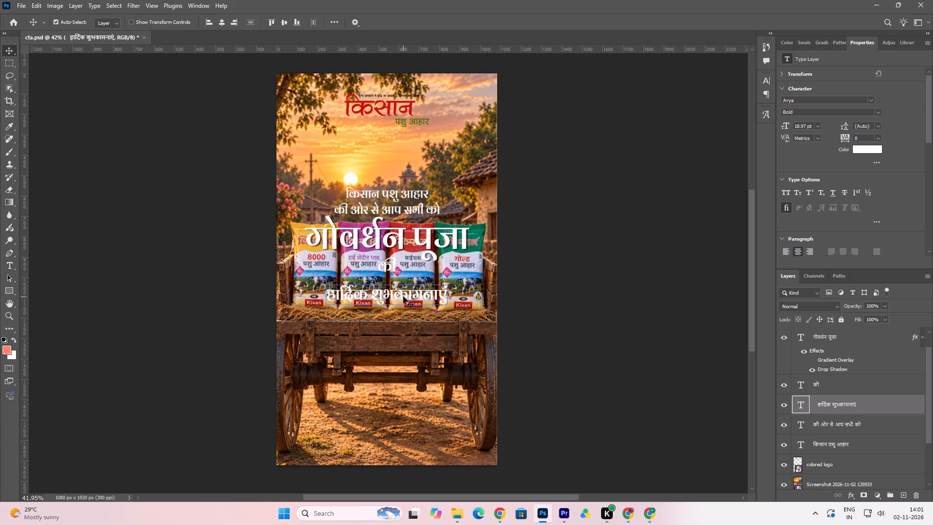
pyautogui.press('Up')
pyautogui.press('Up')
pyautogui.press('Up')
pyautogui.press('Up')
pyautogui.press('Up')
pyautogui.press('Up')
pyautogui.press('Up')
pyautogui.press('Up')
pyautogui.press('Up')
pyautogui.press('Up')
pyautogui.press('Up')
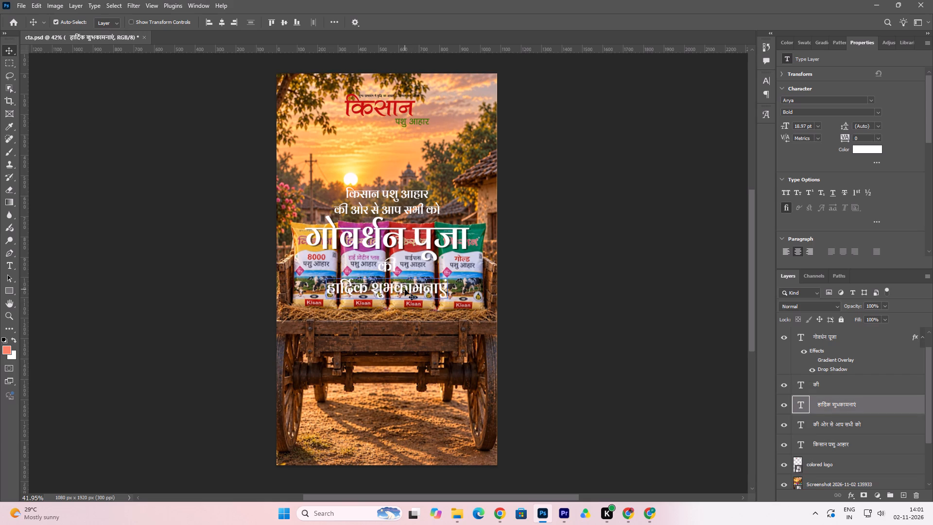
pyautogui.press('Up')
pyautogui.press('Up')
pyautogui.press('Up')
pyautogui.press('Up')
pyautogui.press('Up')
pyautogui.press('Up')
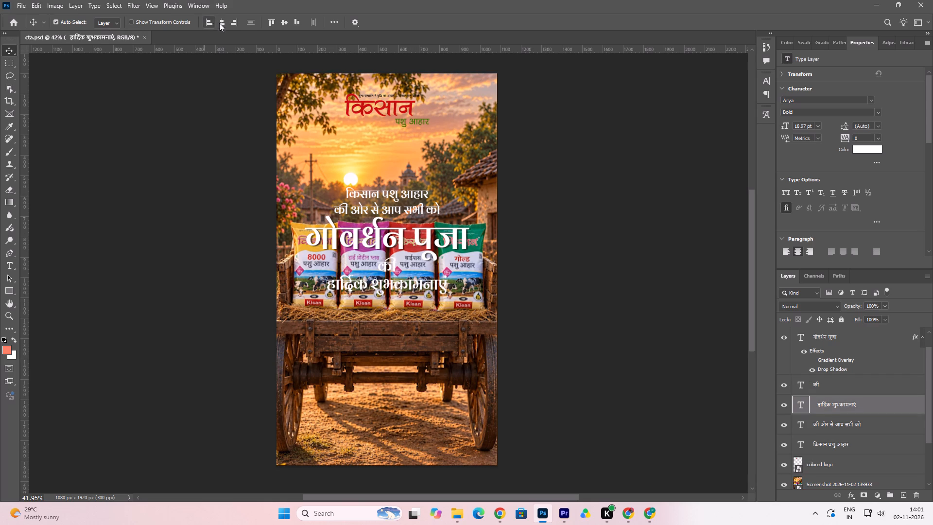
pyautogui.click(221, 22)
# Nudge the गोवर्धन पूजा, की and हार्दिक शुभकामनाएं lines slightly down to adjust the greeting's line spacing.
pyautogui.click(426, 238)
pyautogui.press('Down')
pyautogui.press('Down')
pyautogui.press('Down')
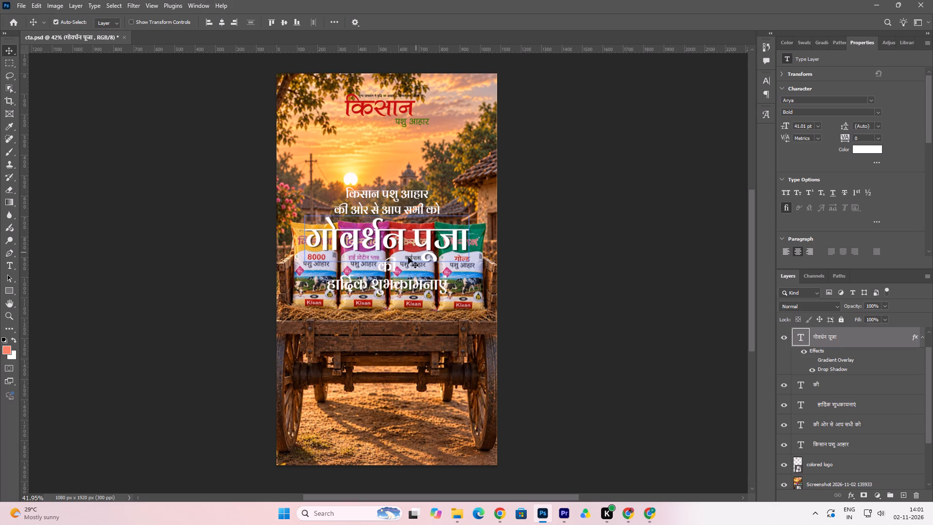
pyautogui.click(388, 267)
pyautogui.press('Down')
pyautogui.press('Down')
pyautogui.press('Down')
pyautogui.click(393, 288)
pyautogui.press('Down')
pyautogui.press('Down')
pyautogui.press('Down')
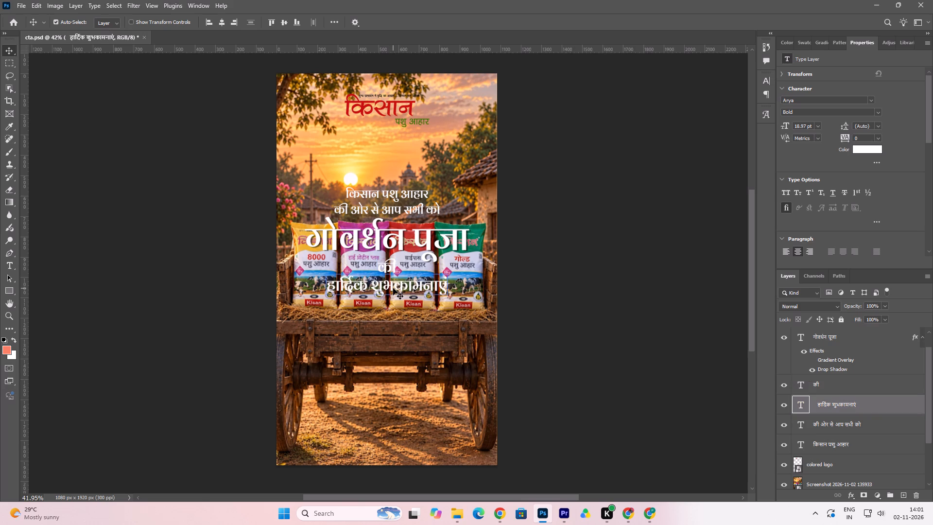
pyautogui.press('Down')
pyautogui.press('Down')
# Nudge the की line and the गोवर्धन पूजा heading slightly further down to even out the gaps between lines.
pyautogui.click(390, 270)
pyautogui.press('Down')
pyautogui.press('Down')
pyautogui.press('Down')
pyautogui.press('Down')
pyautogui.click(396, 244)
pyautogui.press('Down')
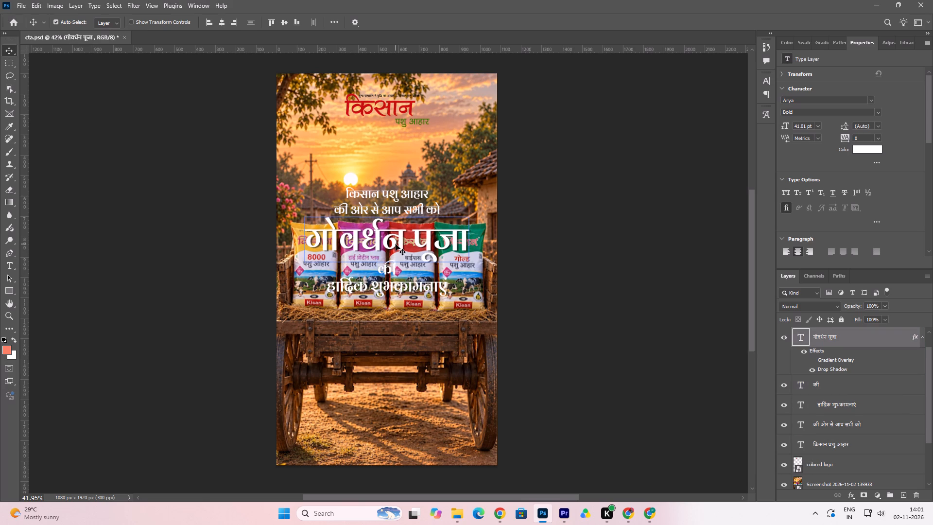
pyautogui.press('Down')
pyautogui.press('Down')
pyautogui.press('Down')
pyautogui.press('Down')
pyautogui.press('Down')
# Nudge the की ओर से आप सभी को and किसान पशु आहार lines slightly down towards the गोवर्धन पूजा heading.
pyautogui.click(397, 210)
pyautogui.press('Down')
pyautogui.press('Down')
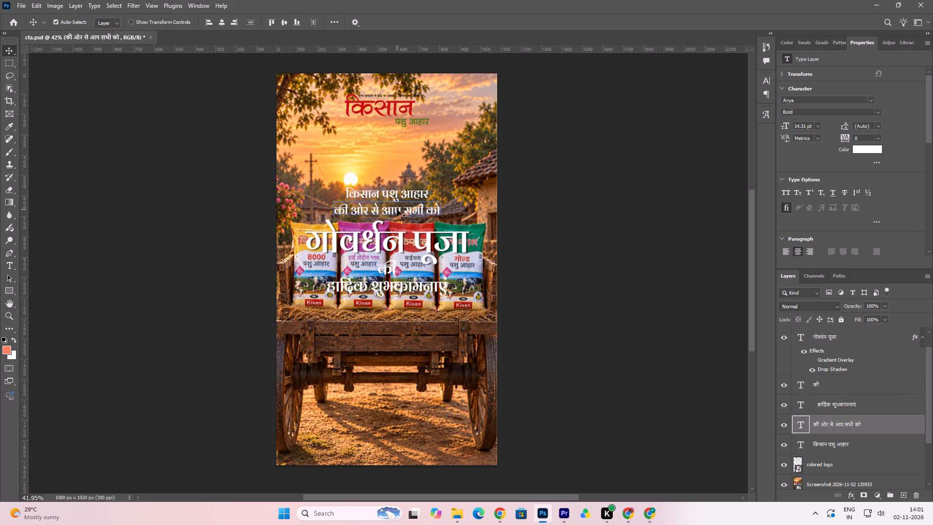
pyautogui.press('Down')
pyautogui.click(403, 189)
pyautogui.press('Down')
pyautogui.press('Down')
pyautogui.press('Down')
pyautogui.press('Down')
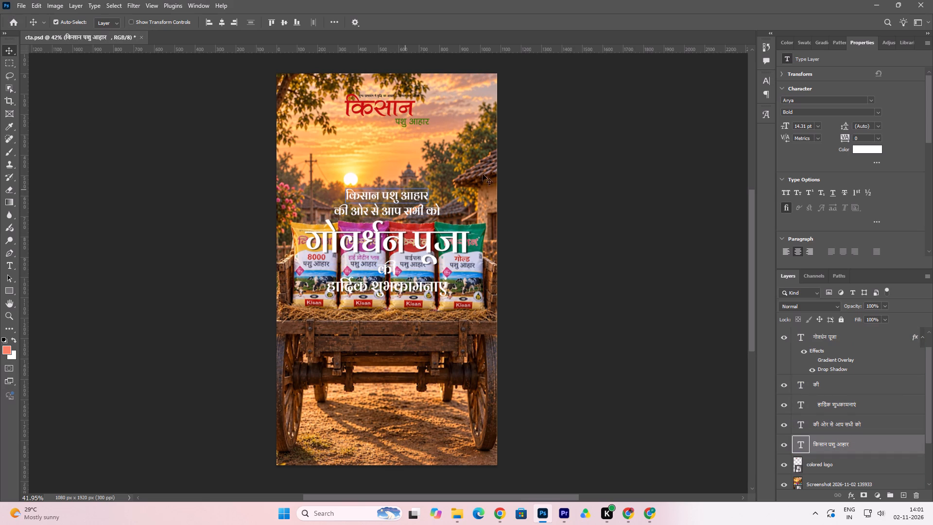
pyautogui.press('Up')
pyautogui.press('Up')
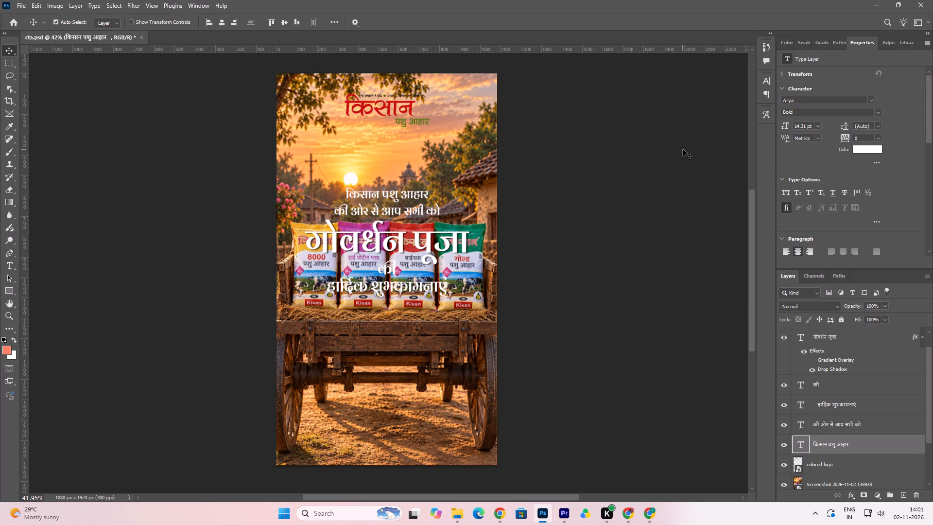
# Save the cta.psd document.
pyautogui.hotkey('ctrl', 's')
pyautogui.hotkey('ctrl', 's')
pyautogui.click(391, 117)
pyautogui.click(403, 113)
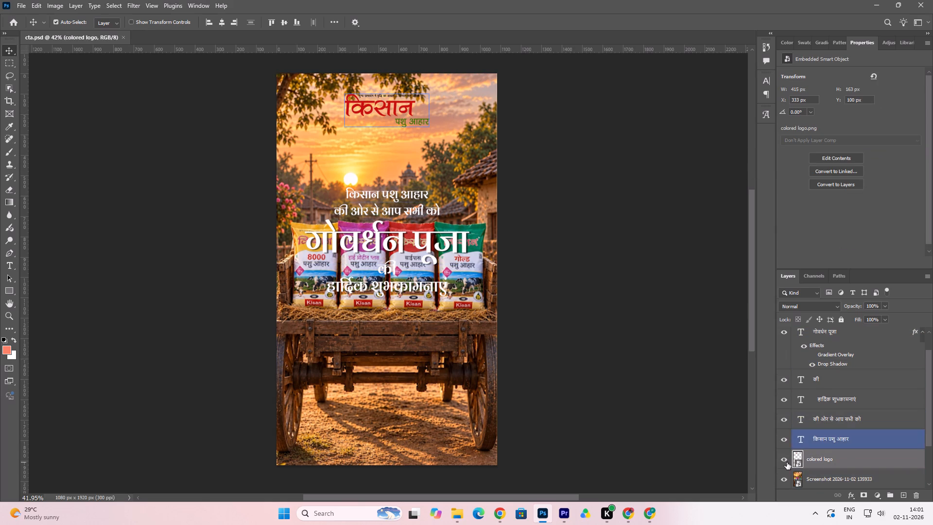
pyautogui.click(787, 461)
pyautogui.click(422, 183)
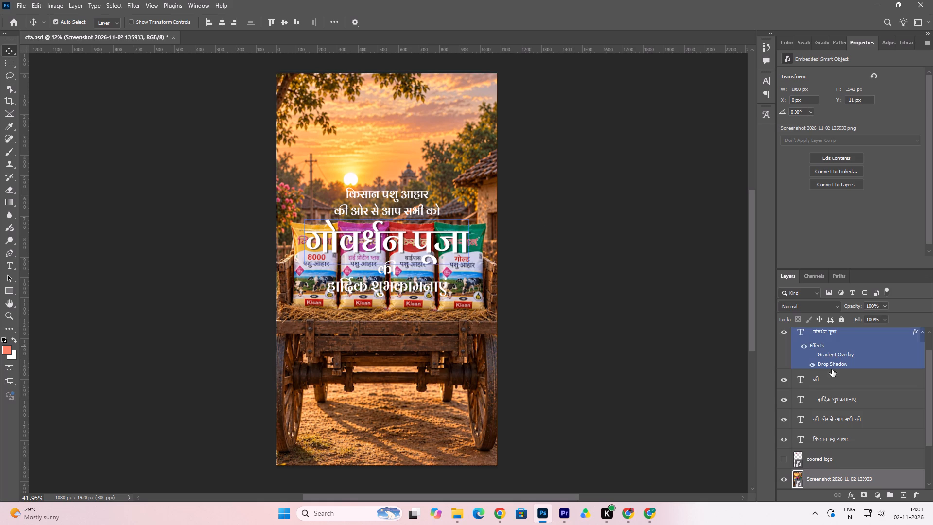
pyautogui.click(784, 479)
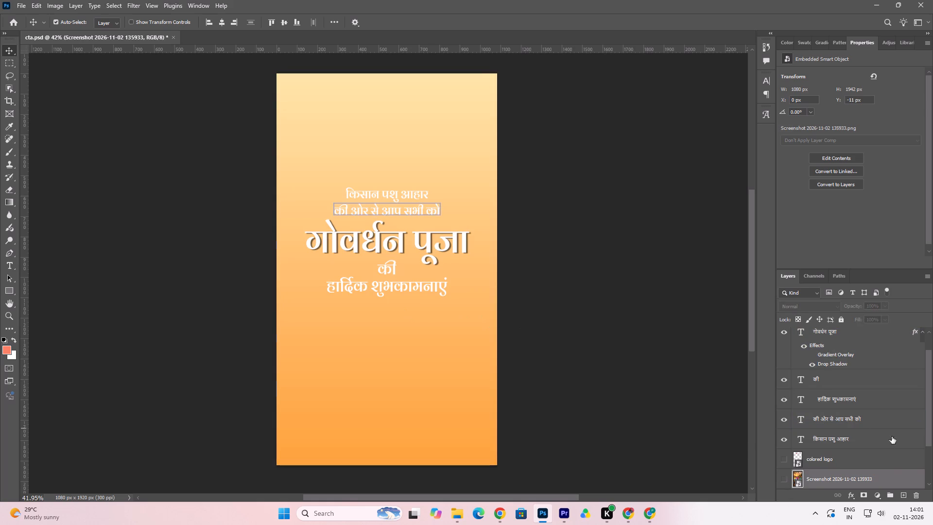
# Hide Layer 2 and the Background layer so only the Hindi greeting text remains on transparency.
pyautogui.scroll(-5, 882, 459)
pyautogui.click(783, 442)
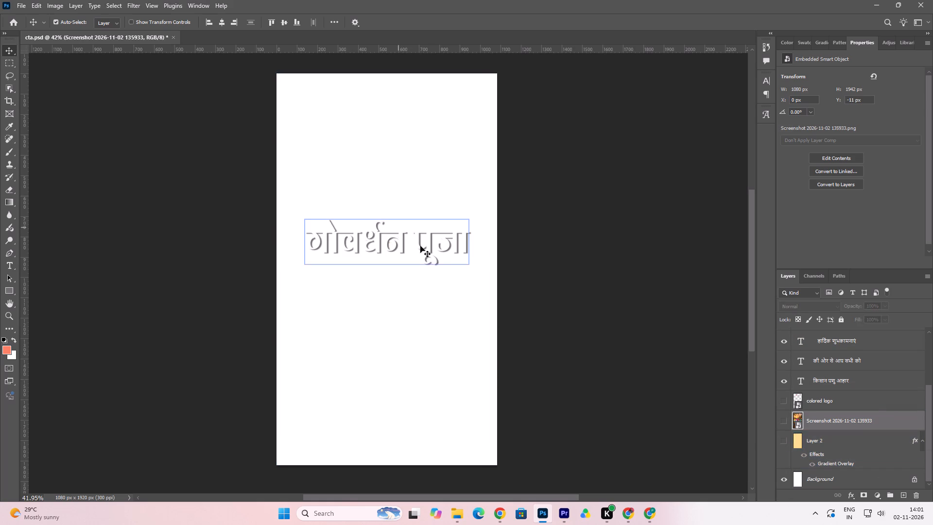
pyautogui.click(785, 479)
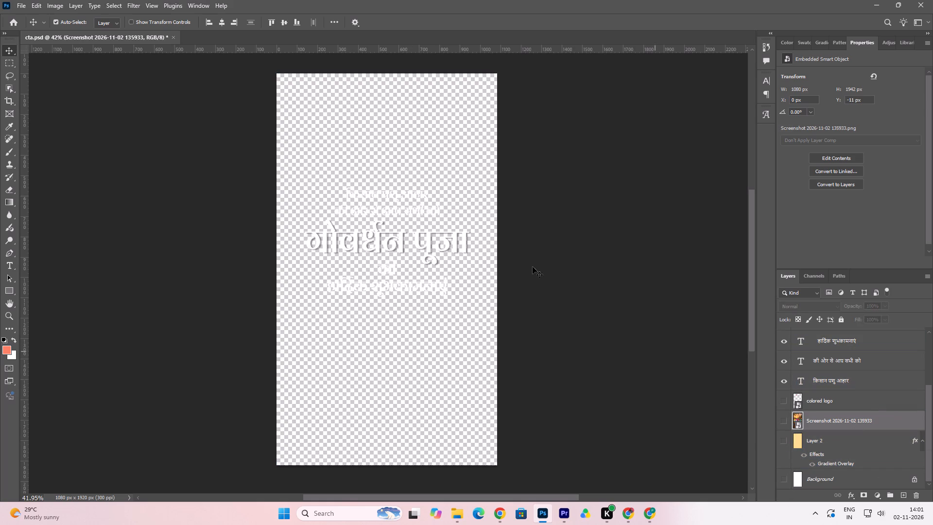
pyautogui.click(416, 210)
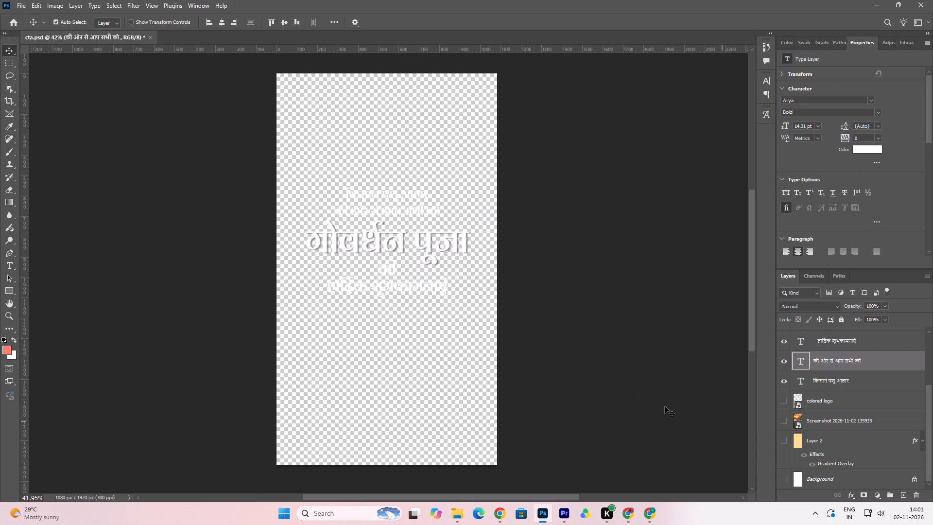
# Export the greeting text as a transparent PNG named cta into the KISAN > DAILY POST > POST folder.
pyautogui.click(19, 9)
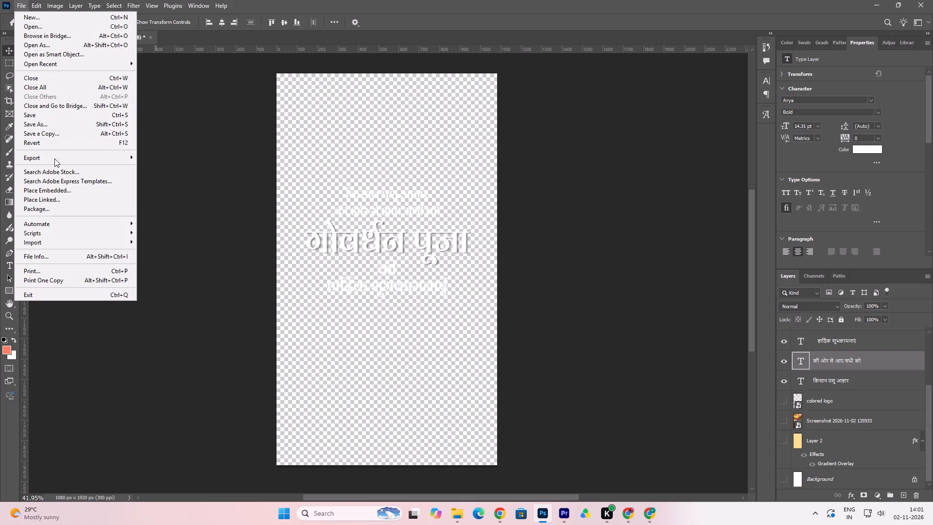
pyautogui.click(54, 158)
pyautogui.click(162, 170)
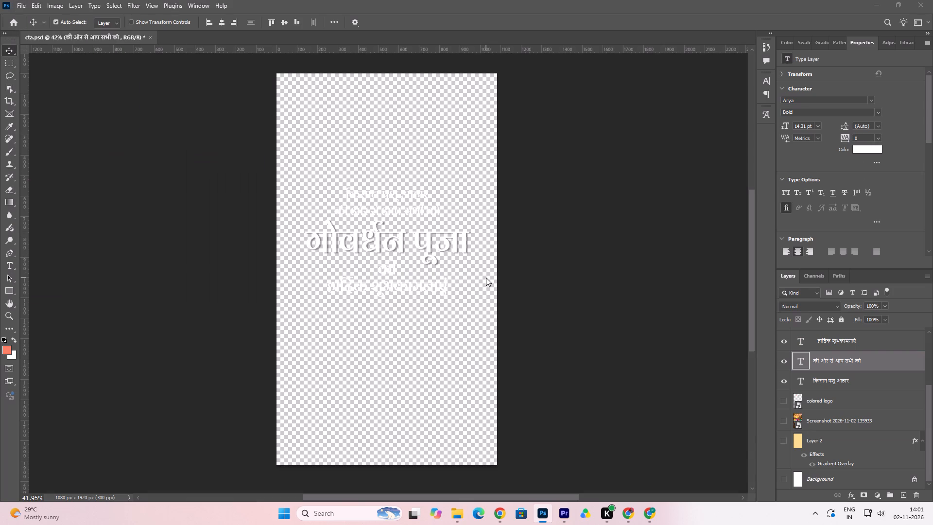
pyautogui.click(730, 77)
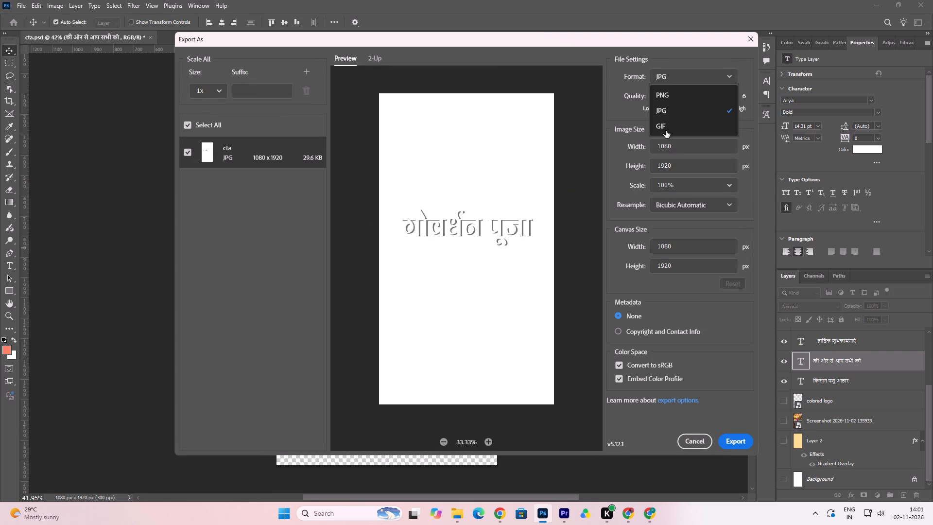
pyautogui.click(675, 94)
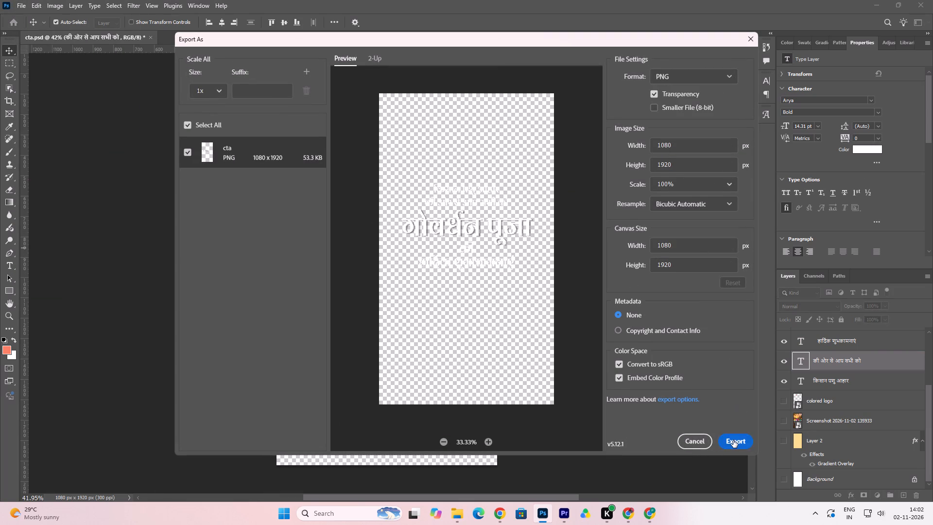
pyautogui.click(733, 440)
pyautogui.click(206, 203)
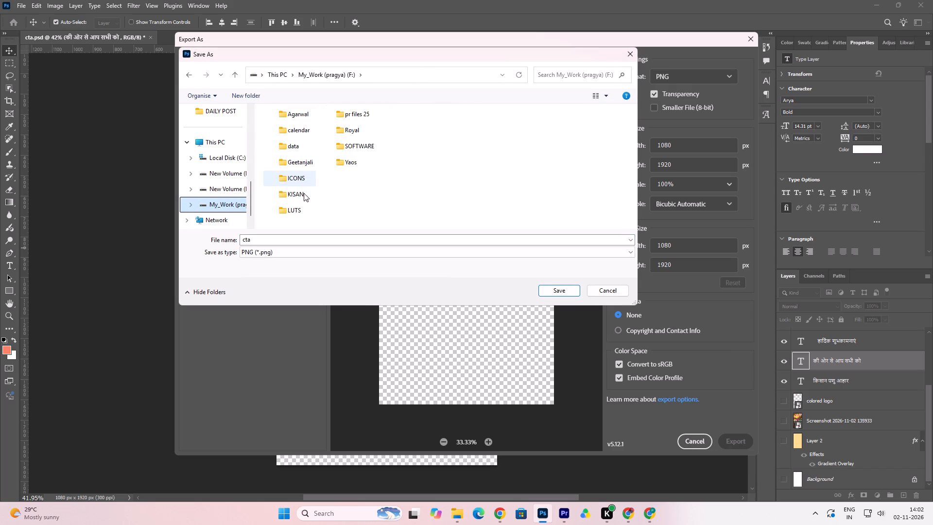
pyautogui.doubleClick(302, 197)
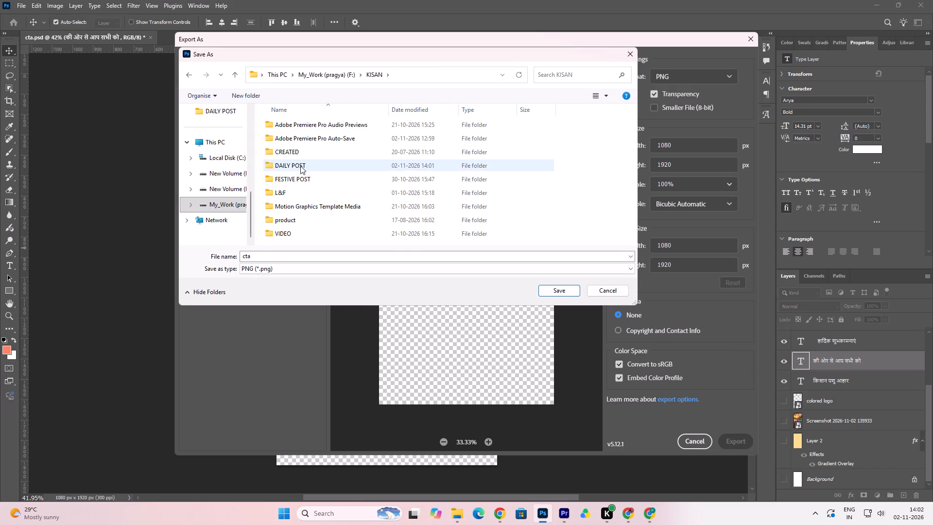
pyautogui.doubleClick(300, 166)
pyautogui.doubleClick(390, 123)
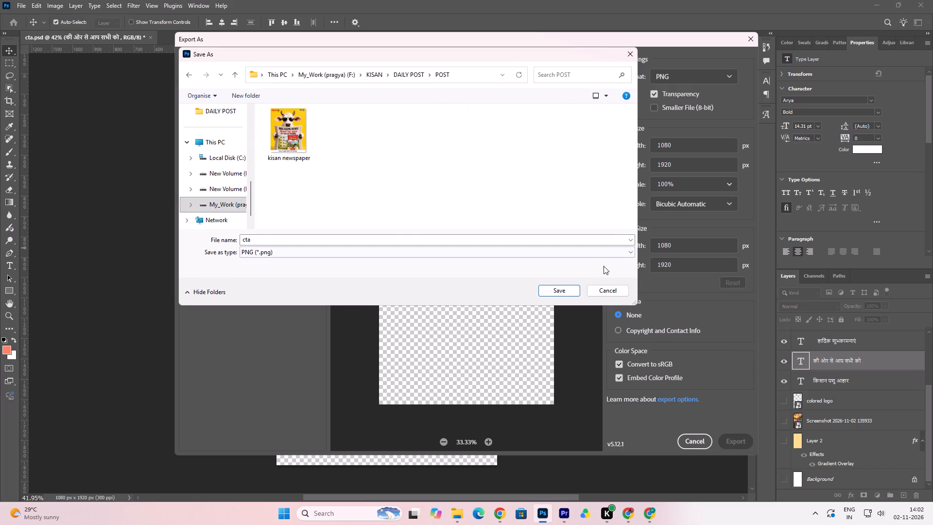
pyautogui.click(556, 293)
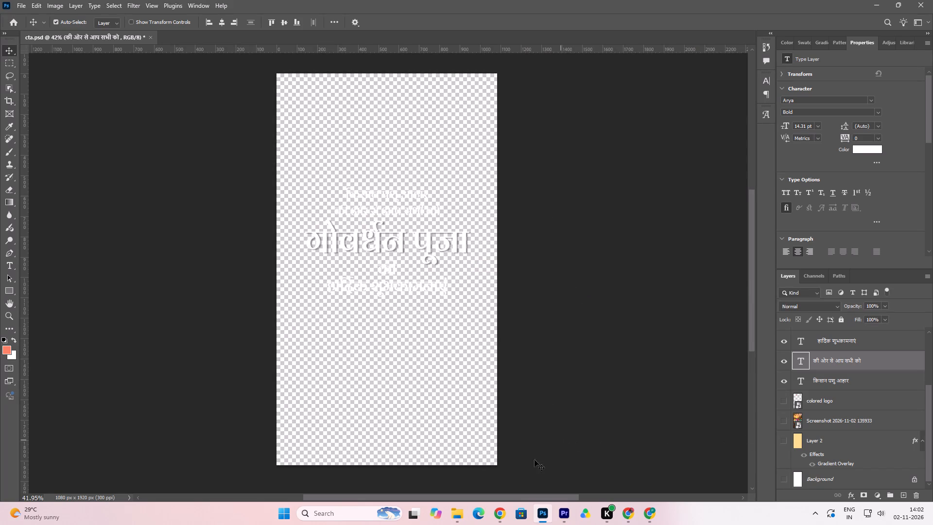
# Switch to Premiere and import cta.psd from KISAN > DAILY POST as a Sequence at document size.
pyautogui.click(564, 516)
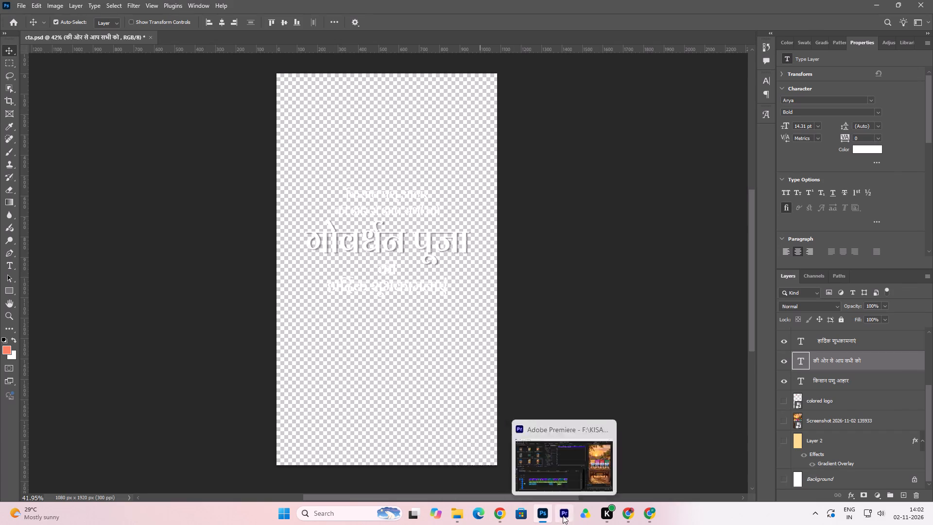
pyautogui.click(465, 513)
pyautogui.click(564, 518)
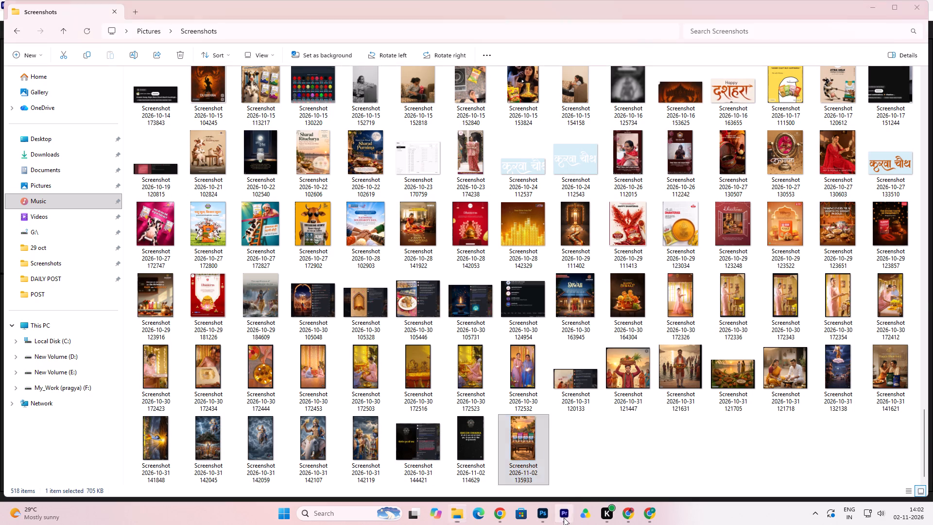
pyautogui.click(5, 16)
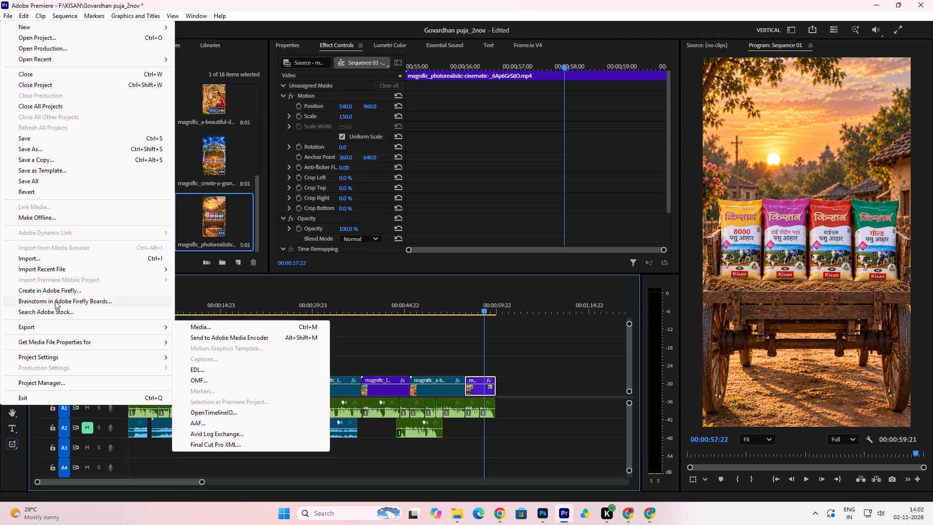
pyautogui.click(36, 263)
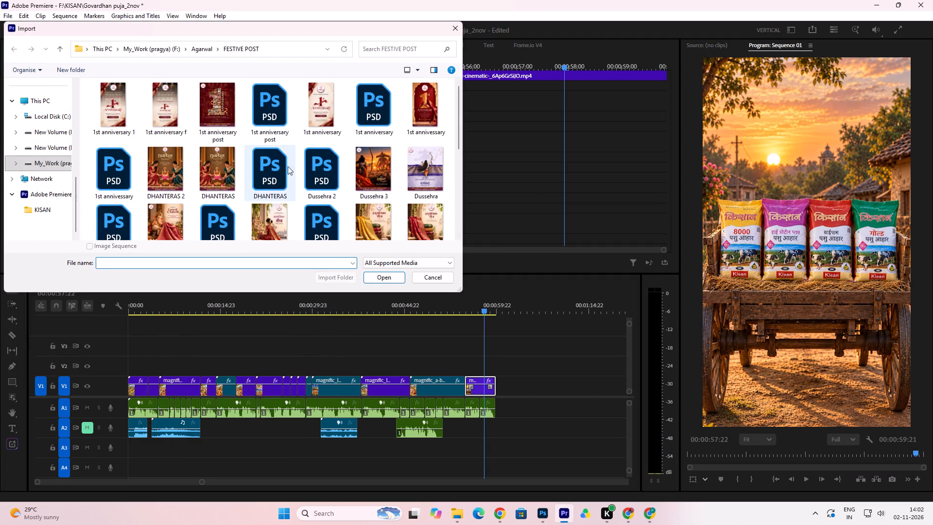
pyautogui.scroll(-4, 285, 183)
pyautogui.click(31, 161)
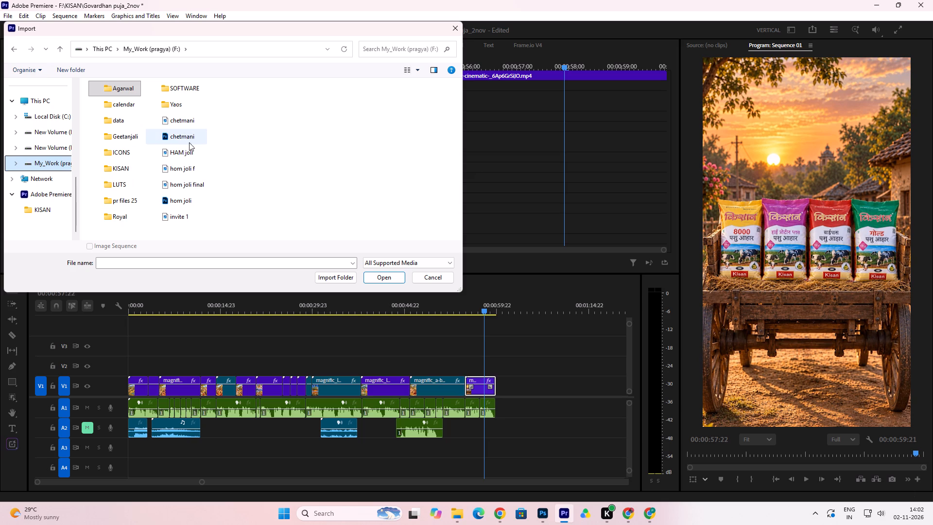
pyautogui.doubleClick(125, 168)
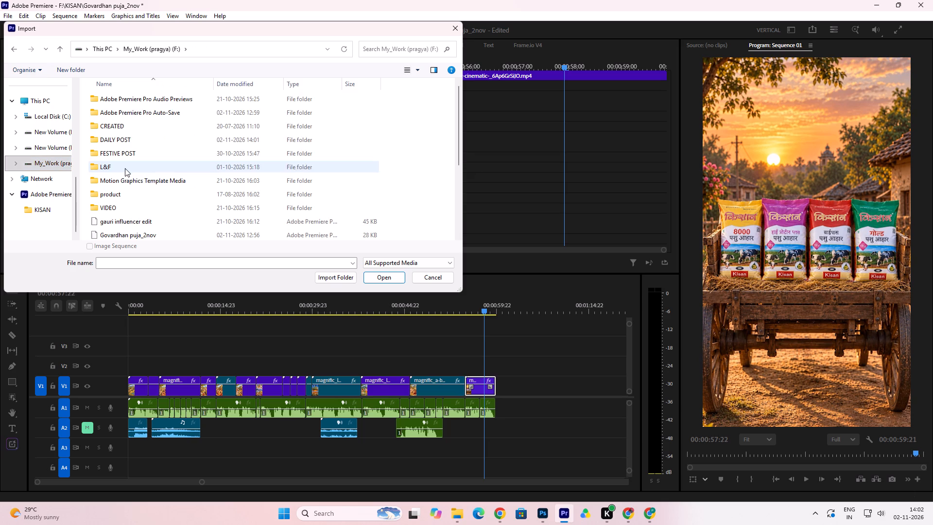
pyautogui.doubleClick(124, 142)
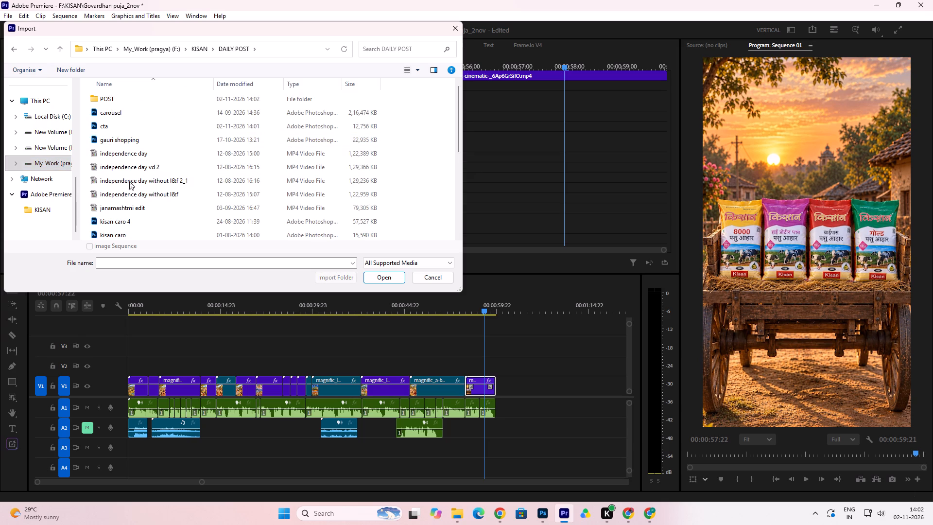
pyautogui.click(118, 128)
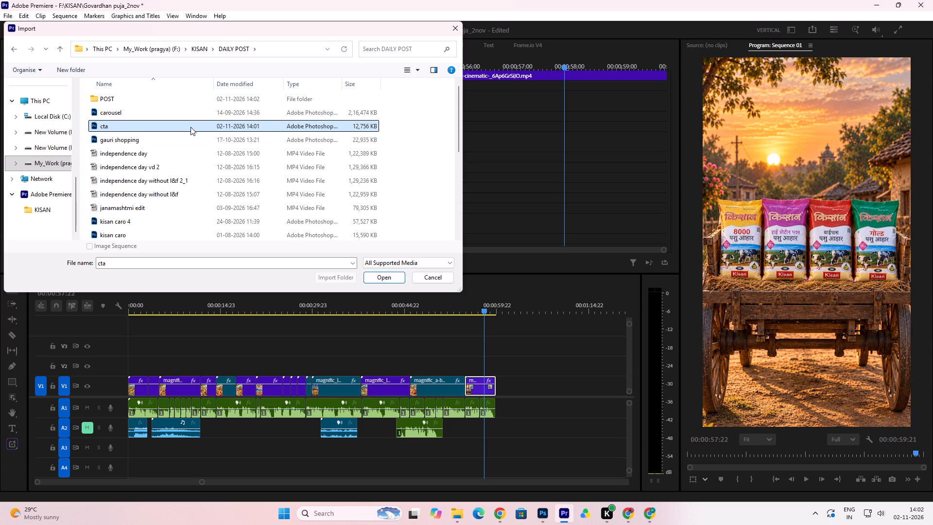
pyautogui.click(249, 126)
pyautogui.click(380, 277)
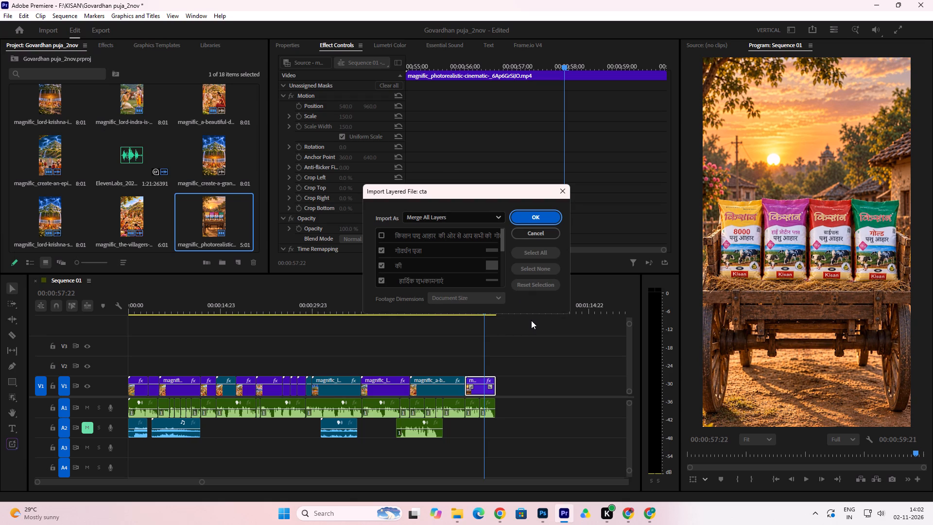
pyautogui.click(497, 218)
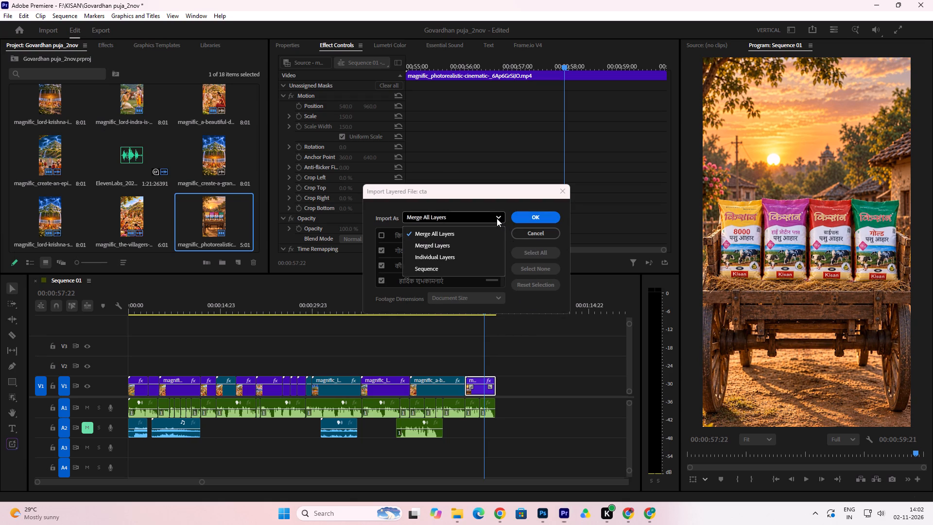
pyautogui.click(443, 266)
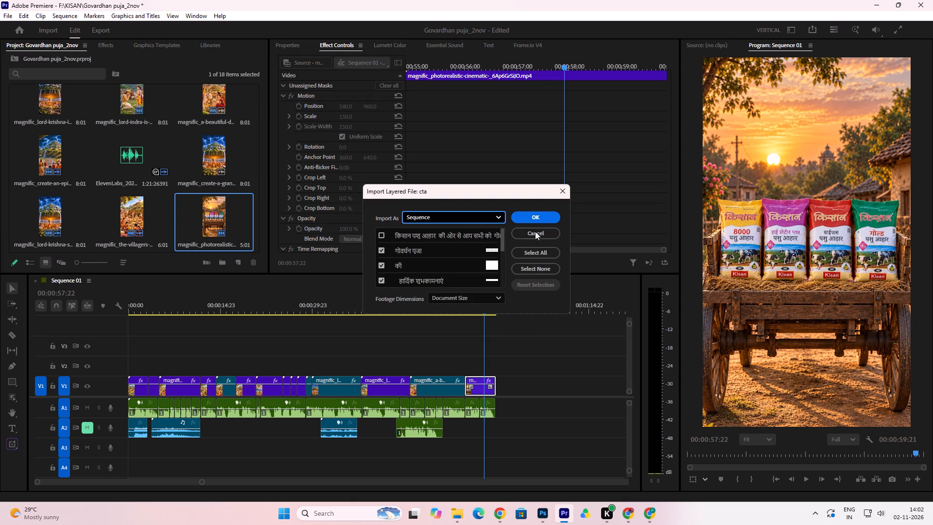
pyautogui.click(534, 220)
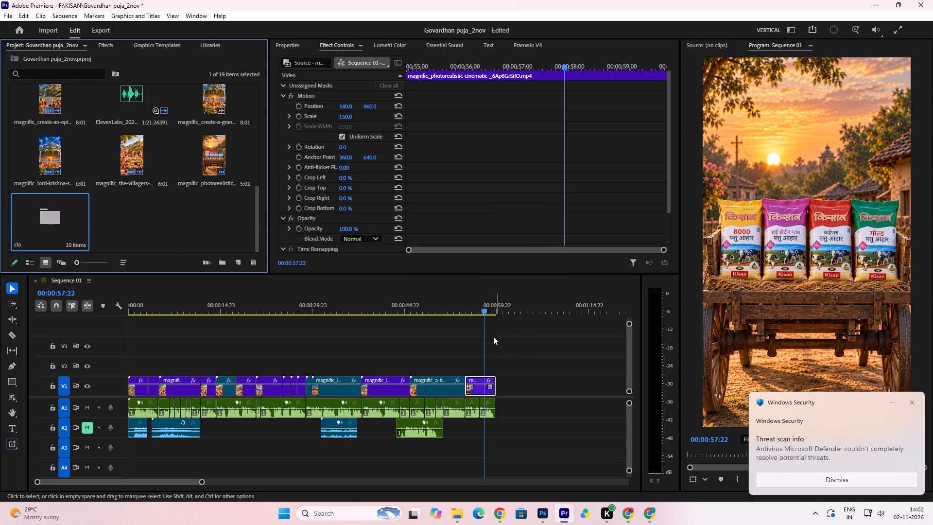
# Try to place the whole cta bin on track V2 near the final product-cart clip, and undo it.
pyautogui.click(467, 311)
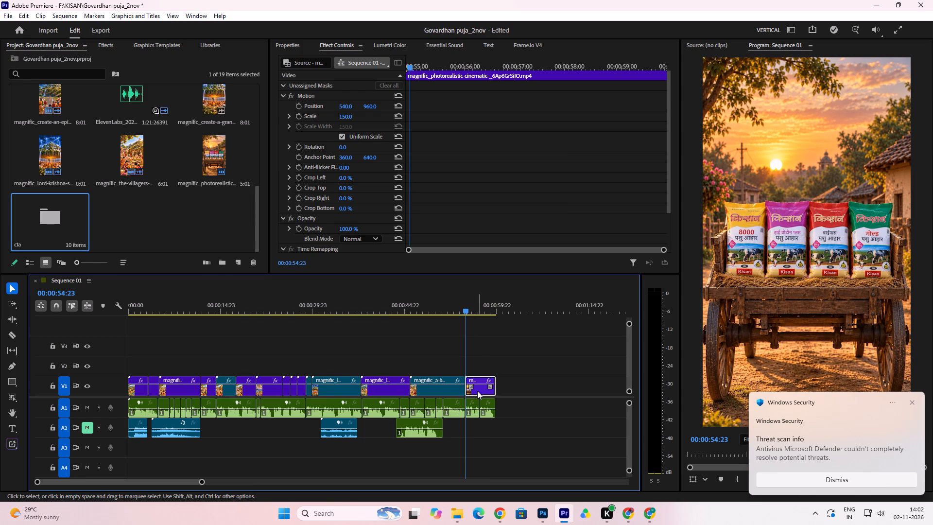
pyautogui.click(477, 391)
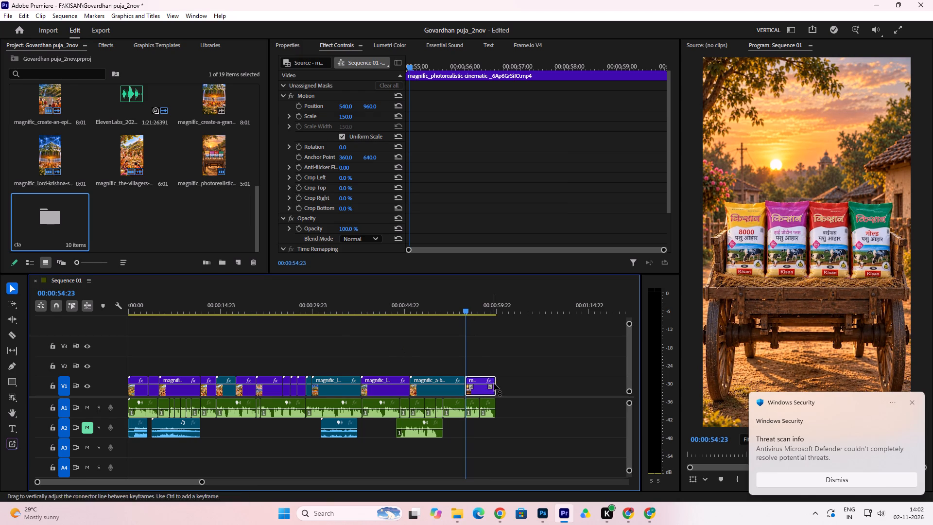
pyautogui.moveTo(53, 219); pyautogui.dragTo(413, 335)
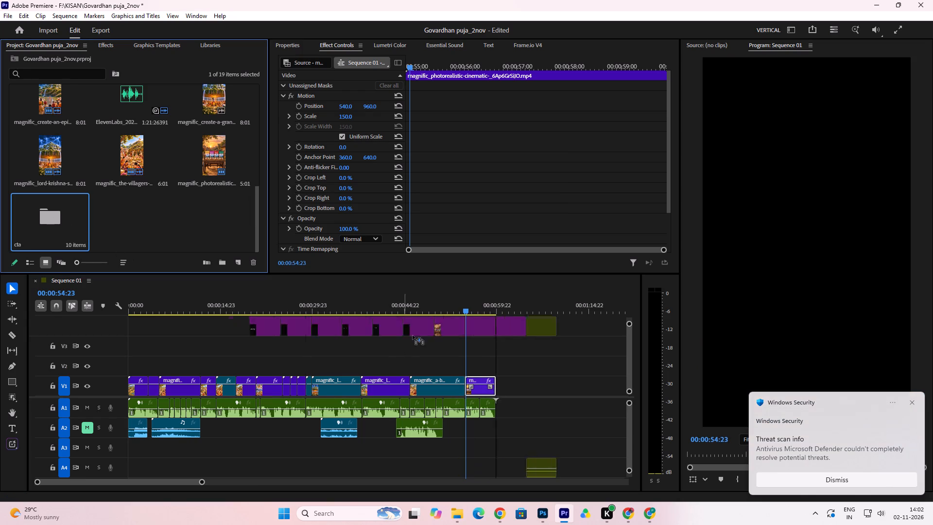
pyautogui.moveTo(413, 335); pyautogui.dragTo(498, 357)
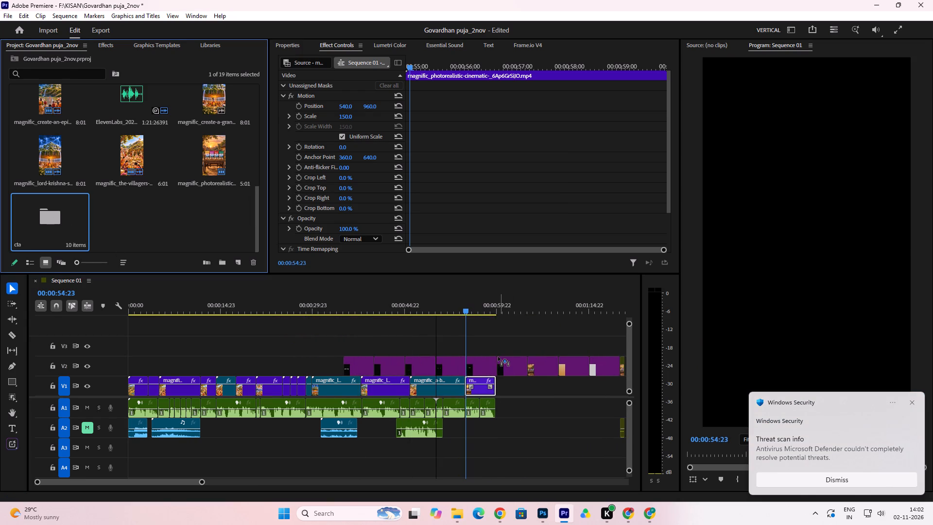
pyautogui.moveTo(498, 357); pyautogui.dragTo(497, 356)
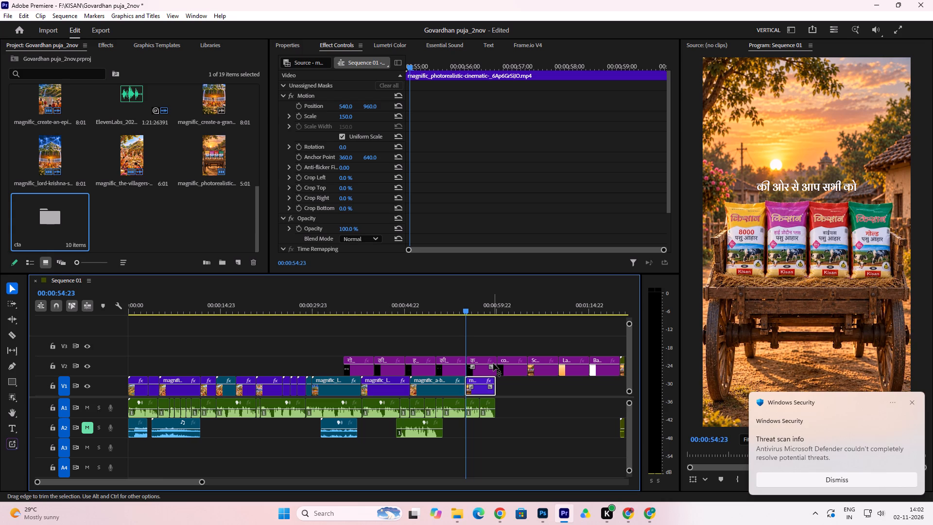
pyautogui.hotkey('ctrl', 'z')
# Place the cta sequence from the cta bin on track V2 at 00:00:54:23, above the final product-cart clip.
pyautogui.doubleClick(58, 219)
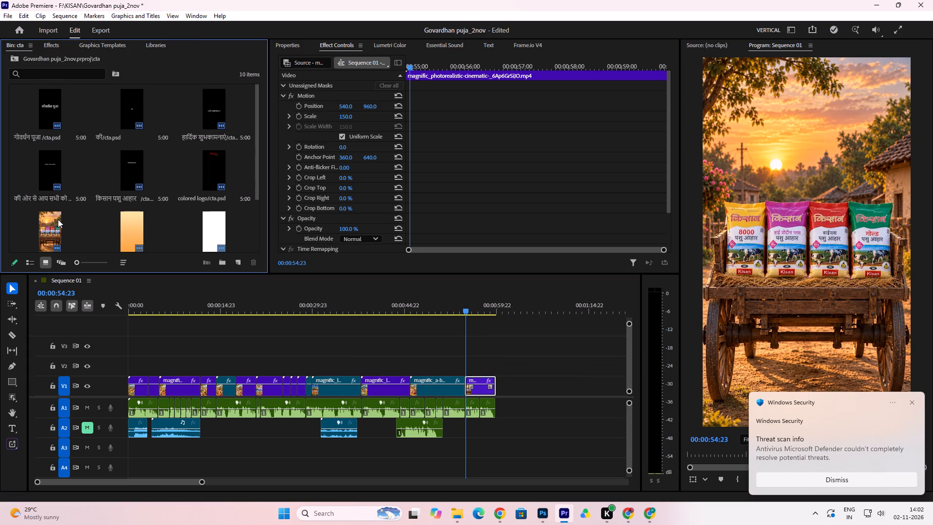
pyautogui.scroll(-10, 155, 207)
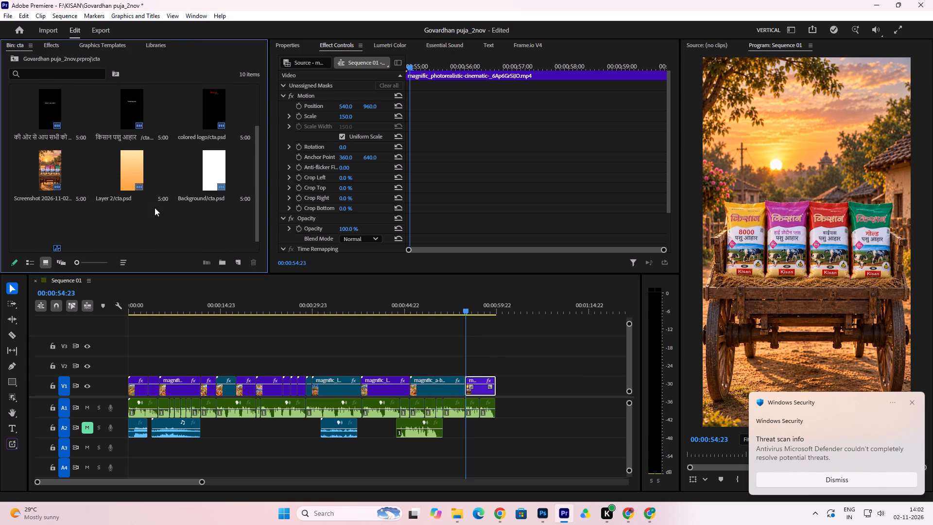
pyautogui.moveTo(49, 211); pyautogui.dragTo(468, 360)
# Unlink the cta clip's audio from its video and delete the audio part on track A2.
pyautogui.click(491, 430)
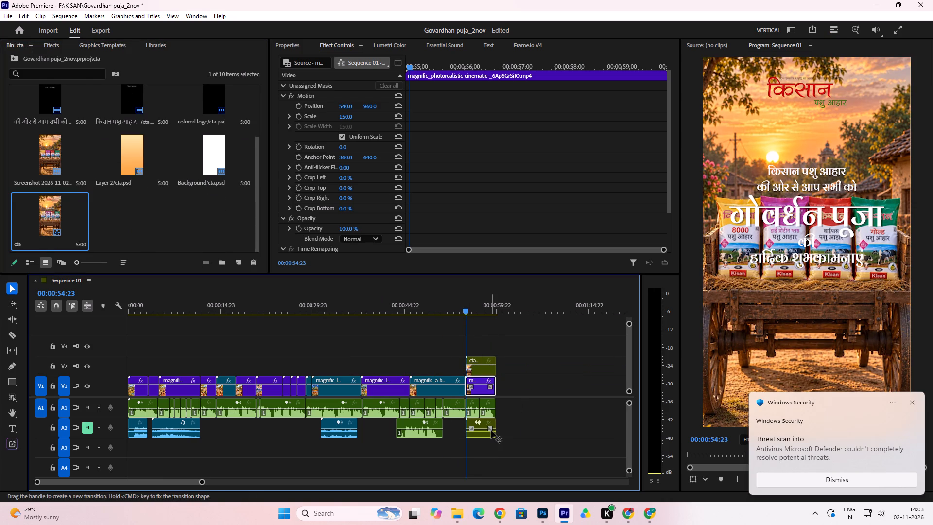
pyautogui.click(484, 433)
pyautogui.rightClick(484, 433)
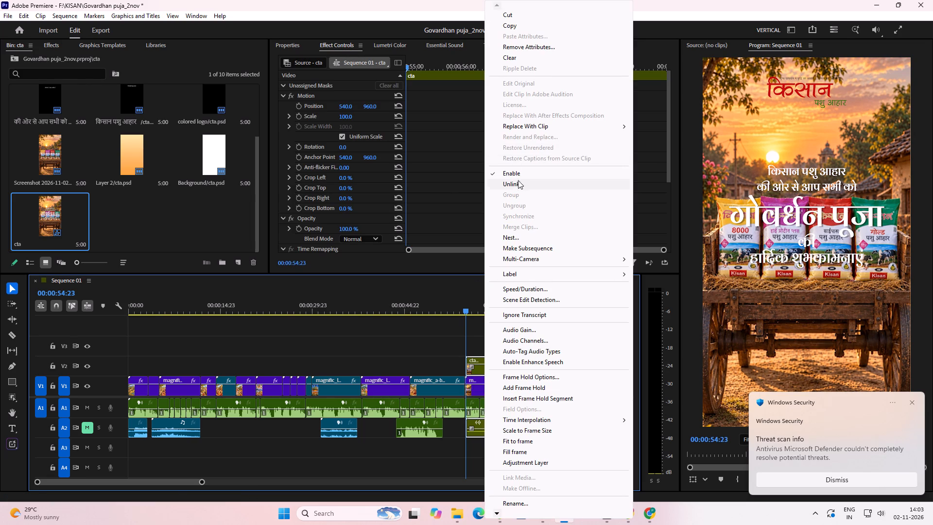
pyautogui.click(518, 184)
pyautogui.click(480, 434)
pyautogui.press('Delete')
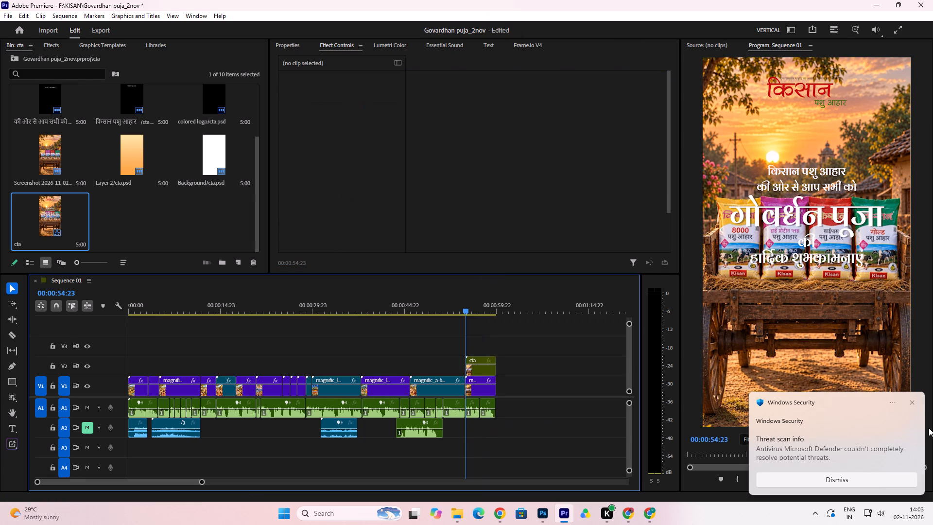
# Dismiss the Windows Security notification and briefly play back the ending with the cta overlay.
pyautogui.click(915, 401)
pyautogui.press('space')
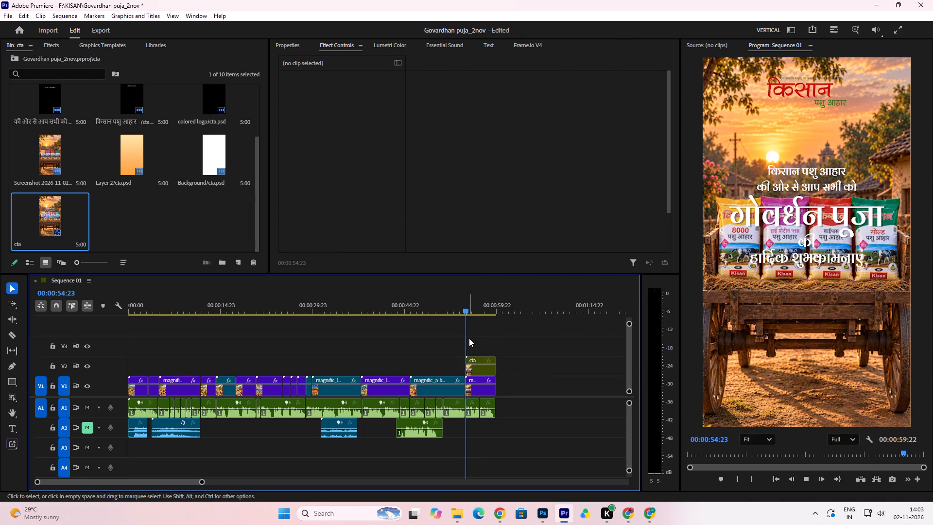
pyautogui.press('space')
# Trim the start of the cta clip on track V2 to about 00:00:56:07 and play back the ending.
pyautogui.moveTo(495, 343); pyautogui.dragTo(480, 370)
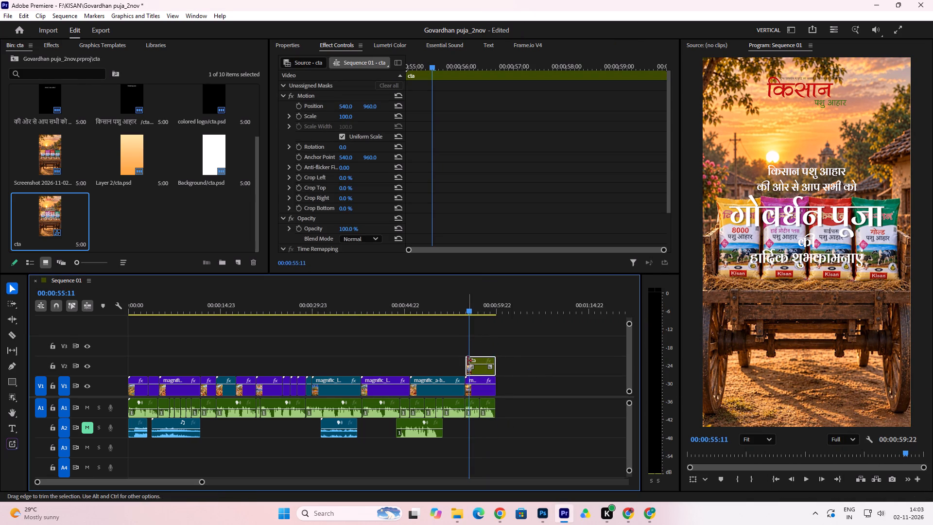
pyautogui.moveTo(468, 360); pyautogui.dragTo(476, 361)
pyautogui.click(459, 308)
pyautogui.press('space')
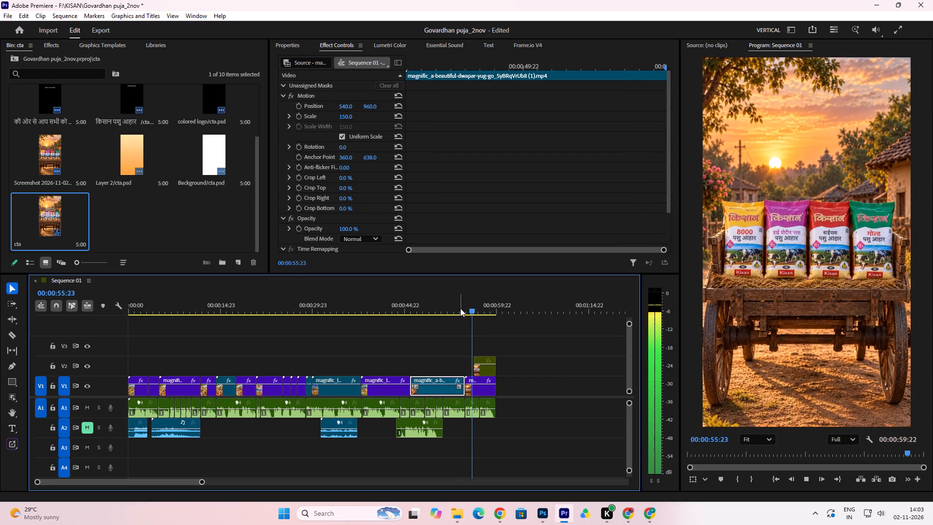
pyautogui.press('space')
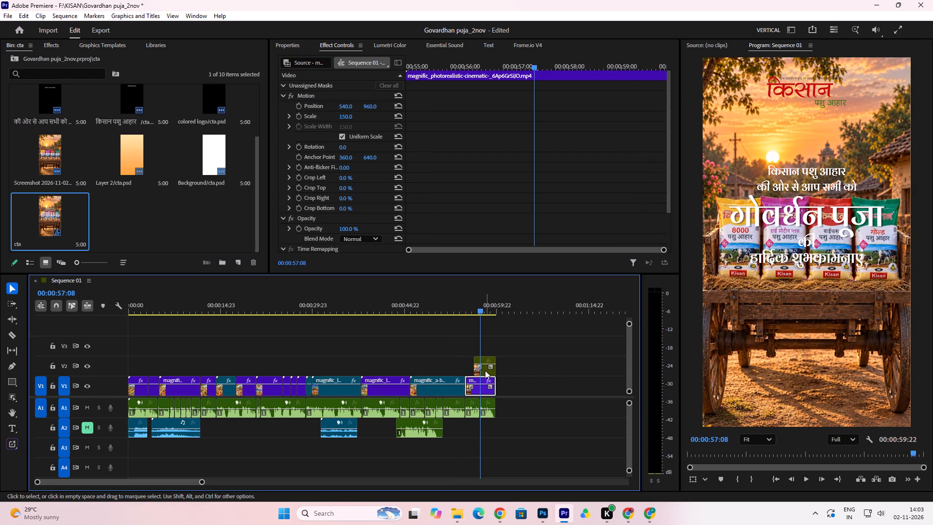
# In the nested cta sequence, hide tracks V1 to V4 holding the background, Layer 2, screenshot and colored logo, and return to Sequence 01.
pyautogui.doubleClick(482, 372)
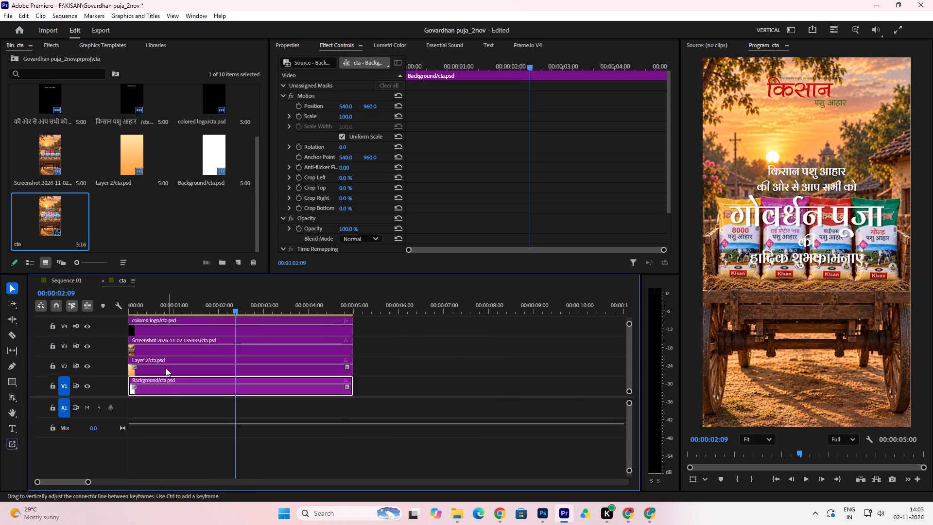
pyautogui.click(86, 366)
pyautogui.click(86, 345)
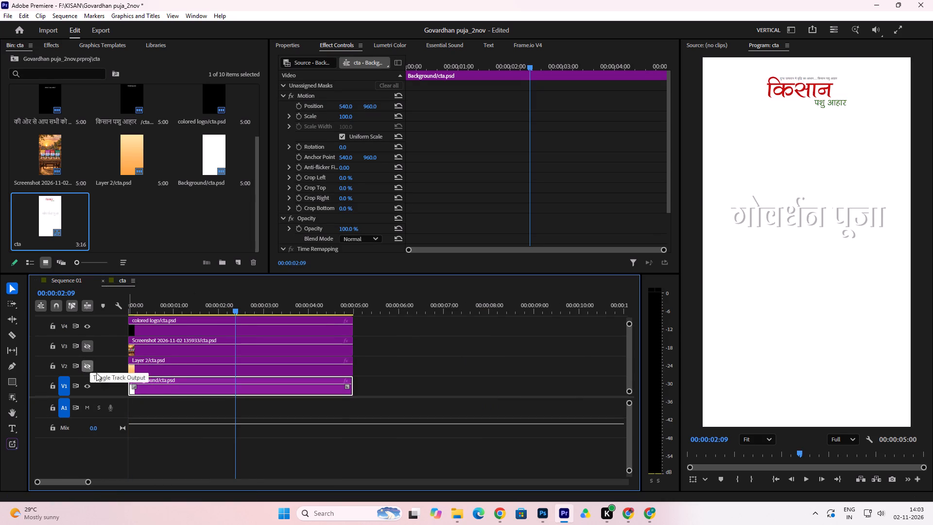
pyautogui.click(87, 385)
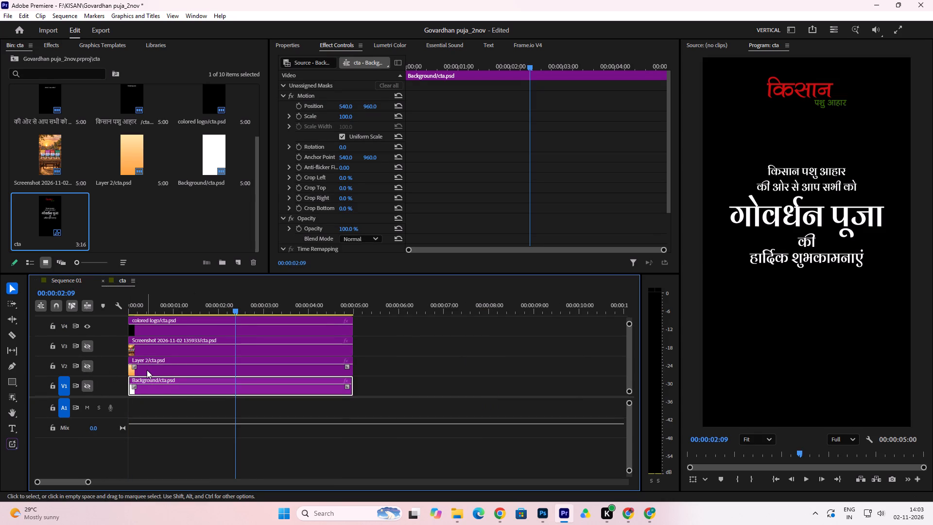
pyautogui.scroll(3, 146, 370)
pyautogui.click(86, 326)
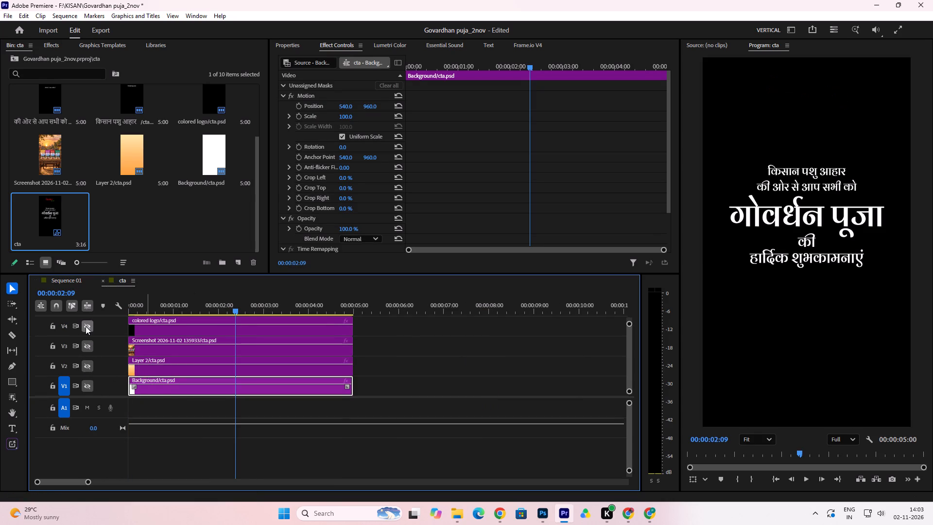
pyautogui.moveTo(135, 307); pyautogui.dragTo(119, 313)
pyautogui.click(60, 280)
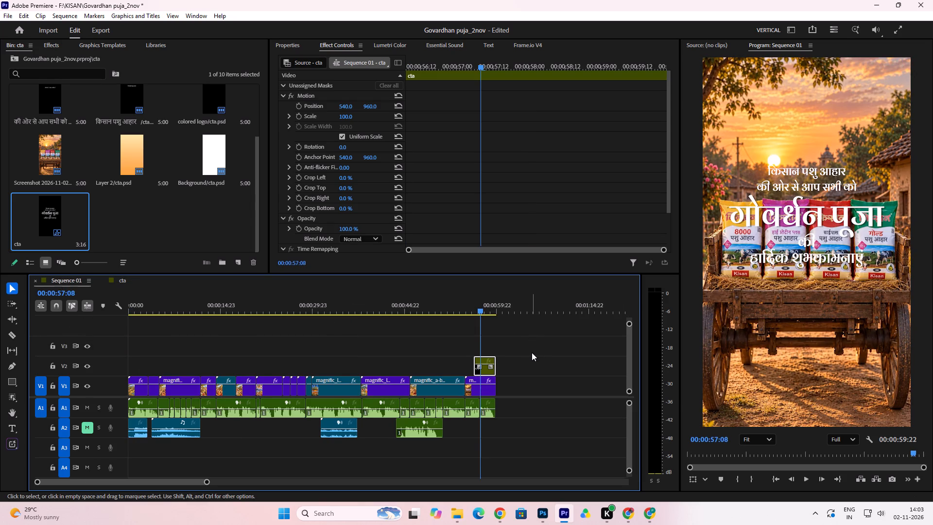
# Play back the ending with the greeting text overlay and save the project.
pyautogui.click(462, 308)
pyautogui.press('space')
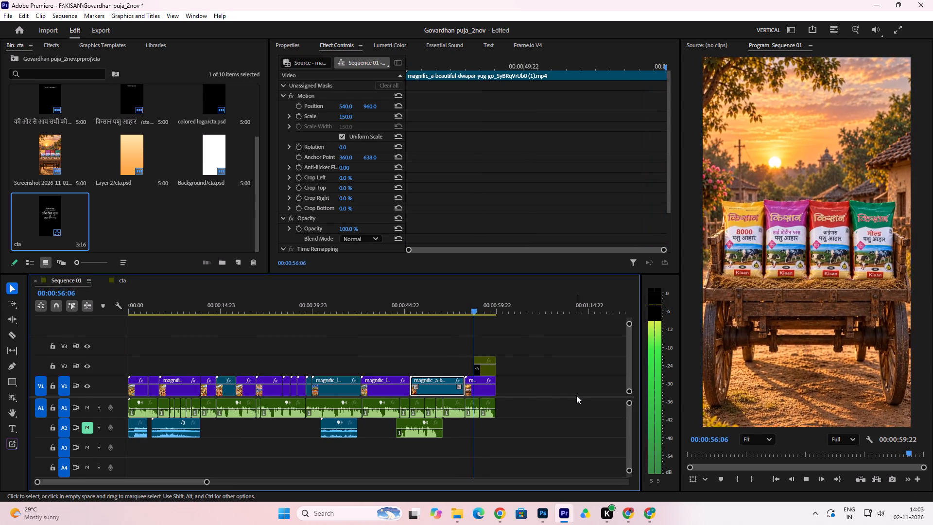
pyautogui.press('space')
pyautogui.hotkey('ctrl', 's')
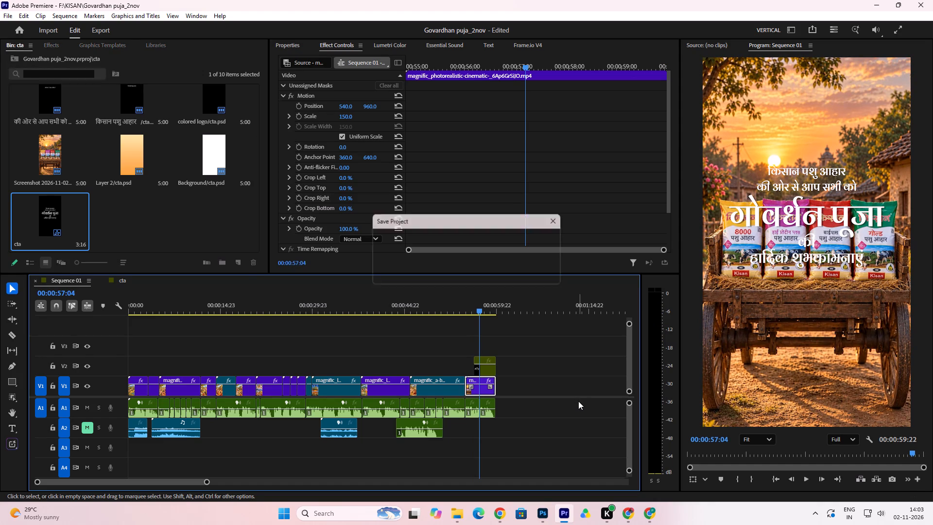
pyautogui.click(472, 310)
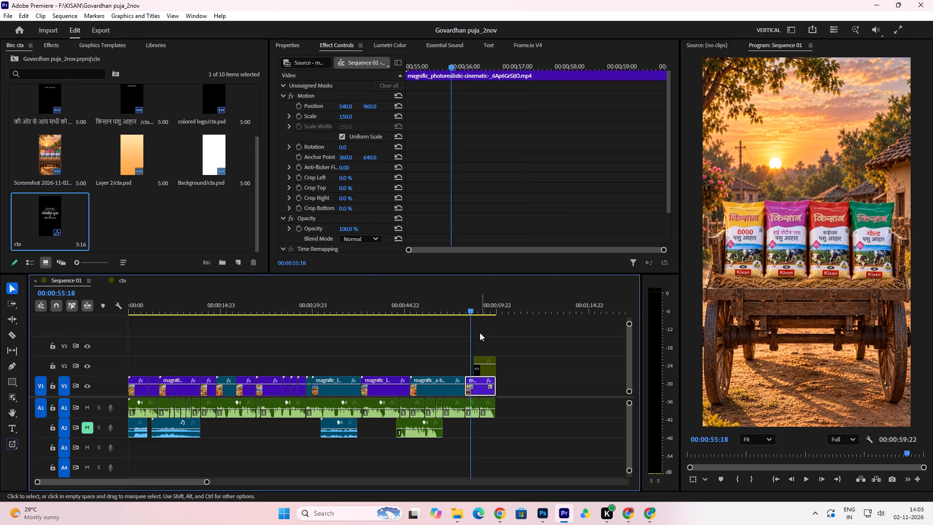
pyautogui.press('space')
pyautogui.press('space')
# Find the Gaussian Blur effect, apply it to the final product-cart clip on track V1, and preview it.
pyautogui.click(479, 390)
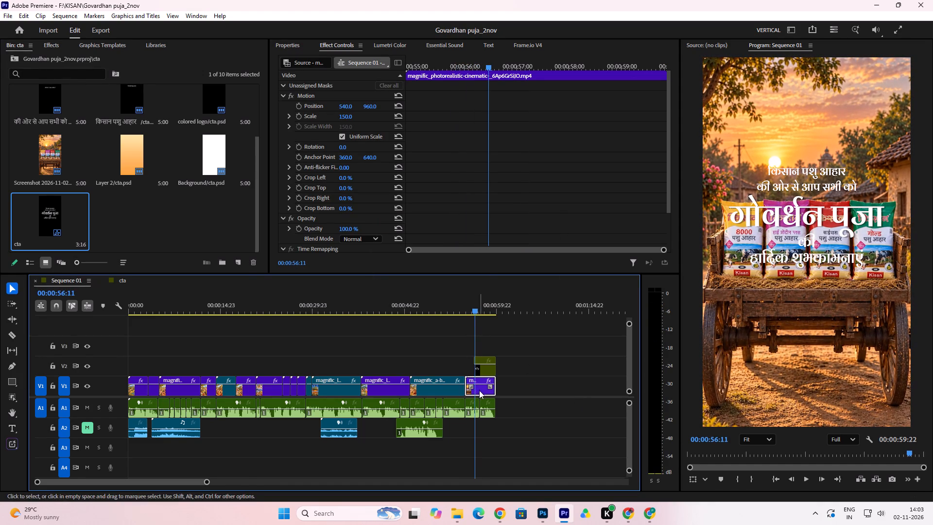
pyautogui.click(52, 47)
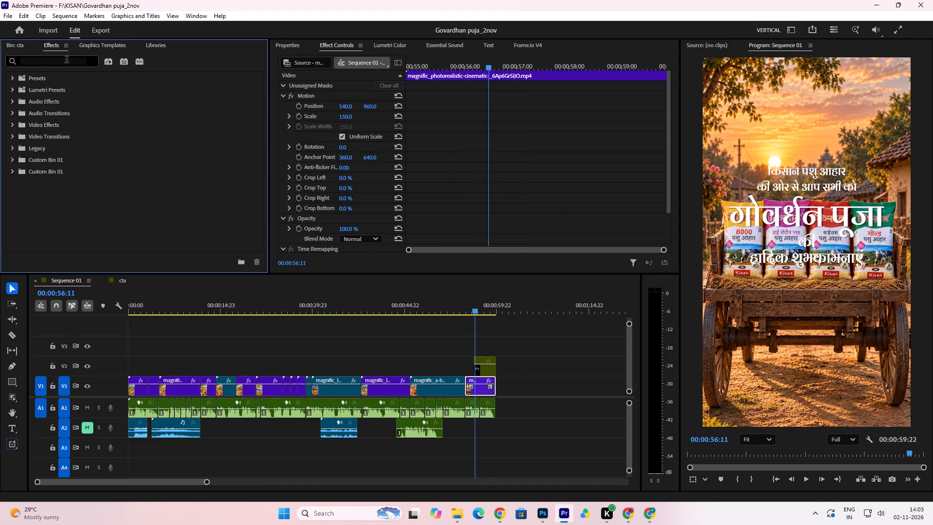
pyautogui.click(67, 60)
pyautogui.write('blur')
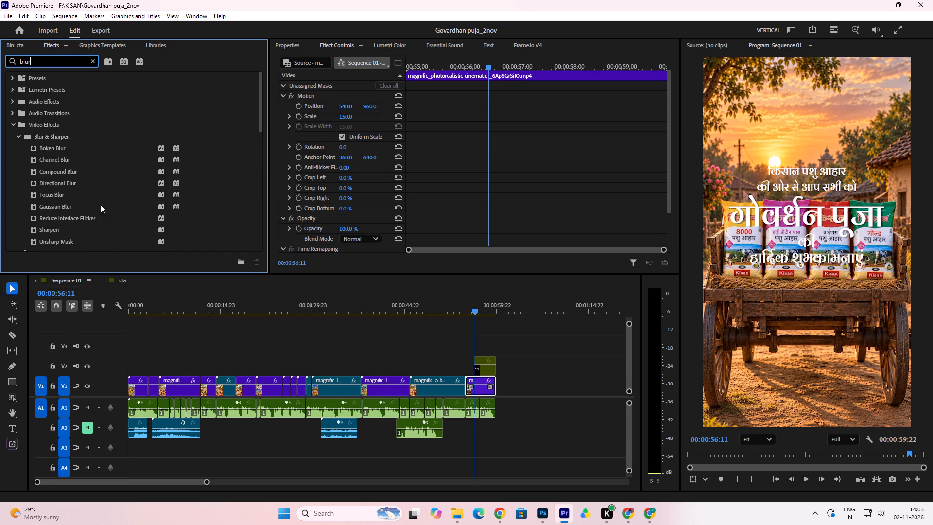
pyautogui.moveTo(162, 204); pyautogui.dragTo(466, 390)
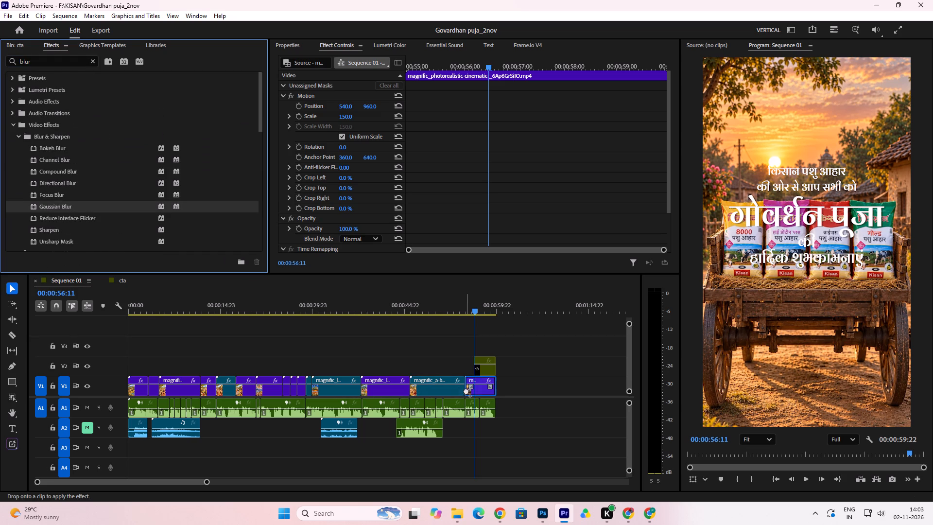
pyautogui.moveTo(466, 390); pyautogui.dragTo(479, 390)
pyautogui.click(466, 311)
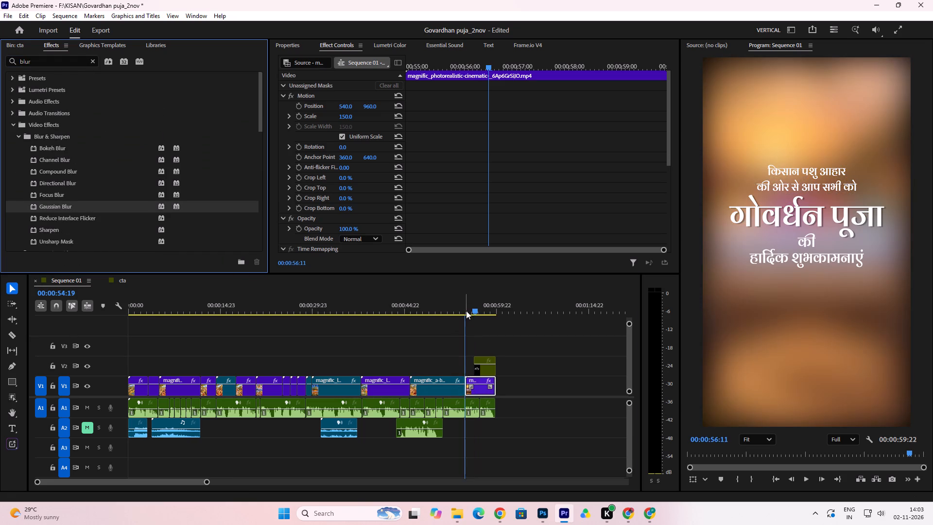
pyautogui.press('space')
pyautogui.press('space')
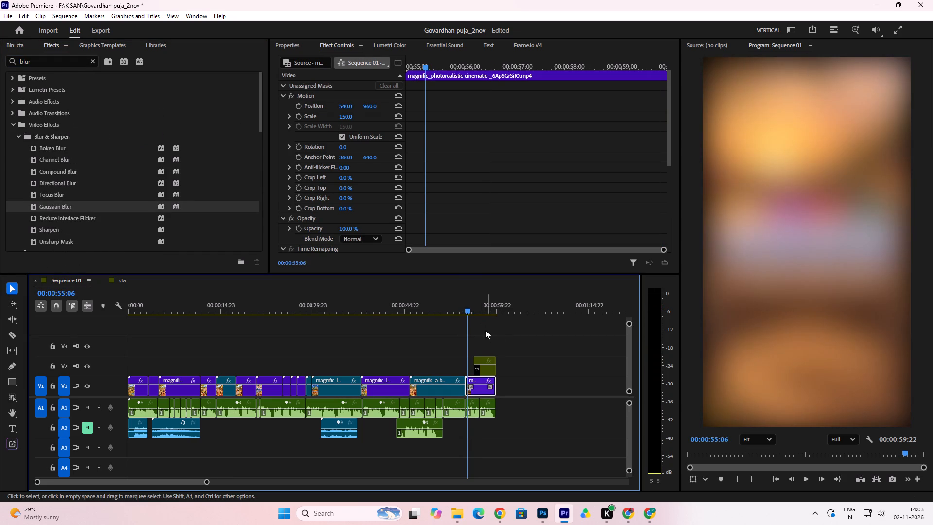
# Set the Gaussian Blur Amount on the final product-cart clip to 0.
pyautogui.moveTo(468, 311); pyautogui.dragTo(473, 313)
pyautogui.scroll(-4, 341, 198)
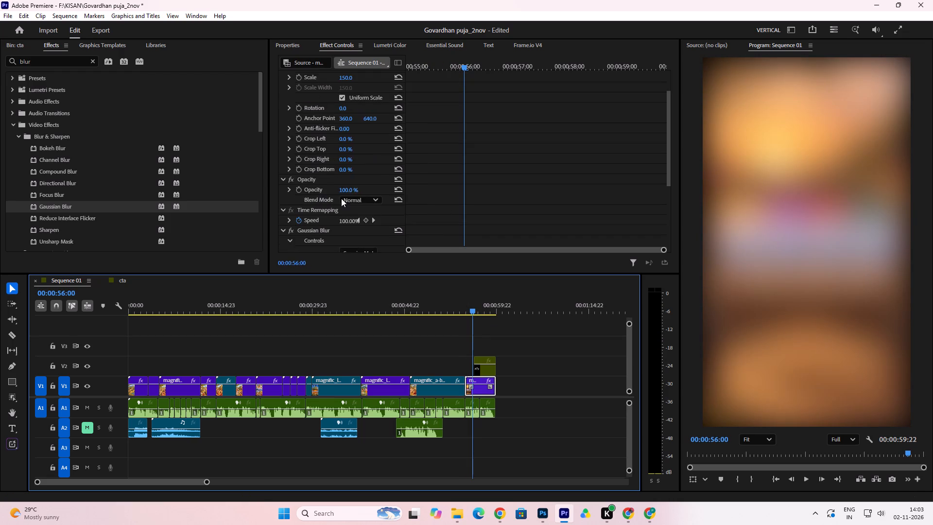
pyautogui.scroll(-7, 341, 198)
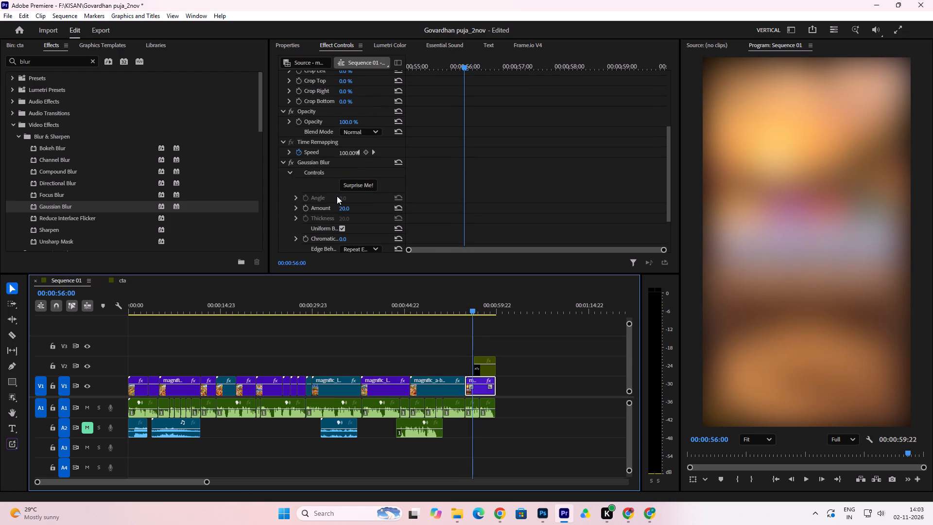
pyautogui.scroll(-1, 337, 196)
pyautogui.moveTo(346, 199); pyautogui.dragTo(322, 210)
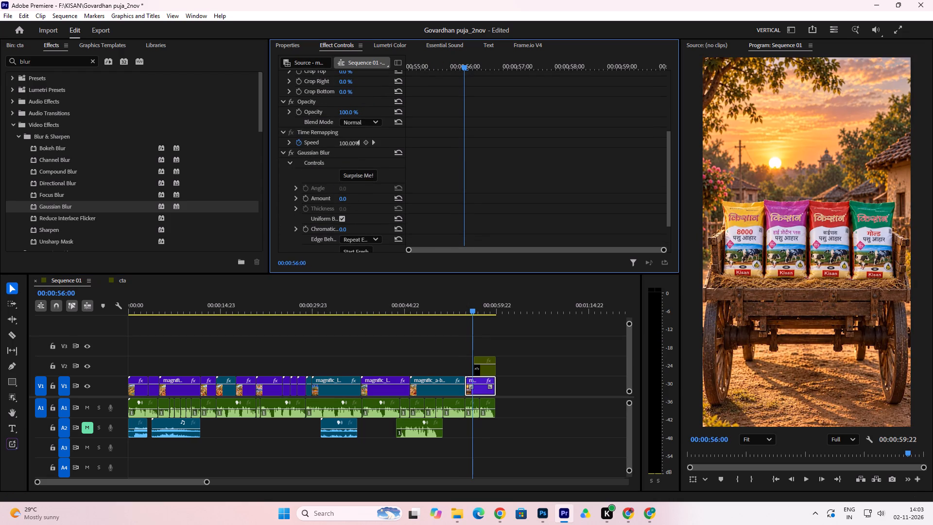
pyautogui.moveTo(322, 210); pyautogui.dragTo(317, 212)
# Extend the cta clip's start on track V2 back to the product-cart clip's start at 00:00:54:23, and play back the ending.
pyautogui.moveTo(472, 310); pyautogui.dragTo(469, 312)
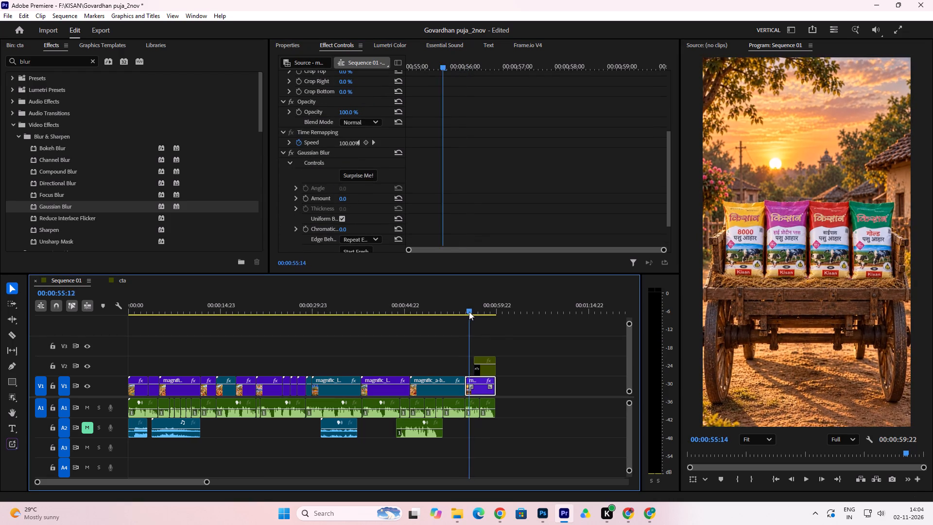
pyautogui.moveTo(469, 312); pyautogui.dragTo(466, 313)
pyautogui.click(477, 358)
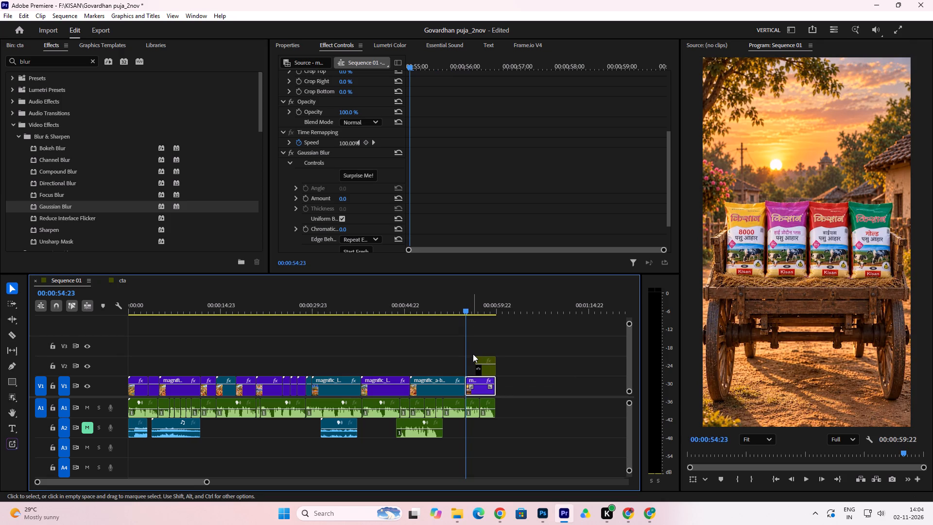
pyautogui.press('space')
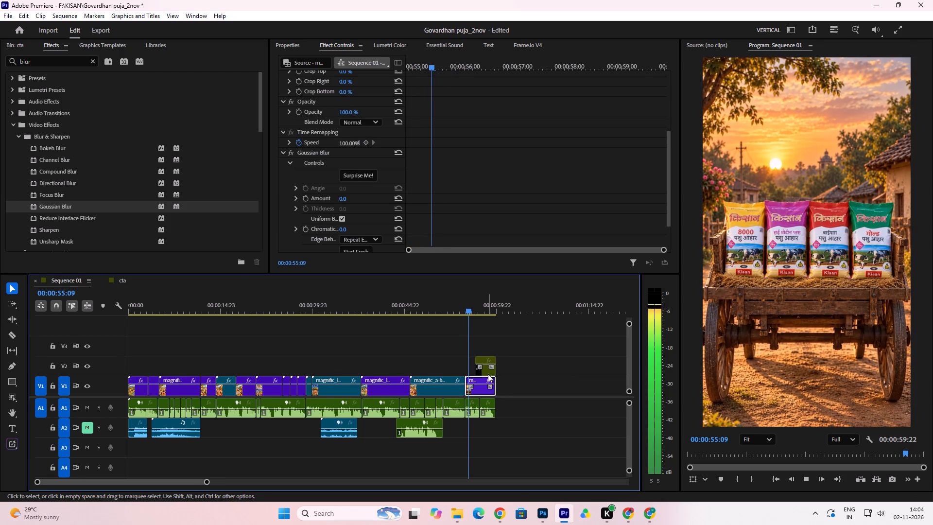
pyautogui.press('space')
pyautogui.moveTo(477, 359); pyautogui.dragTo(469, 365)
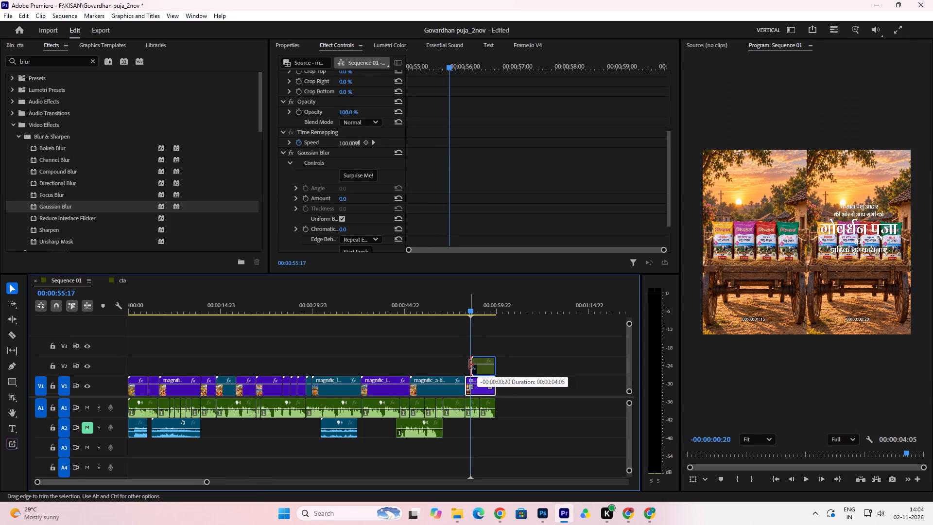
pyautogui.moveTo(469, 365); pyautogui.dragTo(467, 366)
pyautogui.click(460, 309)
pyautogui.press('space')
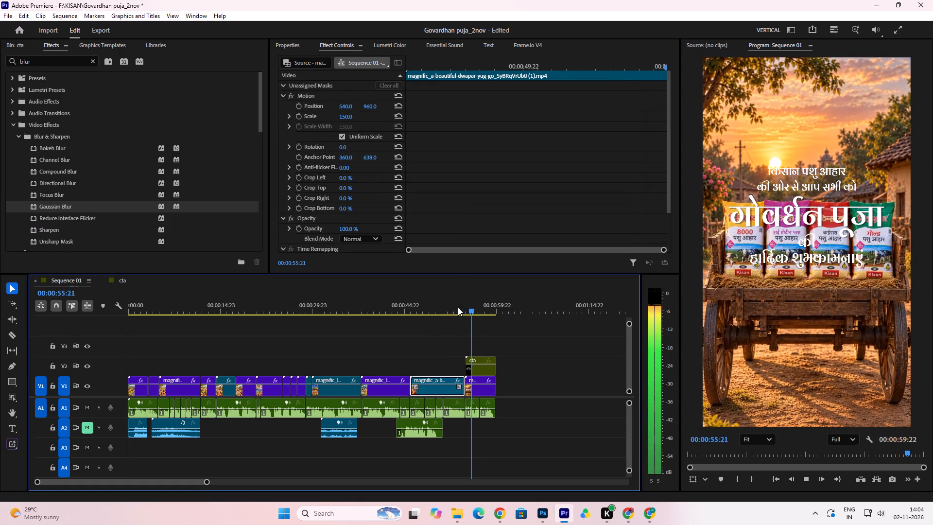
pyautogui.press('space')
# Keyframe the final product-cart clip's Gaussian Blur Amount from 0 at 00:00:55:16 to 5 at 00:00:56:09, and play back the ending.
pyautogui.click(473, 312)
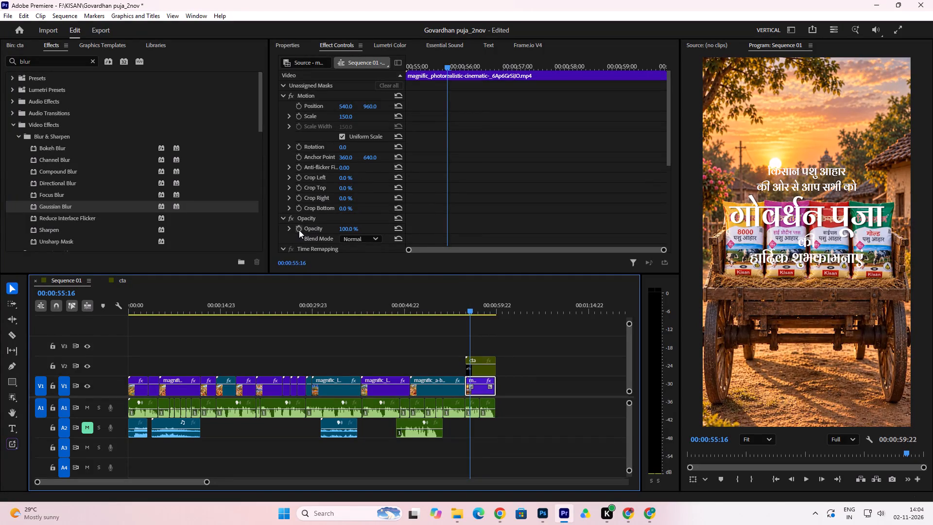
pyautogui.scroll(-7, 321, 210)
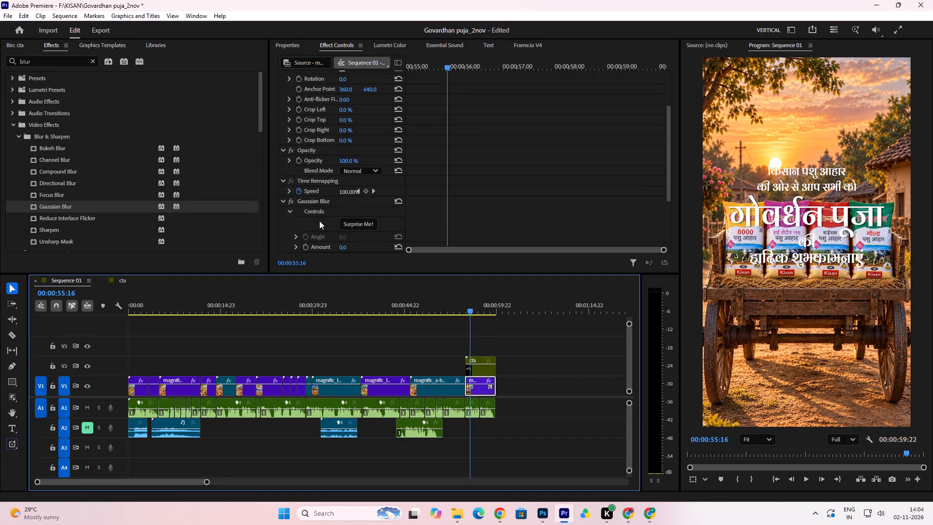
pyautogui.click(305, 246)
pyautogui.scroll(-2, 347, 217)
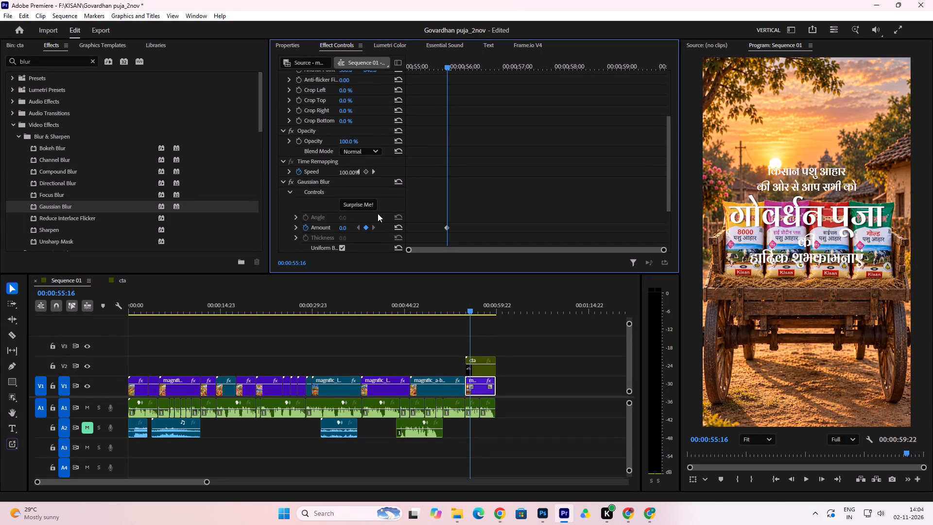
pyautogui.moveTo(447, 66); pyautogui.dragTo(484, 72)
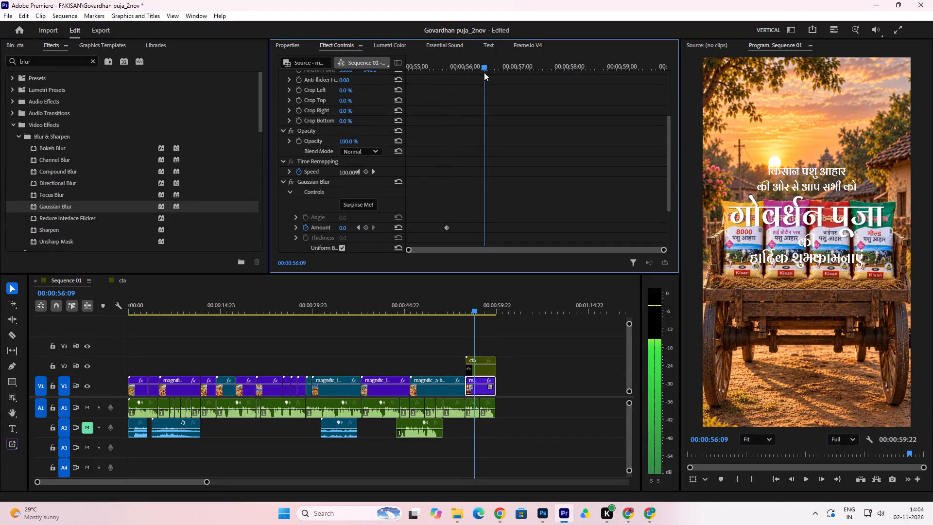
pyautogui.moveTo(484, 72); pyautogui.dragTo(471, 85)
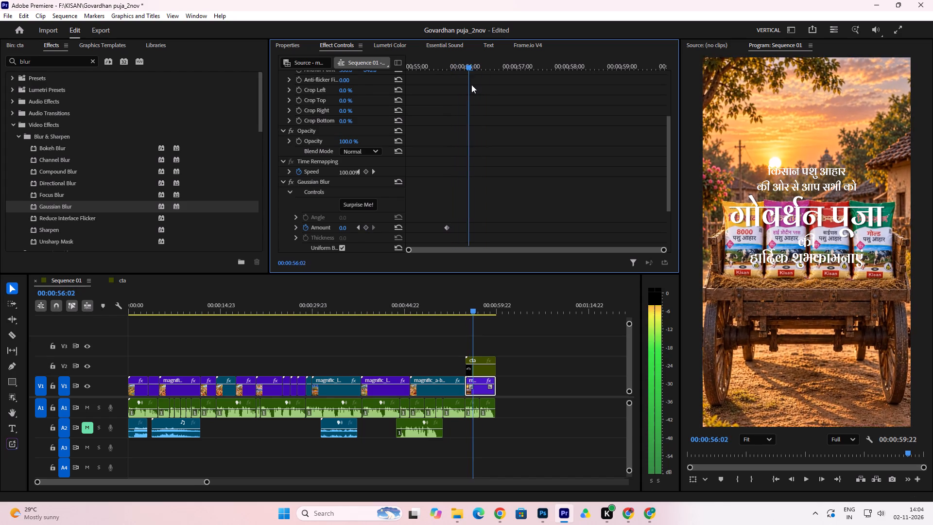
pyautogui.moveTo(471, 85); pyautogui.dragTo(484, 87)
pyautogui.click(345, 228)
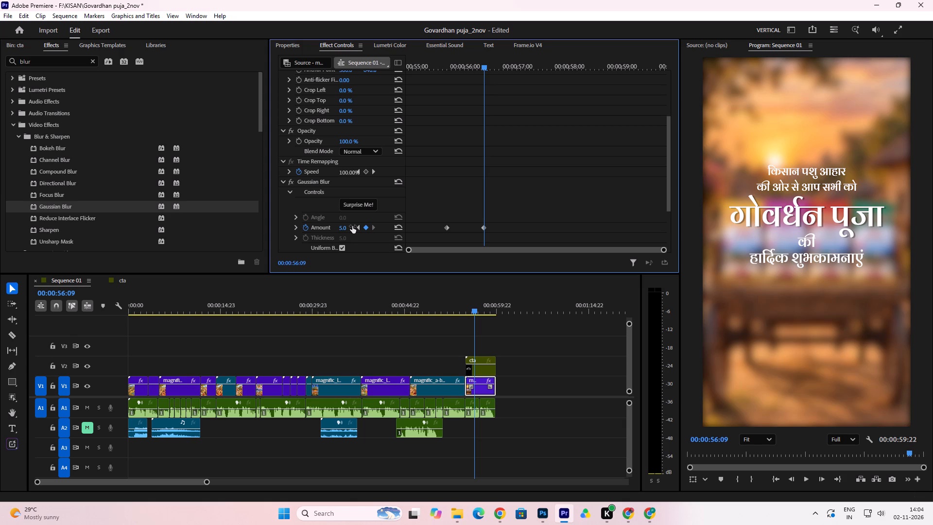
pyautogui.click(464, 307)
pyautogui.press('space')
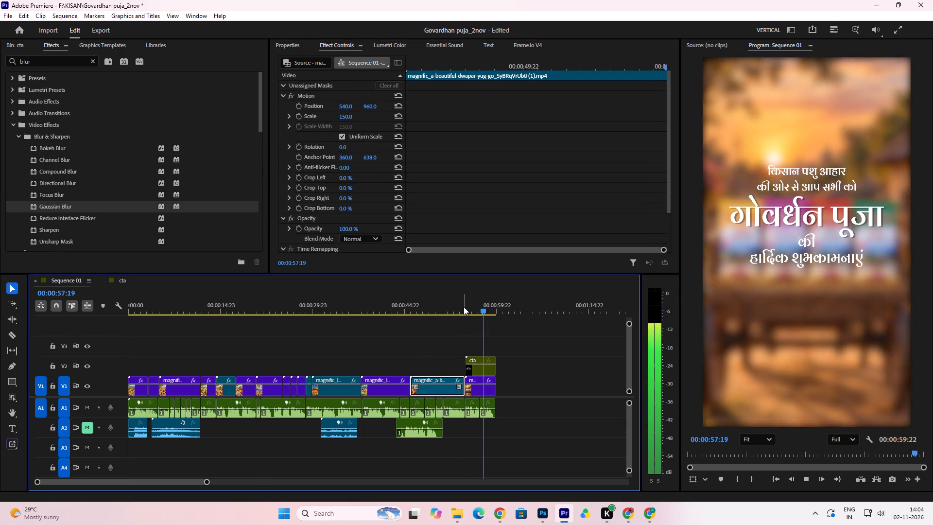
pyautogui.press('space')
# Trim the start of the cta clip on track V2 to about 00:00:56.
pyautogui.moveTo(466, 360); pyautogui.dragTo(473, 361)
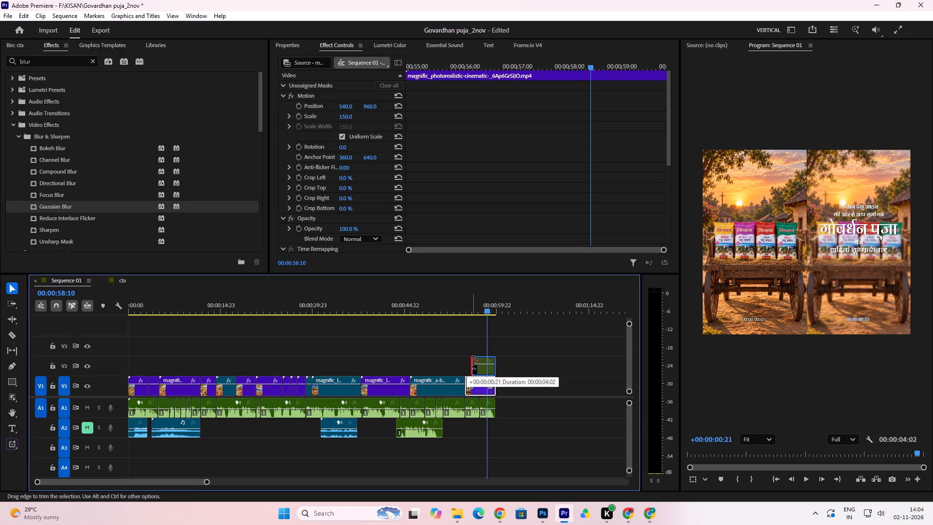
pyautogui.moveTo(473, 361); pyautogui.dragTo(475, 361)
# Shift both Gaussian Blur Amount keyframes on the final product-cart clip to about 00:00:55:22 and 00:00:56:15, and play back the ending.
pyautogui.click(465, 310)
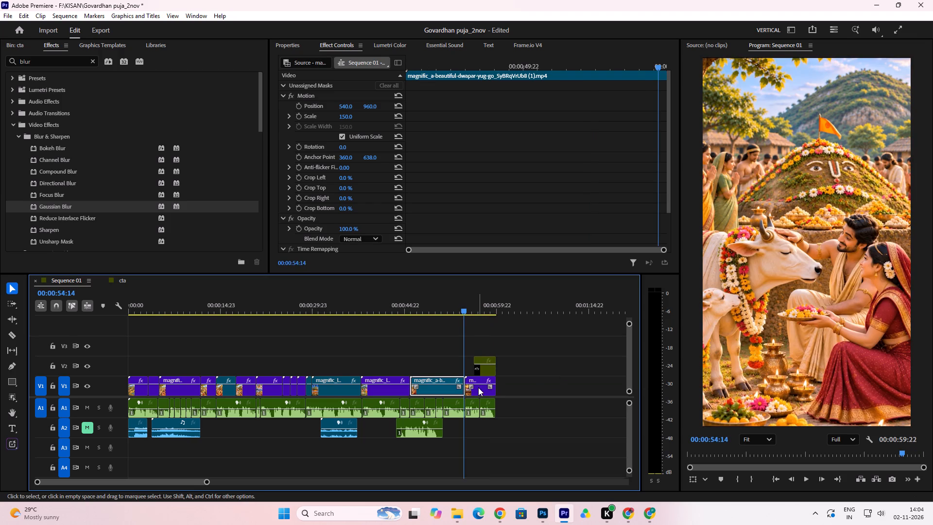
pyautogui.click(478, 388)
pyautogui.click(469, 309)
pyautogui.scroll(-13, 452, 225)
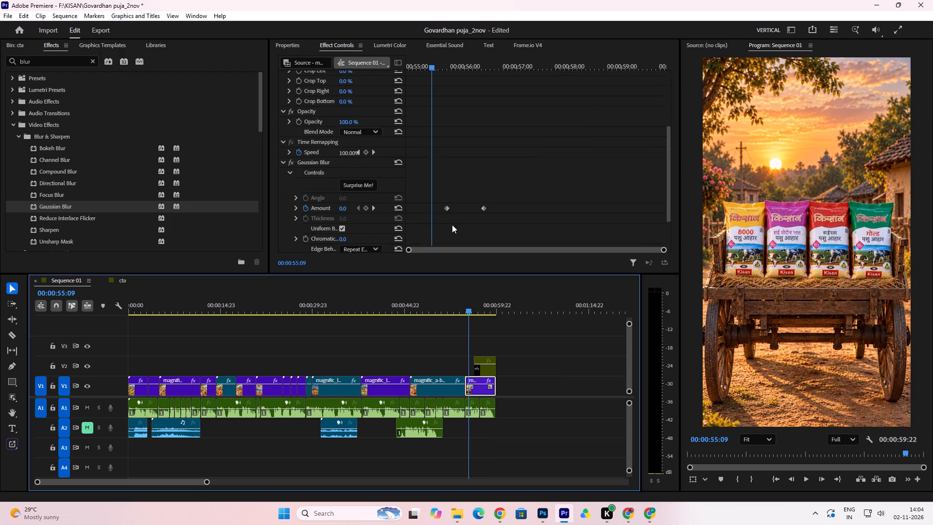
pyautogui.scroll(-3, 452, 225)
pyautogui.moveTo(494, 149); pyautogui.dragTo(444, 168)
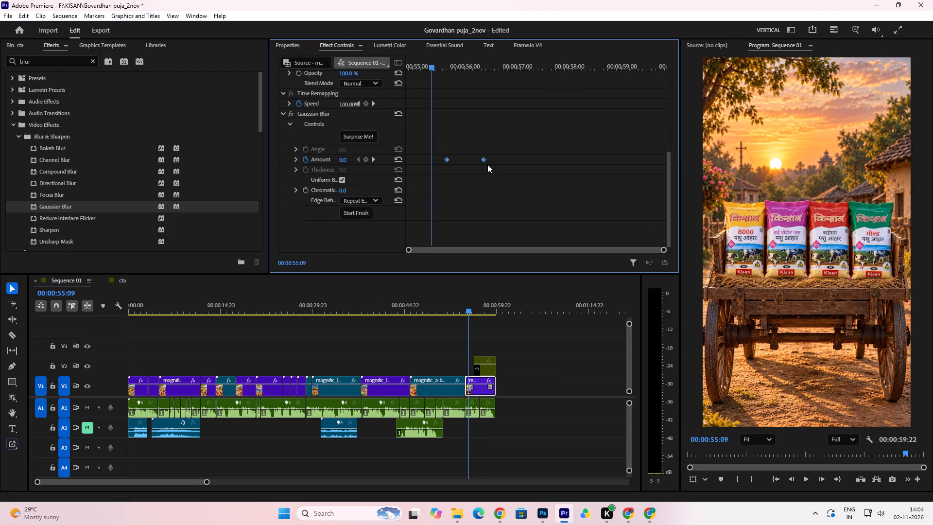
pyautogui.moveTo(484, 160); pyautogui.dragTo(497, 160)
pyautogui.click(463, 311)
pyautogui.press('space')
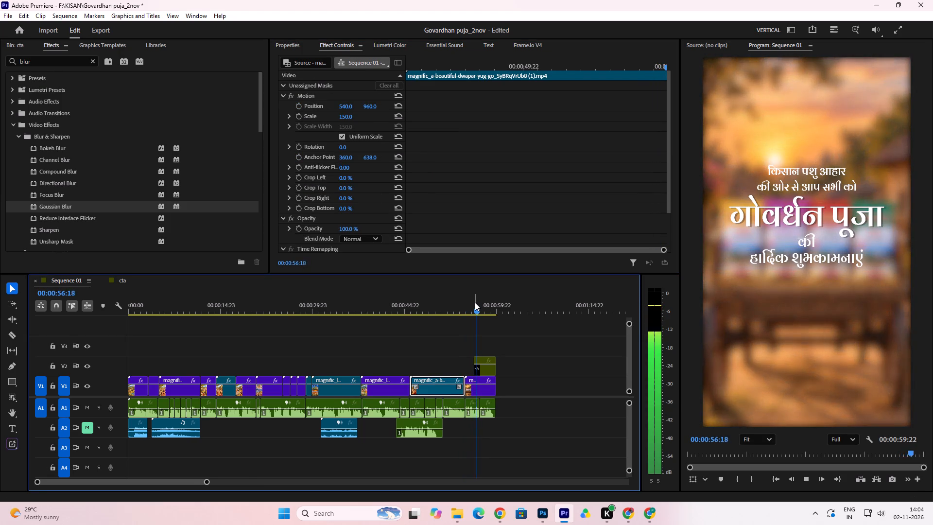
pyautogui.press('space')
# Move the second Gaussian Blur Amount keyframe on the final product-cart clip to about 00:00:57:02, and play back the ending.
pyautogui.click(468, 309)
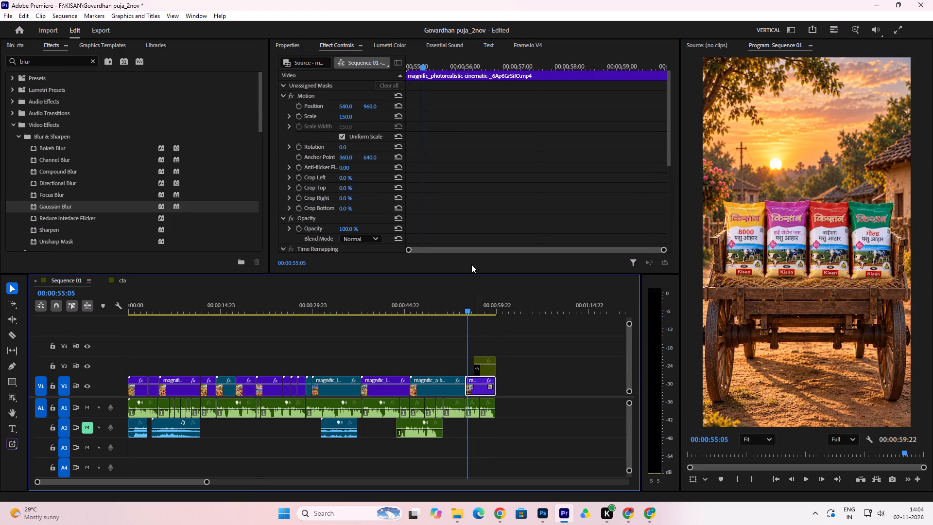
pyautogui.scroll(-16, 479, 237)
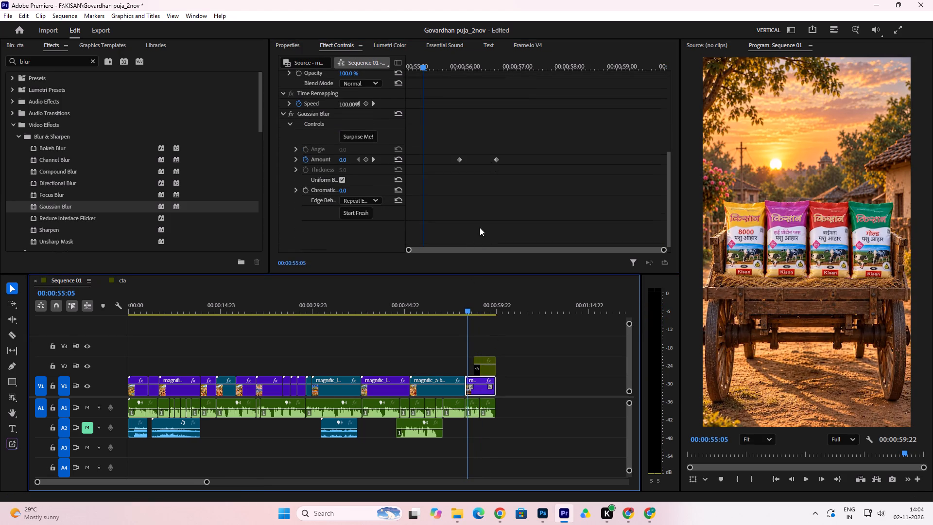
pyautogui.moveTo(497, 159); pyautogui.dragTo(520, 159)
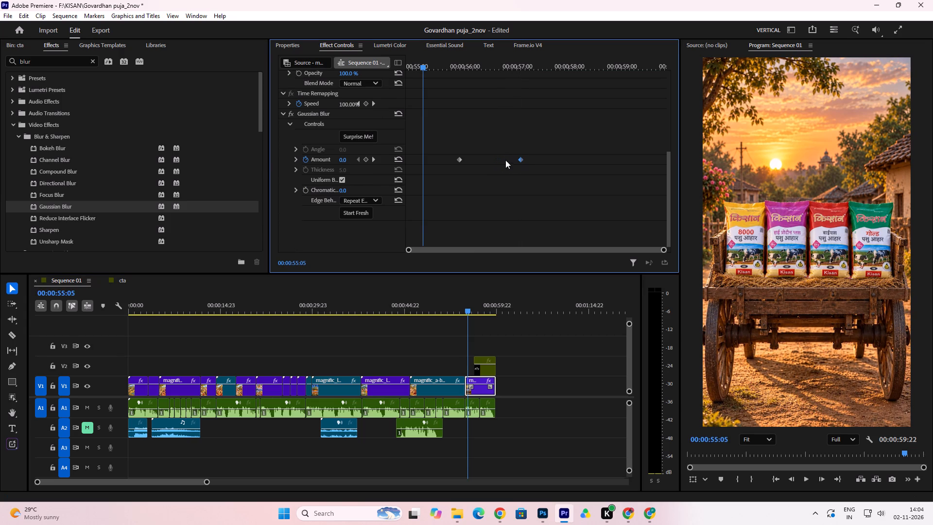
pyautogui.press('space')
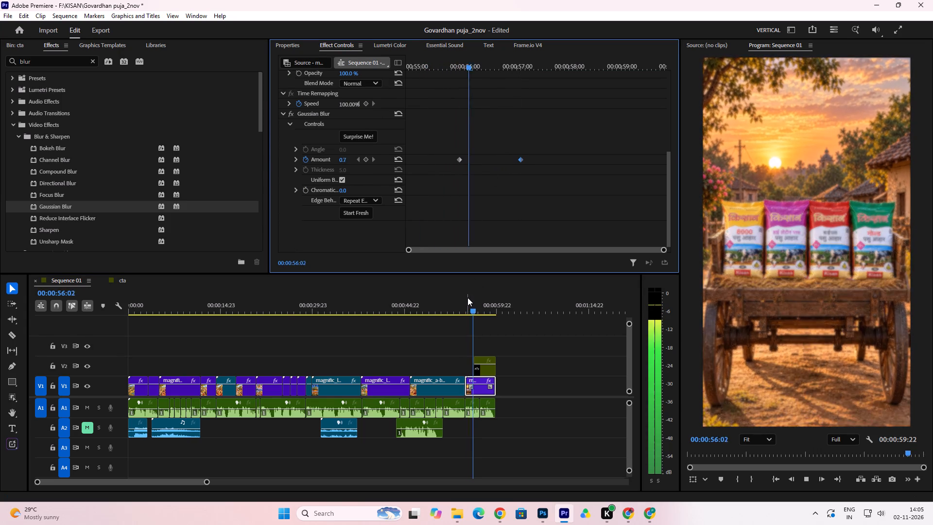
pyautogui.press('space')
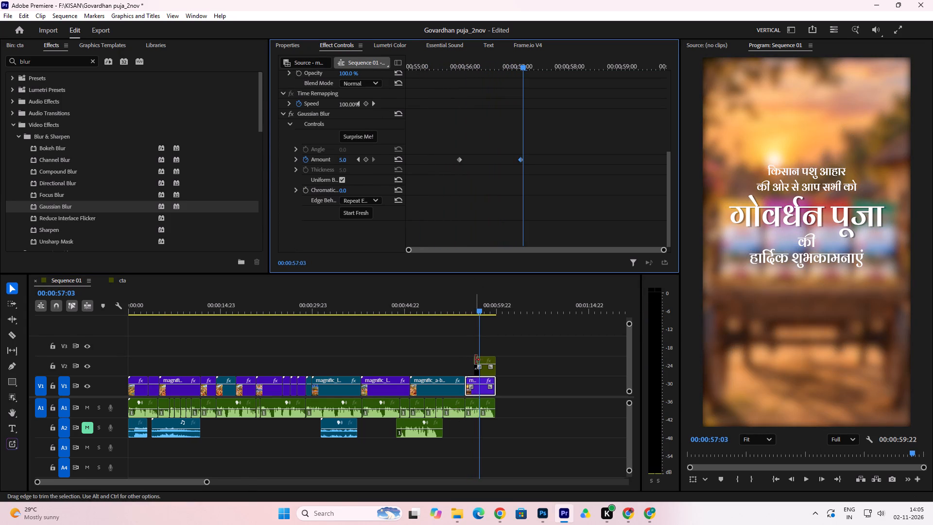
# Extend the start of the cta clip on track V2 back to about 00:00:55:14, and play back the ending.
pyautogui.moveTo(475, 360); pyautogui.dragTo(471, 361)
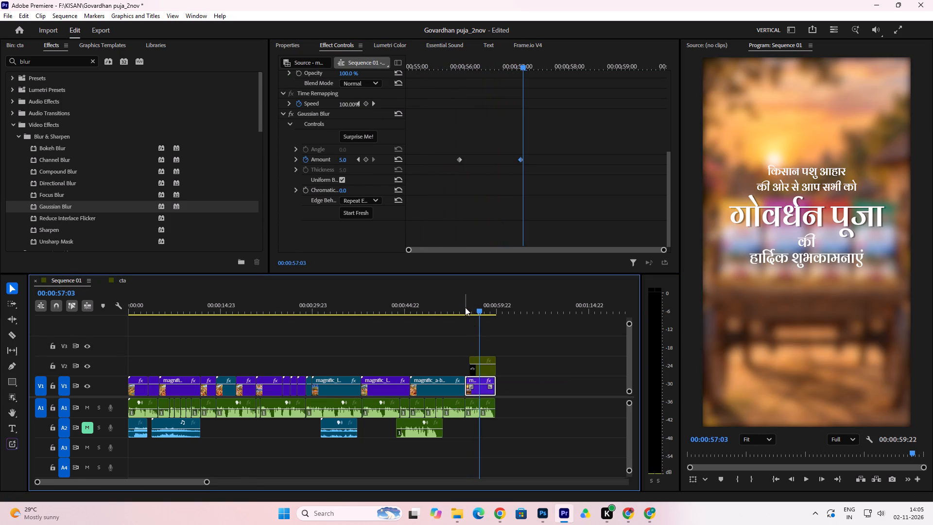
pyautogui.click(463, 308)
pyautogui.press('space')
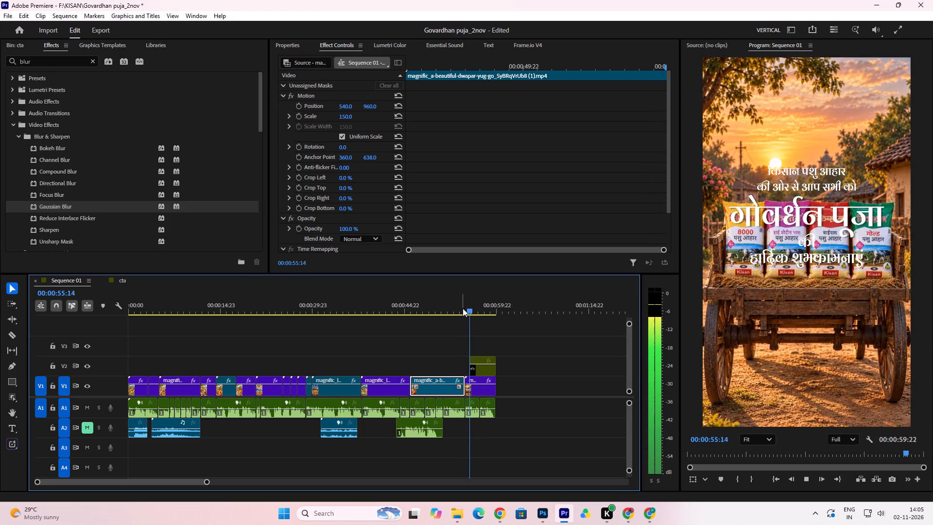
pyautogui.press('space')
# Move the first Gaussian Blur Amount keyframe on the final product-cart clip to about 00:00:55:13, and play back the ending.
pyautogui.click(478, 392)
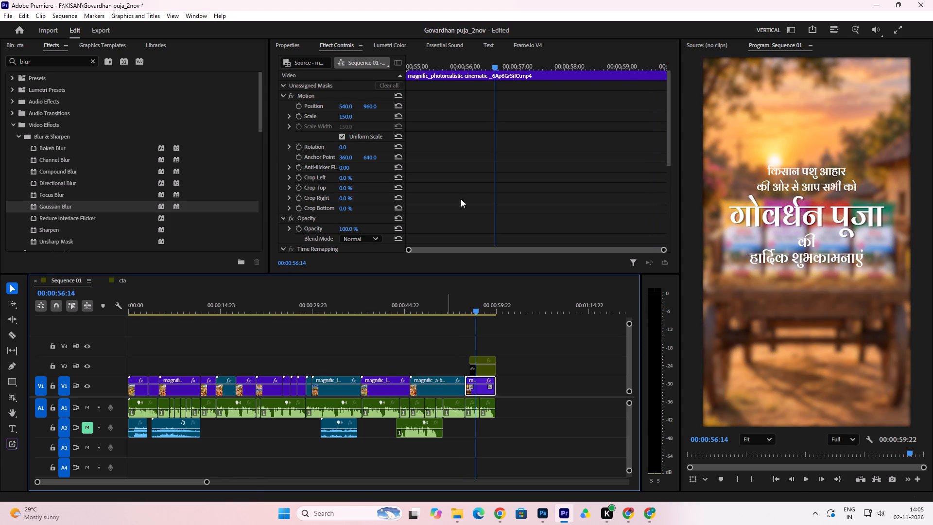
pyautogui.scroll(-17, 494, 122)
pyautogui.moveTo(459, 159); pyautogui.dragTo(441, 167)
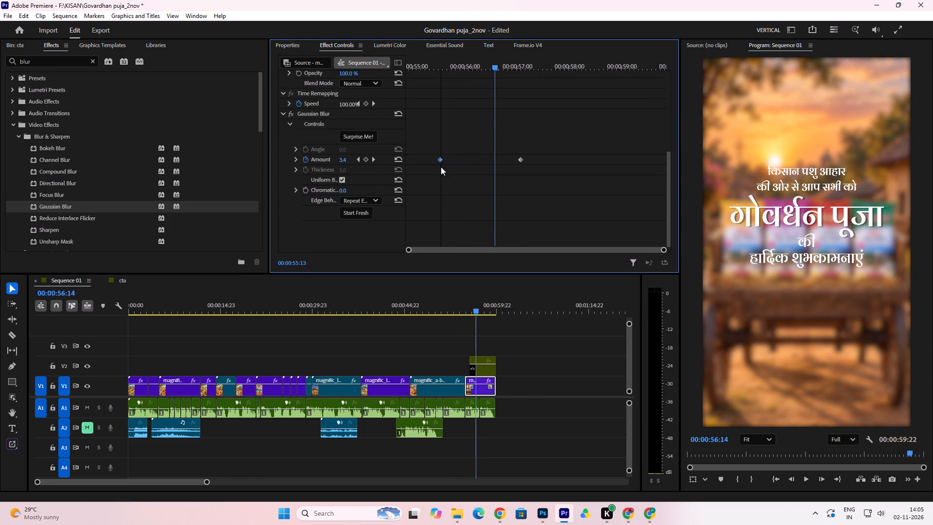
pyautogui.moveTo(441, 167); pyautogui.dragTo(439, 167)
pyautogui.click(465, 309)
pyautogui.press('space')
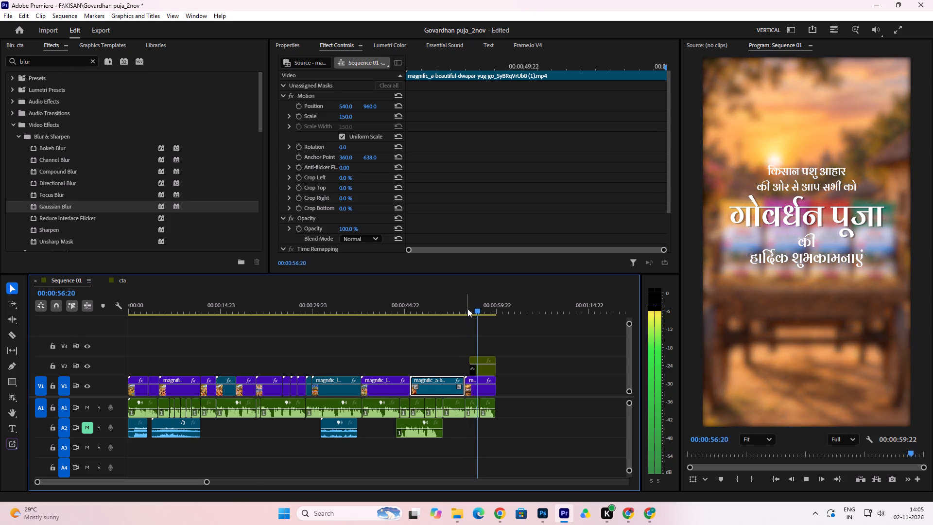
pyautogui.press('space')
pyautogui.click(465, 309)
pyautogui.click(449, 310)
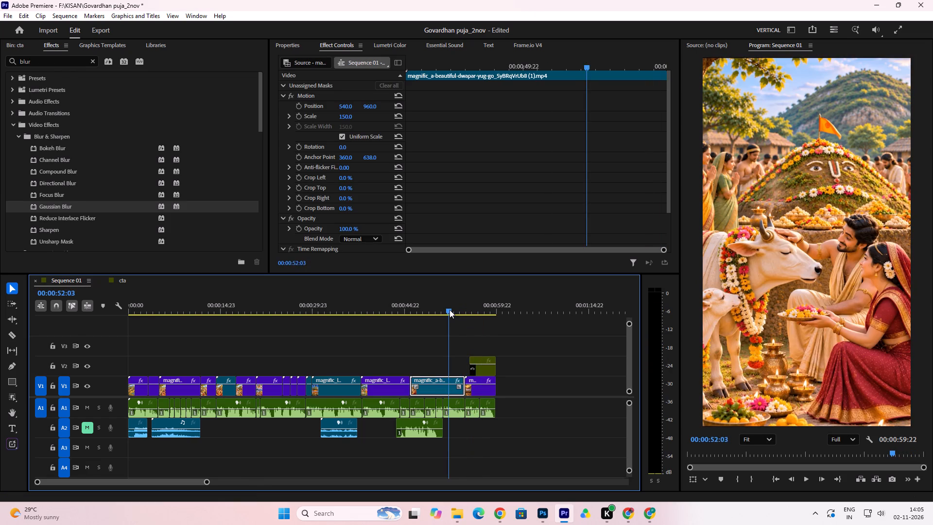
pyautogui.press('space')
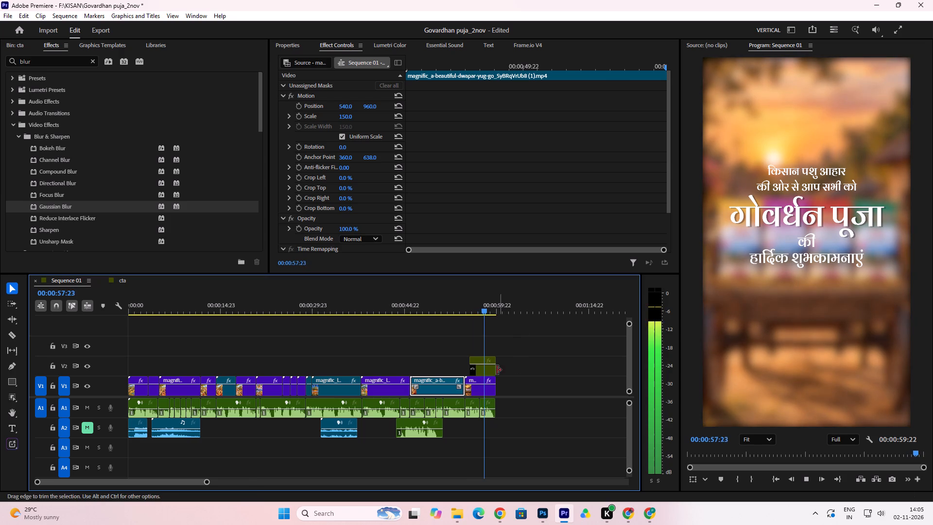
pyautogui.press('space')
# Open the nested cta sequence and trim the starts of the Hindi text layers on V6, V7 and V8 to 00:00:00:19.
pyautogui.click(481, 371)
pyautogui.click(474, 311)
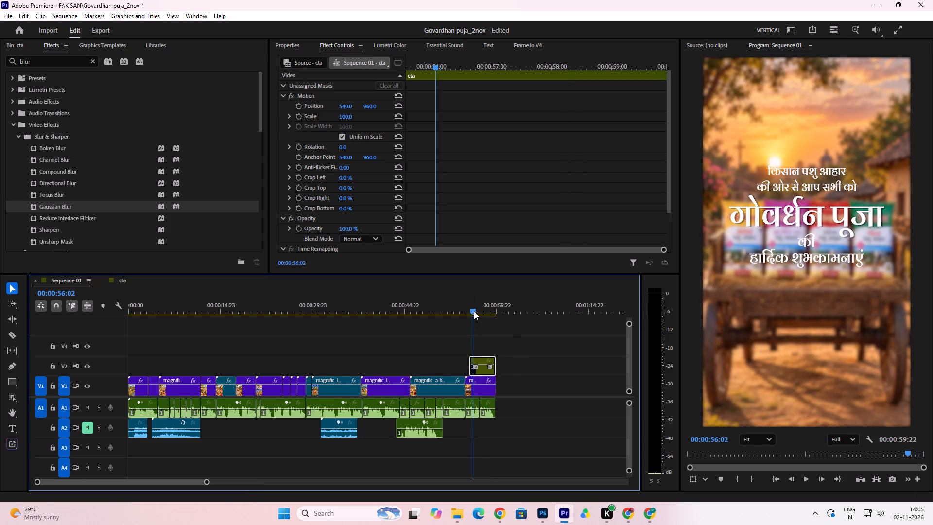
pyautogui.click(473, 311)
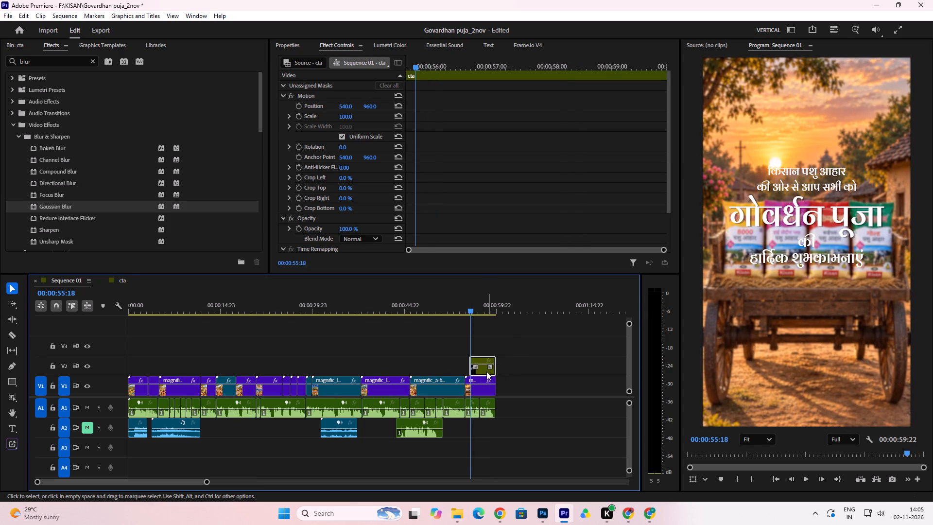
pyautogui.doubleClick(486, 371)
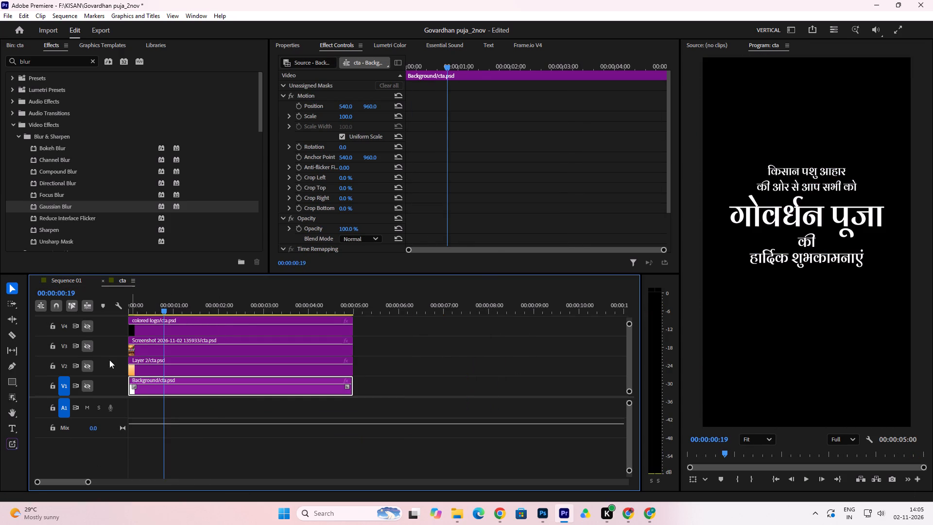
pyautogui.moveTo(115, 397); pyautogui.dragTo(119, 463)
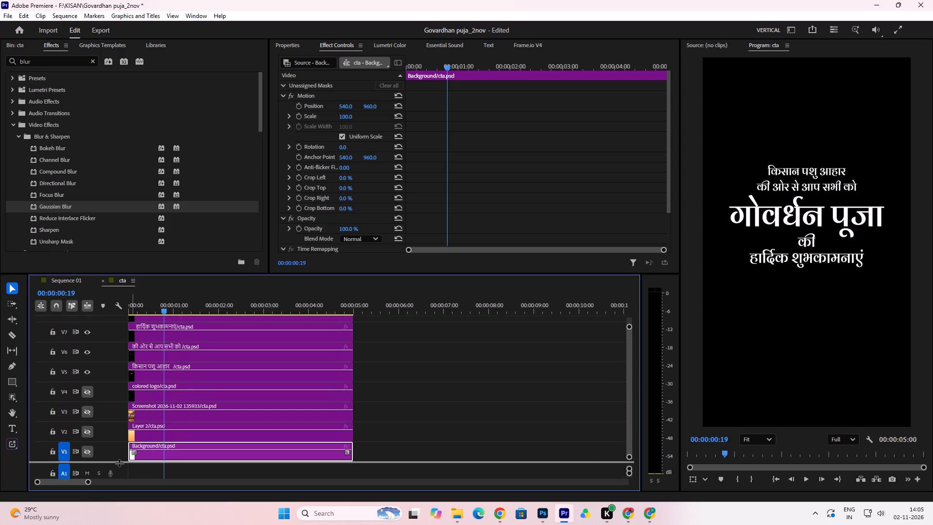
pyautogui.moveTo(119, 463); pyautogui.dragTo(120, 478)
pyautogui.click(158, 391)
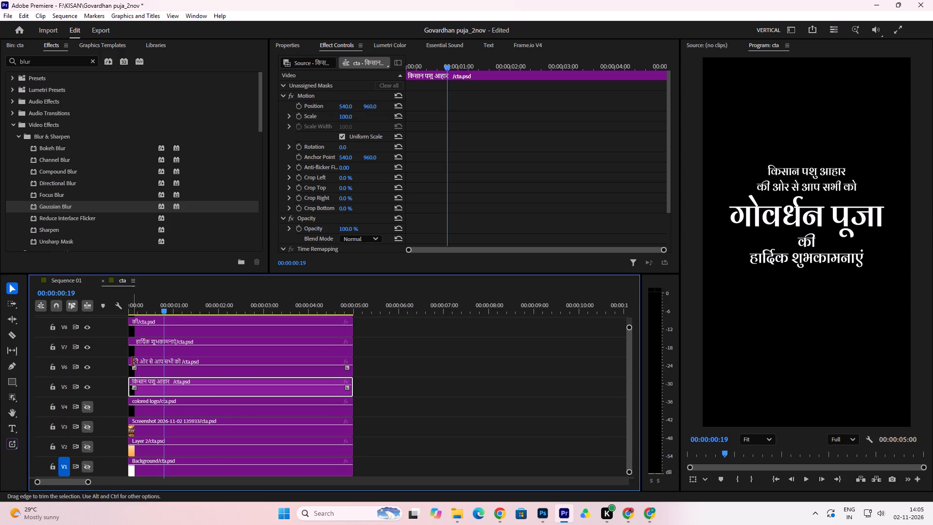
pyautogui.moveTo(129, 362); pyautogui.dragTo(166, 369)
pyautogui.moveTo(130, 341); pyautogui.dragTo(156, 345)
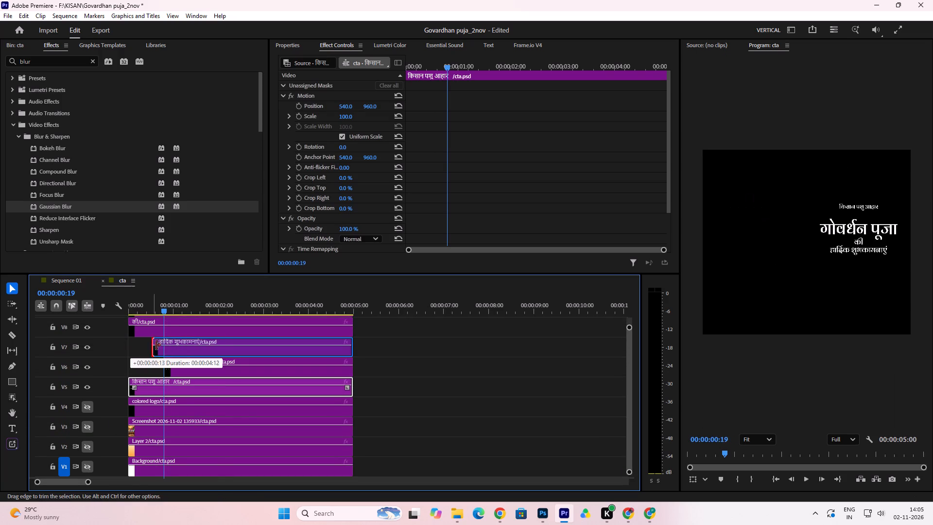
pyautogui.moveTo(156, 345); pyautogui.dragTo(170, 347)
pyautogui.moveTo(132, 322); pyautogui.dragTo(169, 329)
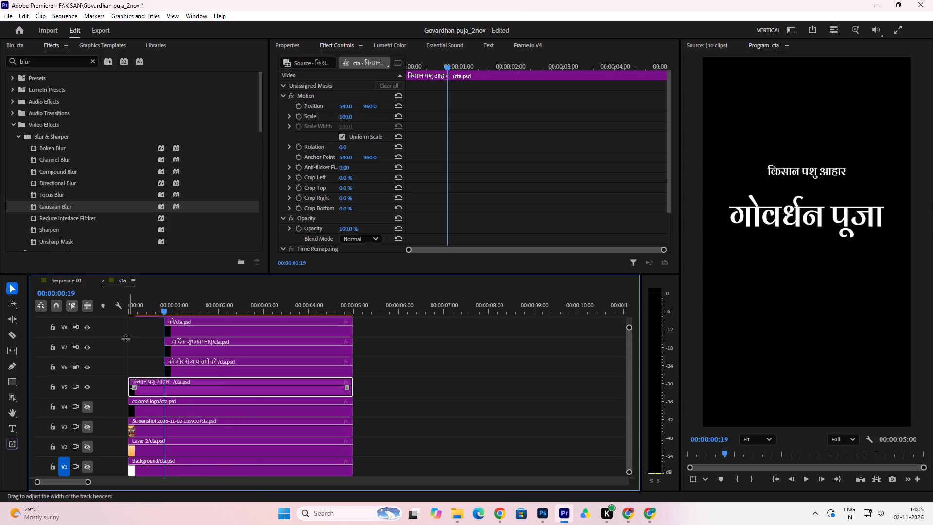
# Trim the start of the गोवर्धन पूजा layer on track V9 to about 00:00:02:04.
pyautogui.moveTo(225, 273); pyautogui.dragTo(225, 272)
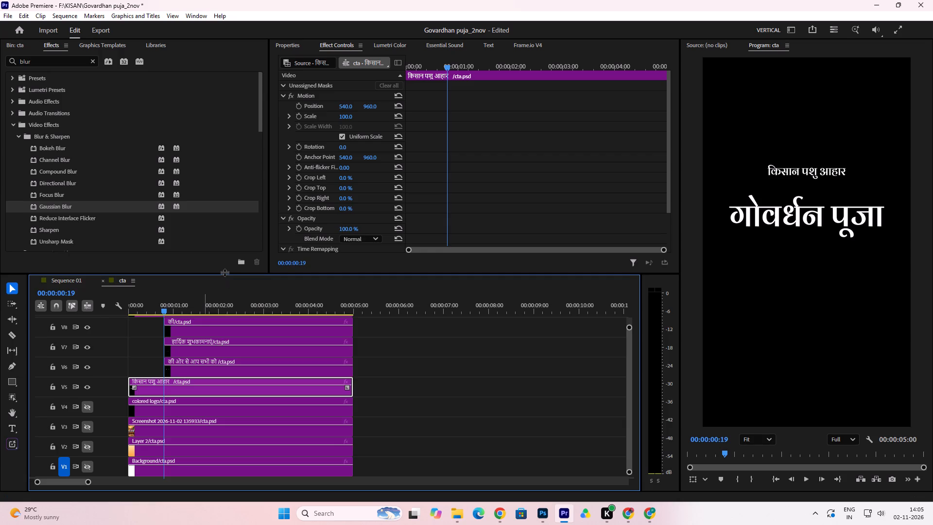
pyautogui.moveTo(225, 272); pyautogui.dragTo(227, 226)
pyautogui.moveTo(130, 300); pyautogui.dragTo(211, 299)
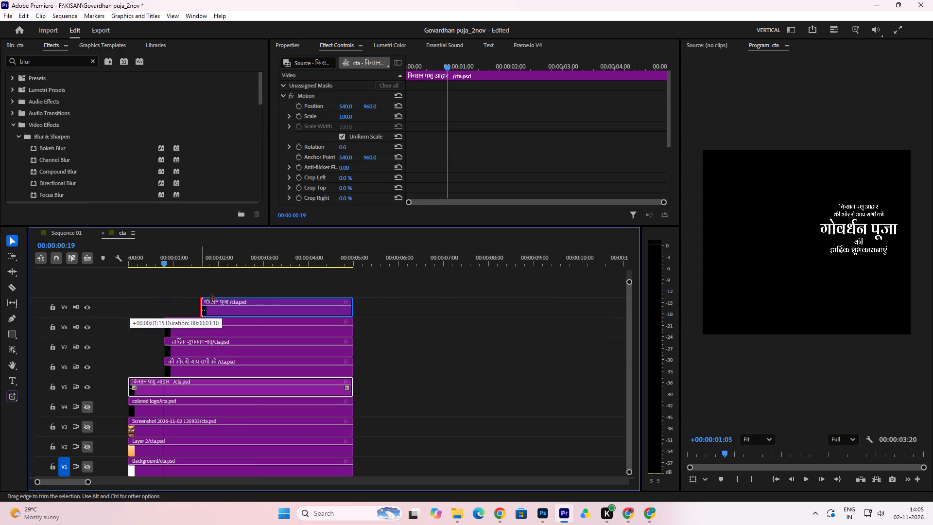
pyautogui.moveTo(211, 299); pyautogui.dragTo(227, 300)
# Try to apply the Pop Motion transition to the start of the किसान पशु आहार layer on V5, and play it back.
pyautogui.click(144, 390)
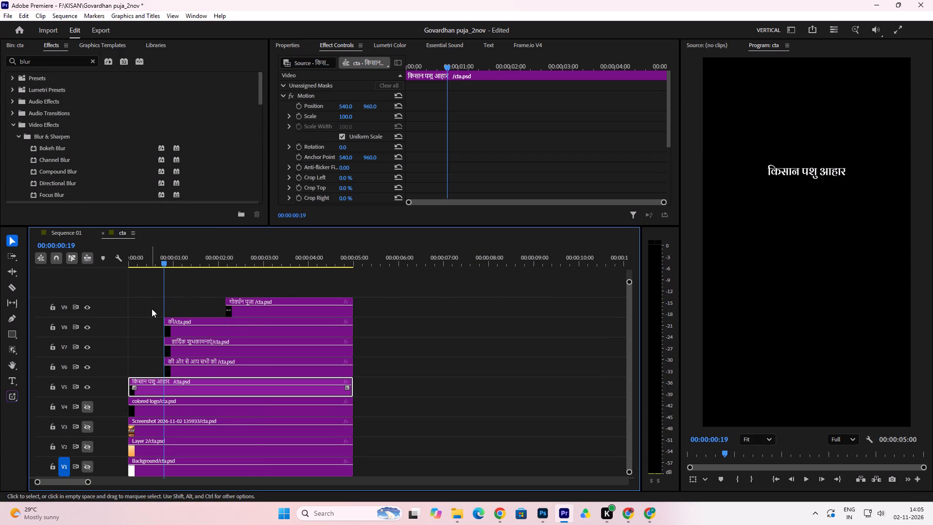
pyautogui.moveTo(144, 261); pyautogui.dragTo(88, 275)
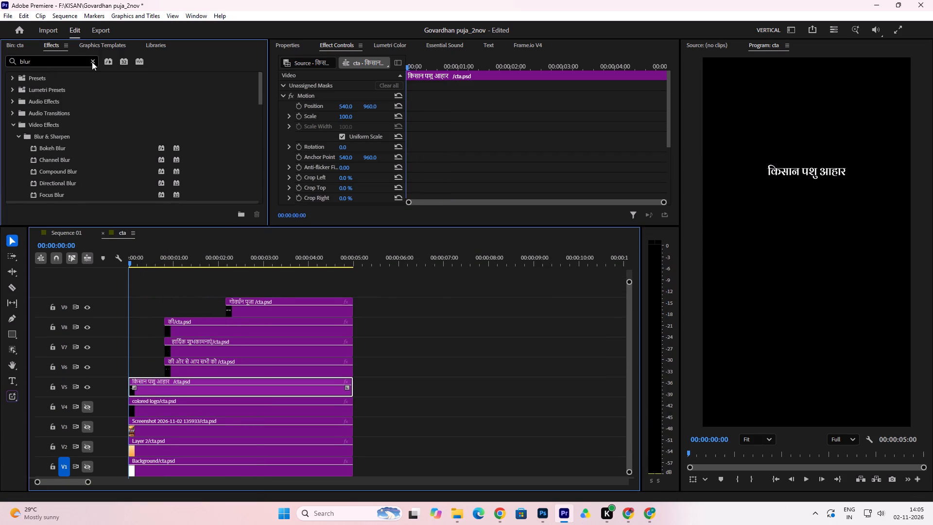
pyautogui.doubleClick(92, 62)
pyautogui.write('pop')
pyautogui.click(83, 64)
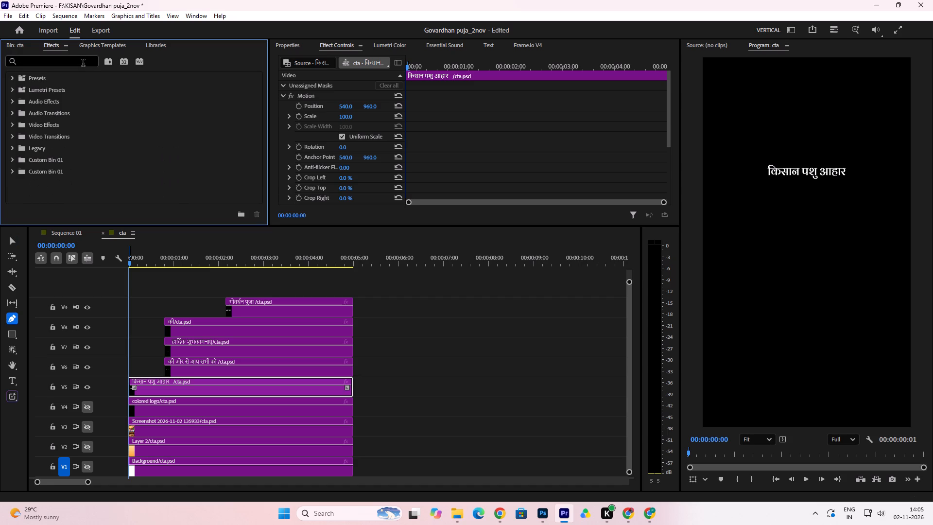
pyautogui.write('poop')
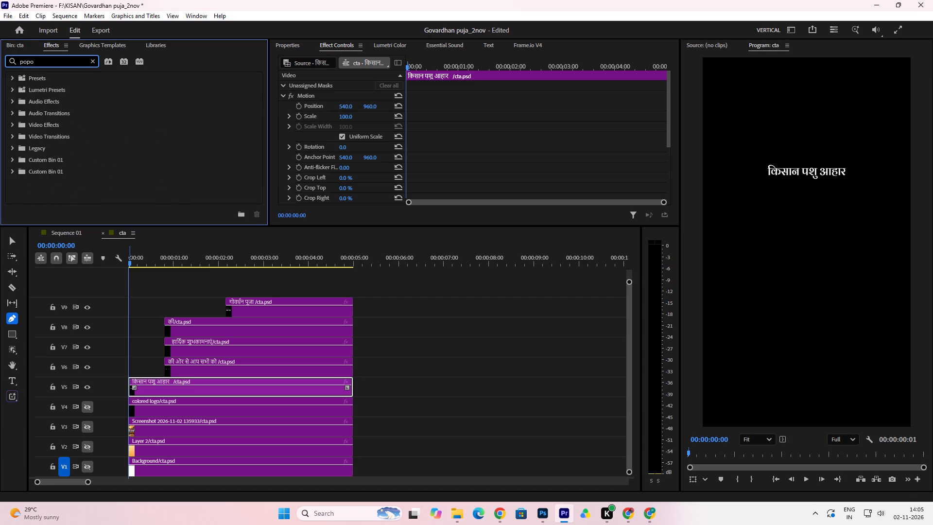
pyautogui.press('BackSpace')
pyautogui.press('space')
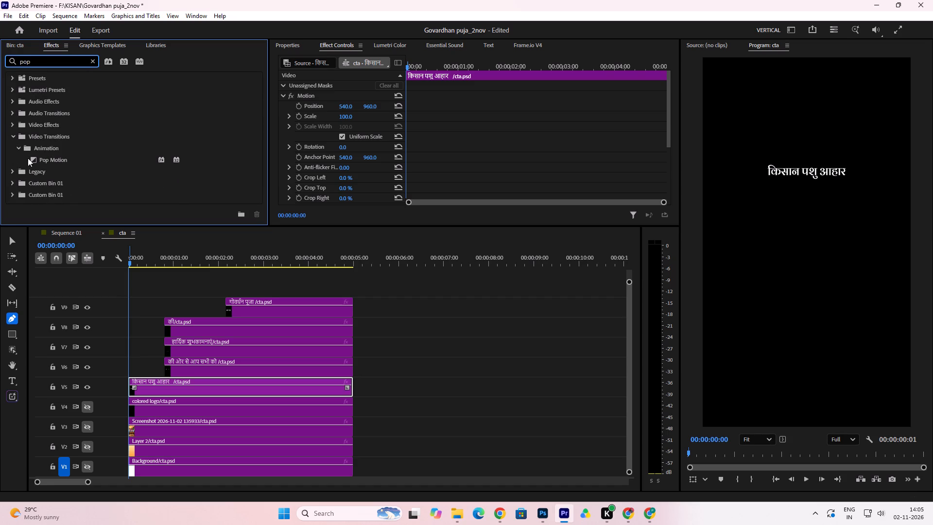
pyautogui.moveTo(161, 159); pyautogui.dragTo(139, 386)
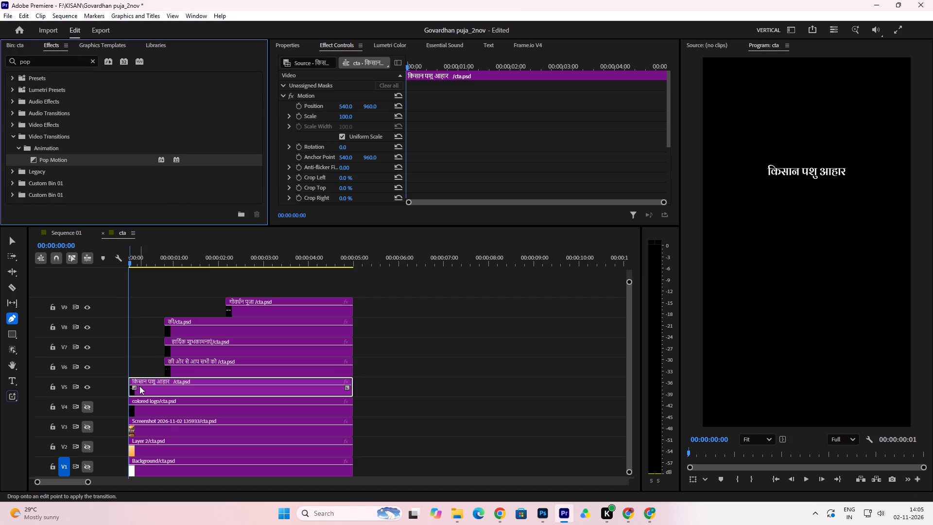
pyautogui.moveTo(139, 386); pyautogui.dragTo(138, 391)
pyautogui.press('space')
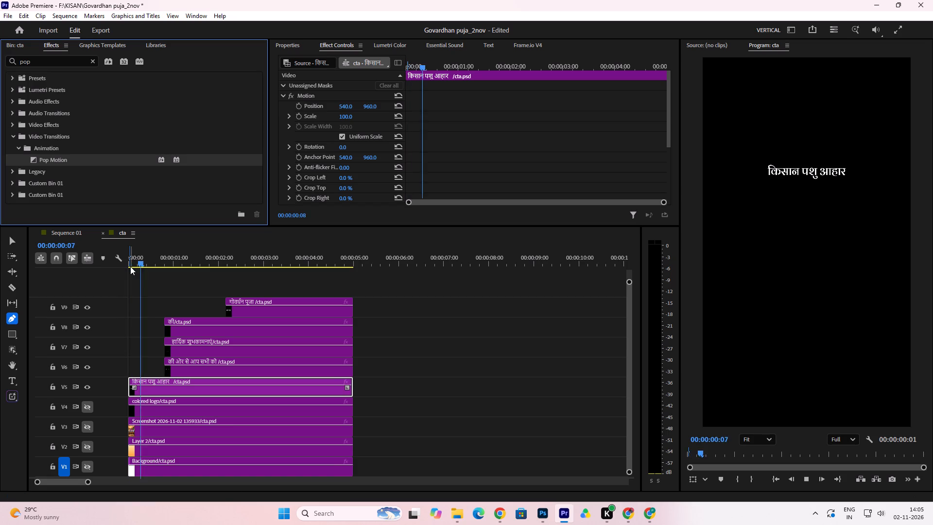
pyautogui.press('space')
# Play back the ending of Sequence 01 to check how the Hindi greeting text comes in over the product-cart clip.
pyautogui.click(79, 231)
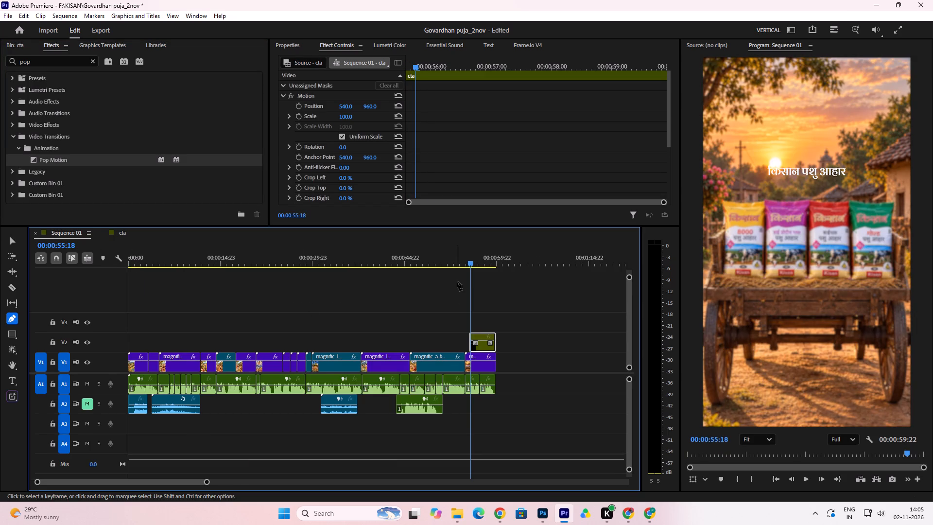
pyautogui.click(463, 261)
pyautogui.press('space')
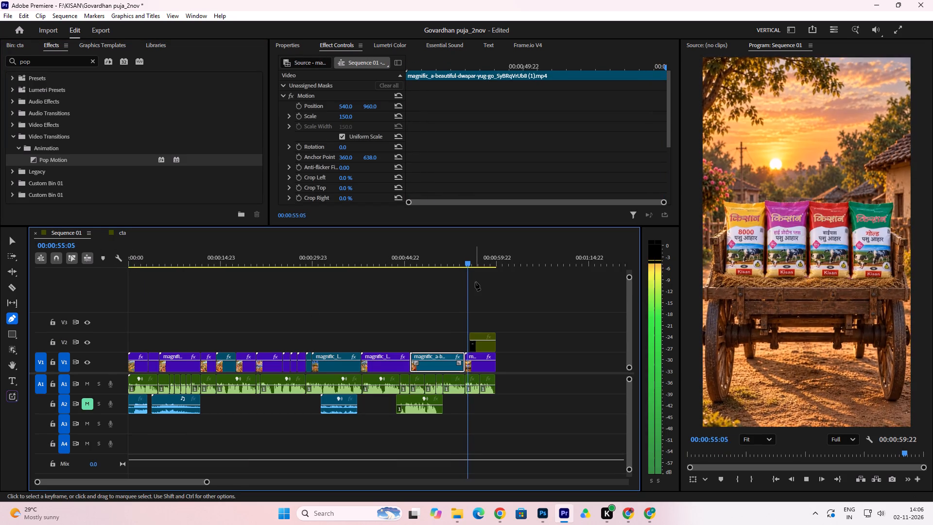
pyautogui.press('space')
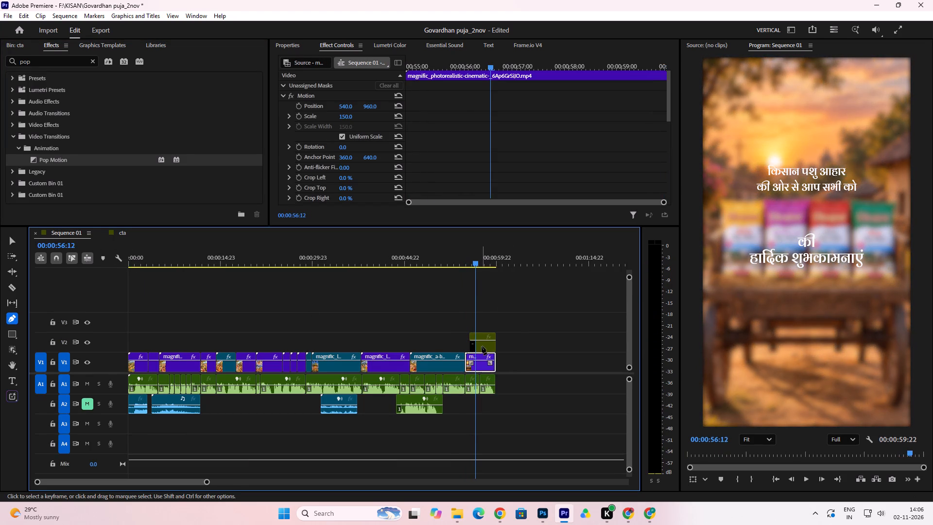
# In the nested cta sequence, trim the start of the किसान पशु आहार layer on V5 to about 00:00:00:08, and play back the ending.
pyautogui.click(482, 346)
pyautogui.click(11, 242)
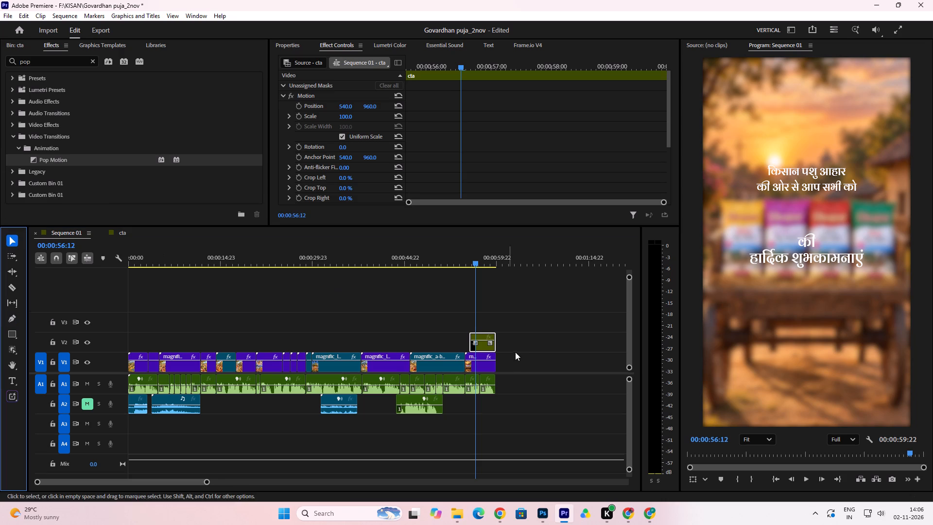
pyautogui.doubleClick(476, 349)
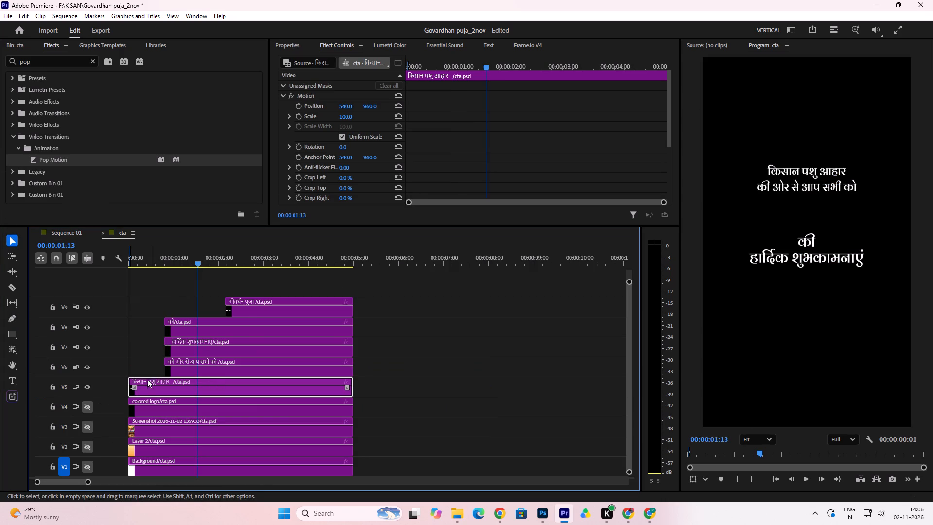
pyautogui.click(147, 389)
pyautogui.moveTo(146, 262); pyautogui.dragTo(128, 269)
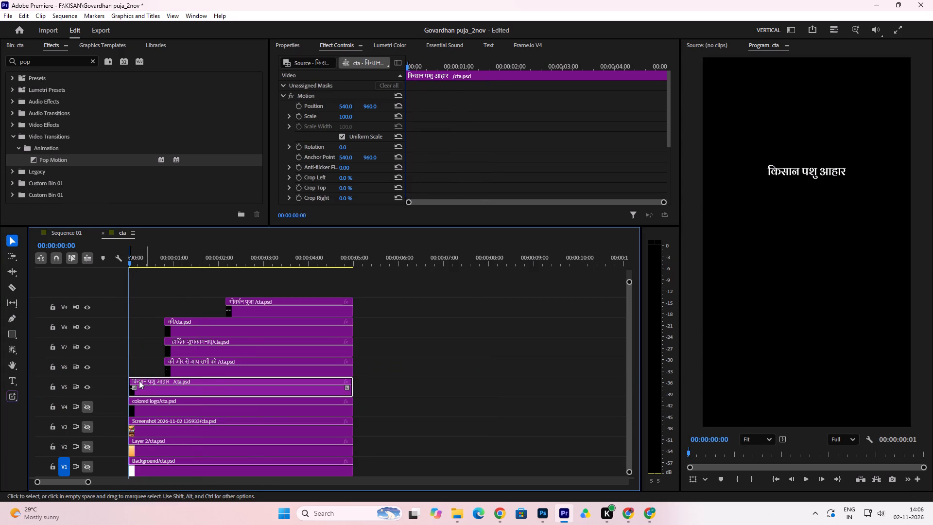
pyautogui.moveTo(132, 380); pyautogui.dragTo(141, 382)
pyautogui.click(141, 382)
pyautogui.moveTo(139, 378); pyautogui.dragTo(147, 380)
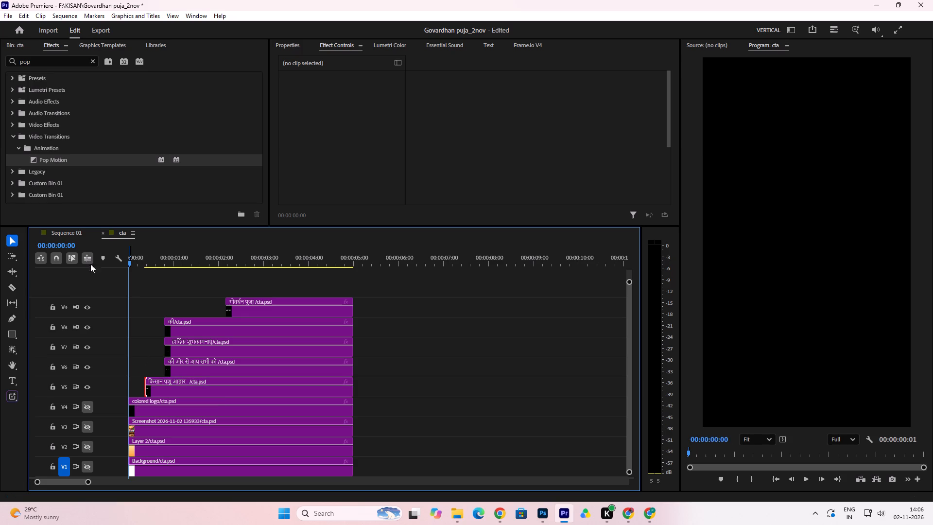
pyautogui.click(73, 231)
pyautogui.click(464, 260)
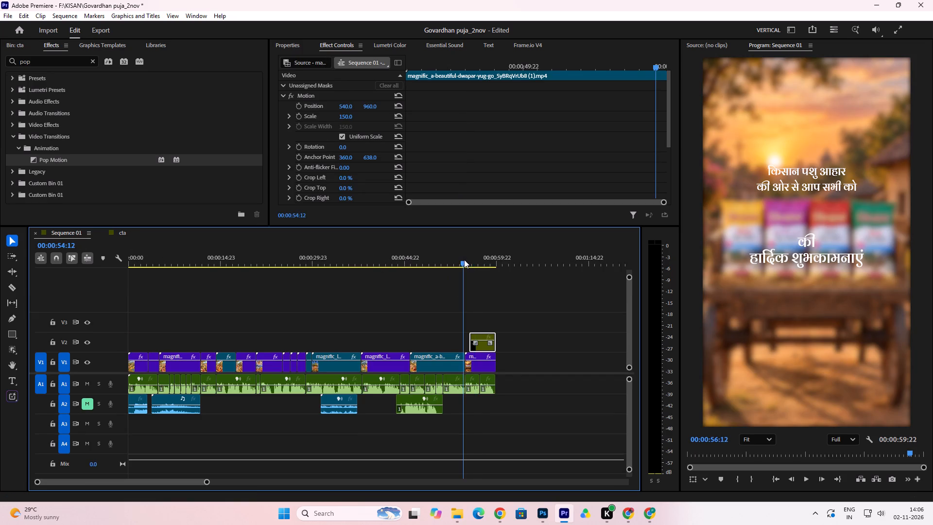
pyautogui.press('space')
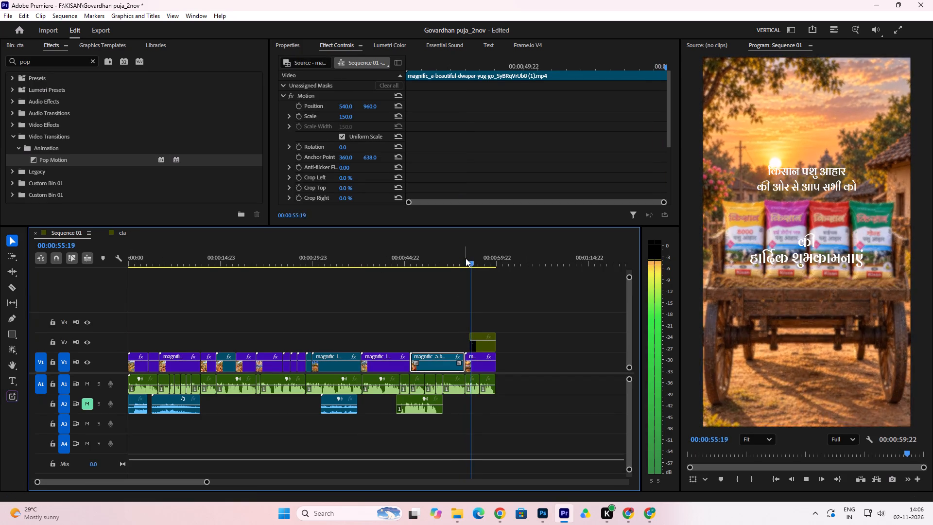
pyautogui.press('space')
# Apply the Pop Motion transition to the start of the किसान पशु आहार layer in cta, and play back the ending.
pyautogui.click(485, 346)
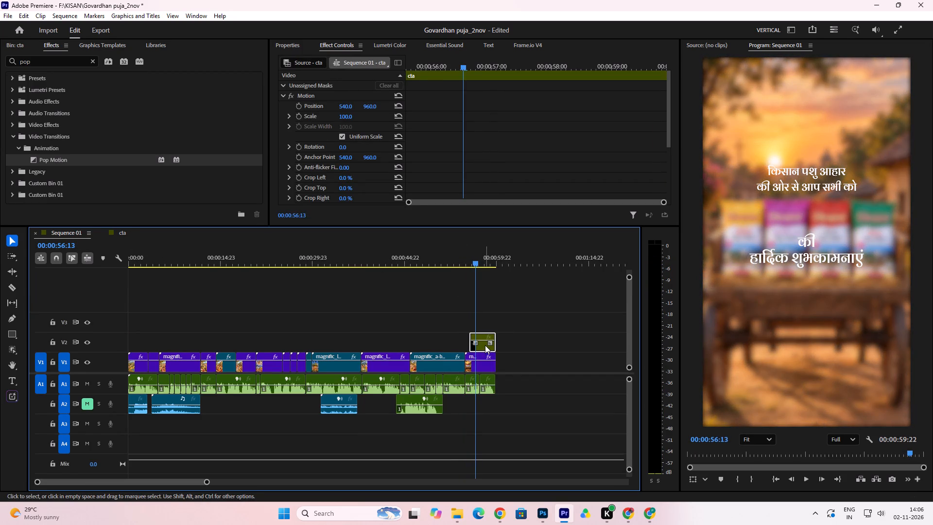
pyautogui.click(485, 345)
pyautogui.click(173, 390)
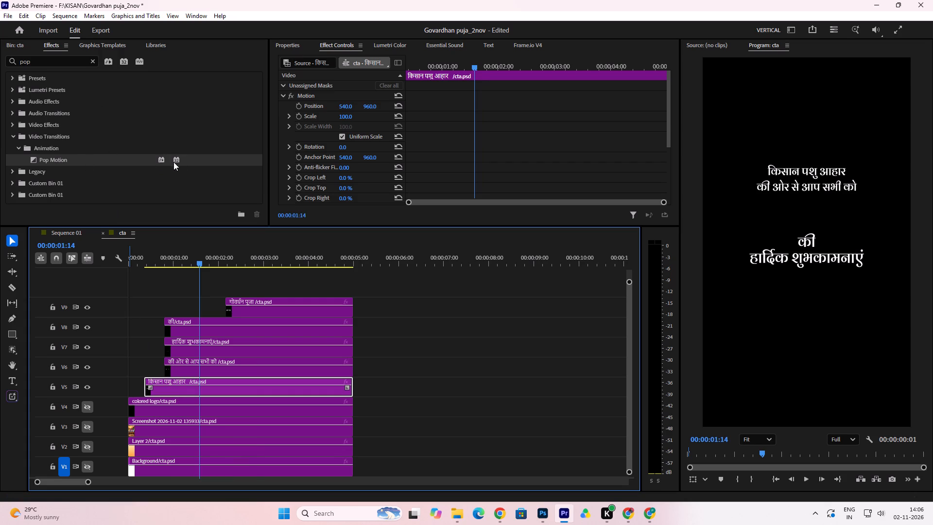
pyautogui.moveTo(161, 158); pyautogui.dragTo(152, 392)
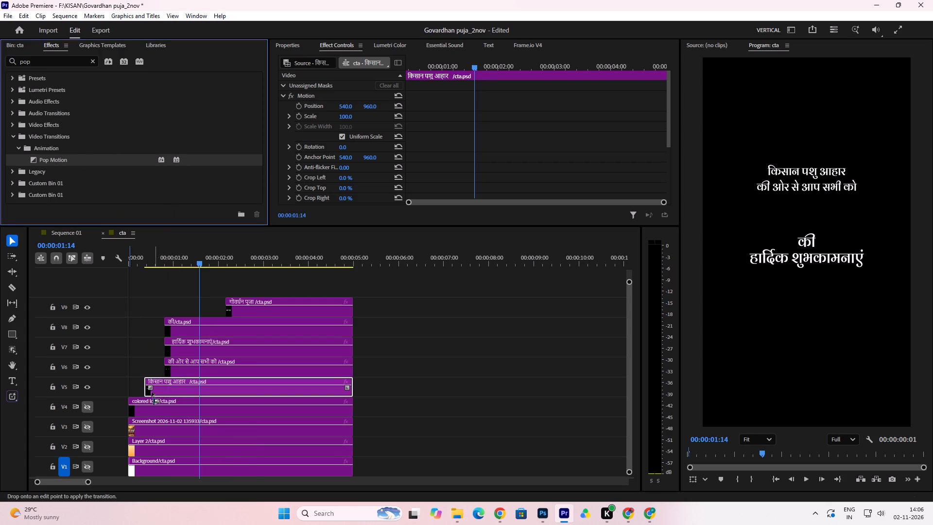
pyautogui.moveTo(152, 392); pyautogui.dragTo(149, 392)
pyautogui.click(72, 232)
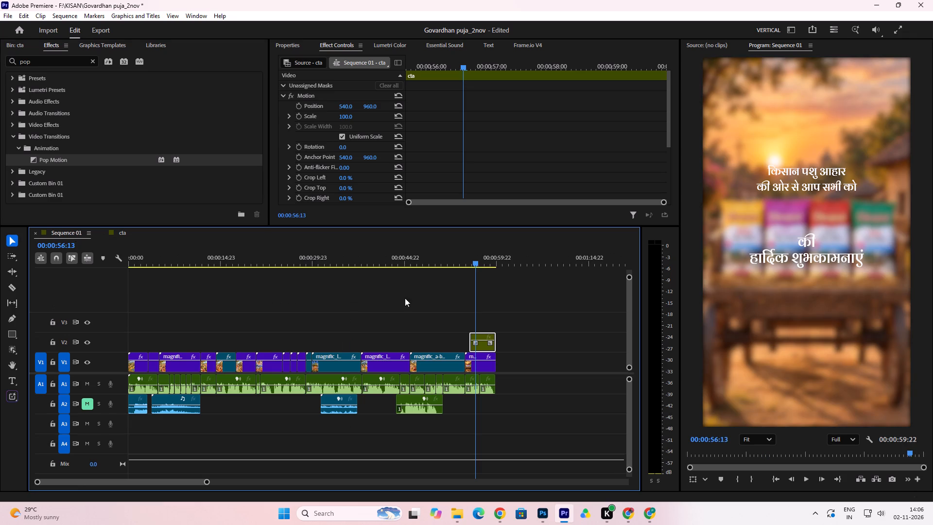
pyautogui.click(460, 262)
pyautogui.press('space')
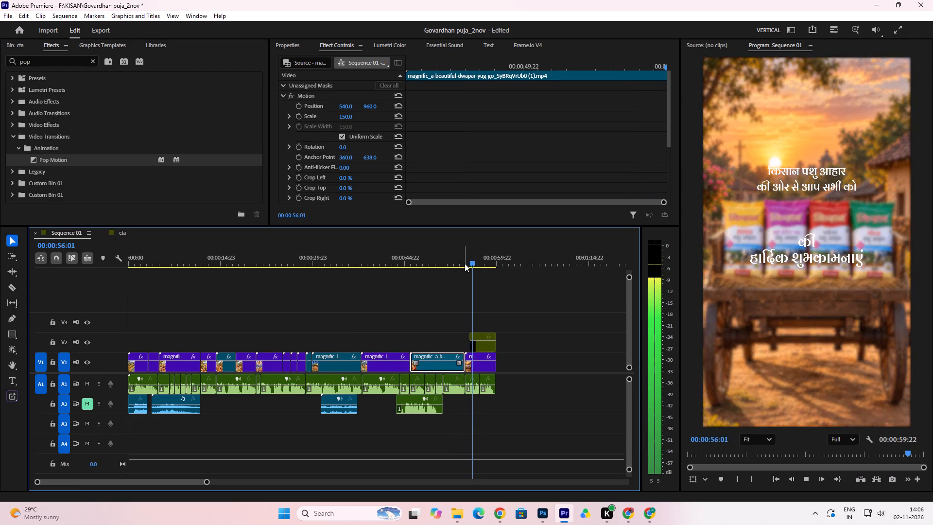
pyautogui.press('space')
# Apply the Pop Motion transition to the start of the की ओर से आप सभी को layer on V6 in cta.
pyautogui.doubleClick(482, 346)
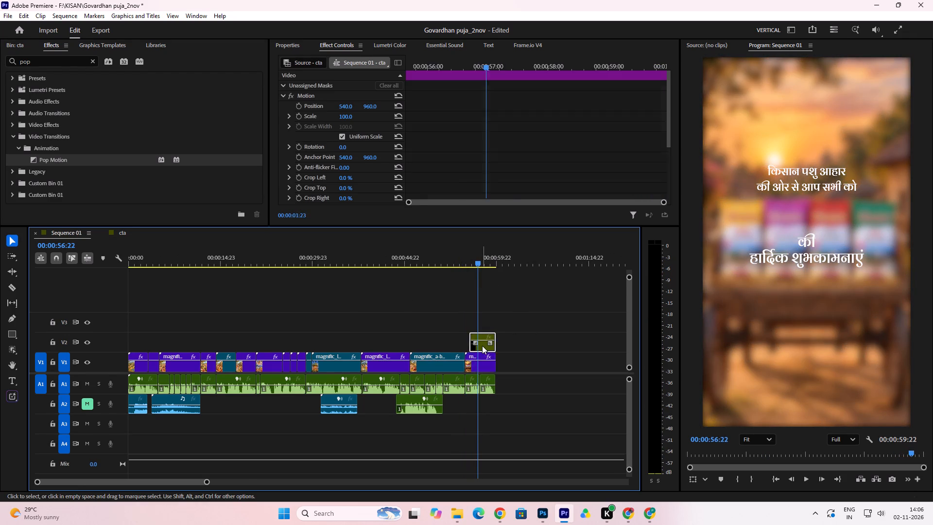
pyautogui.click(203, 368)
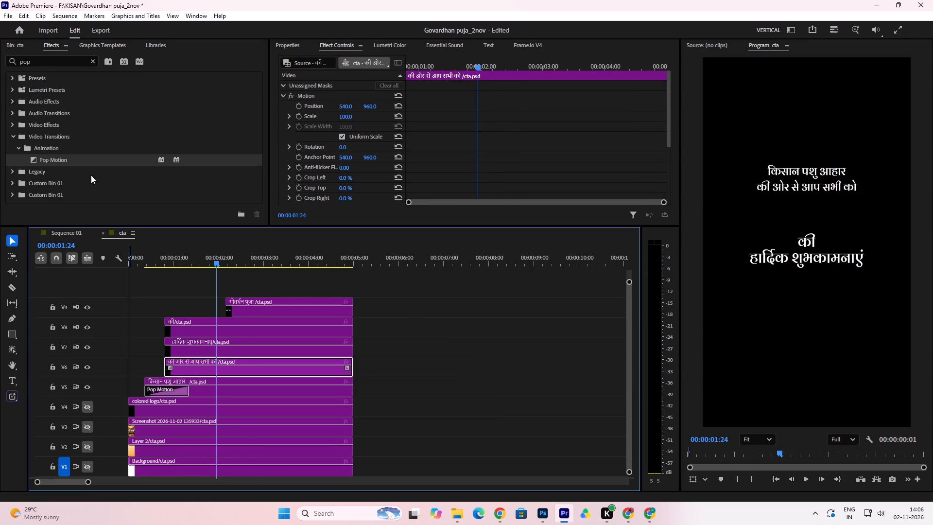
pyautogui.moveTo(161, 159); pyautogui.dragTo(177, 365)
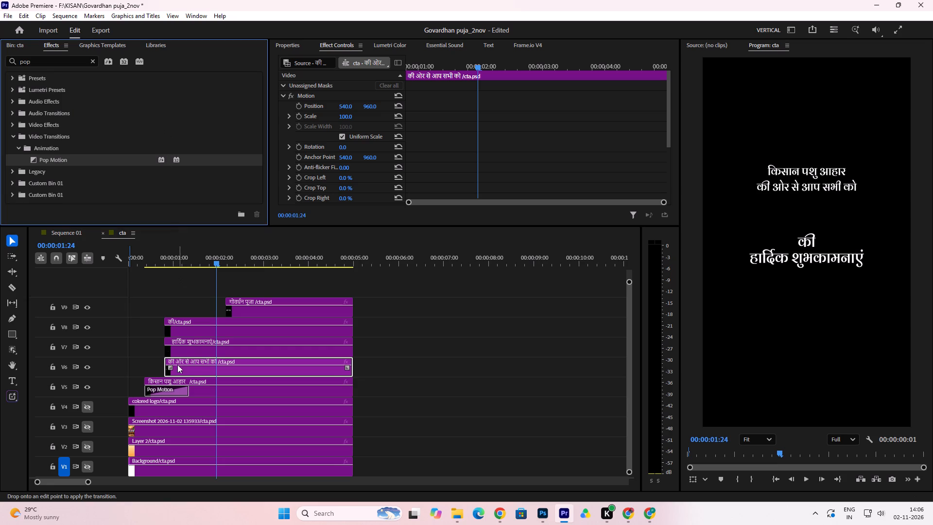
pyautogui.moveTo(177, 365); pyautogui.dragTo(168, 372)
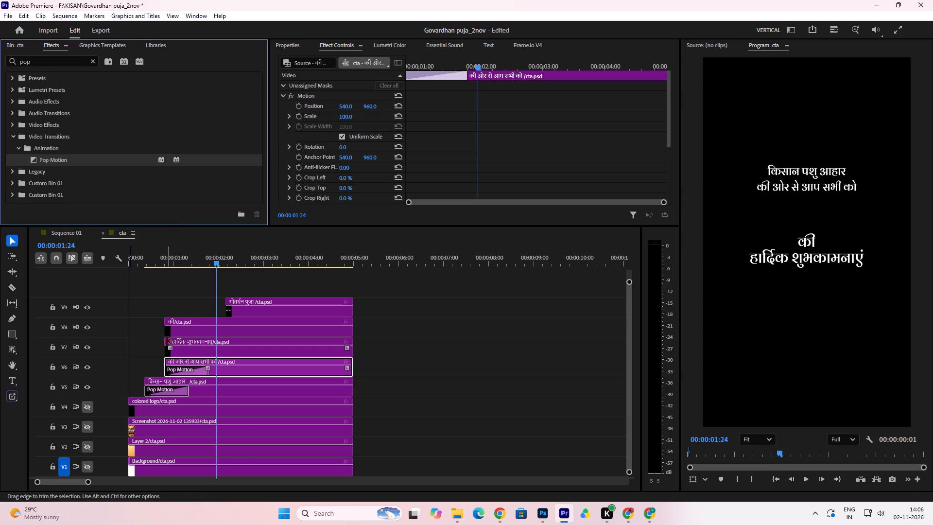
# Trim the V7 and V8 text layers to start at about 00:00:01:06 and 00:00:01:14, adding Pop Motion to the start of each.
pyautogui.moveTo(167, 341); pyautogui.dragTo(187, 345)
pyautogui.moveTo(159, 157); pyautogui.dragTo(190, 345)
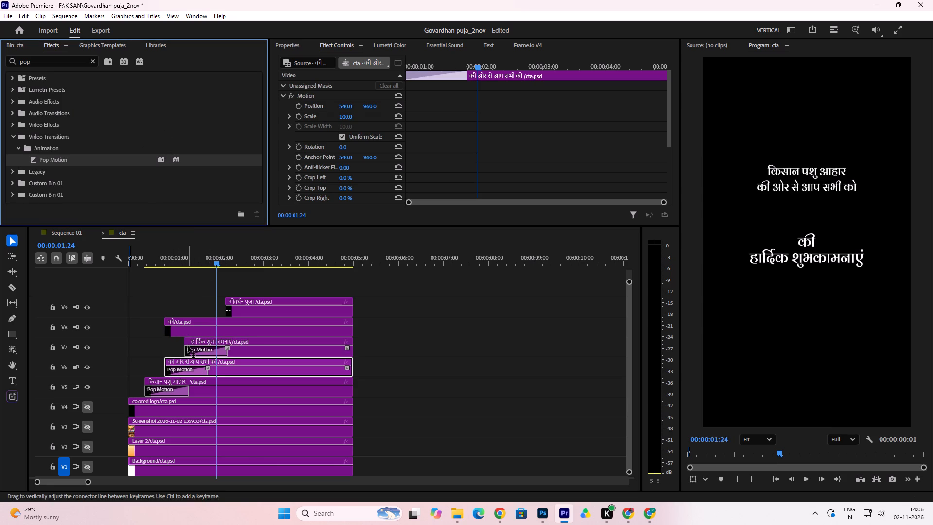
pyautogui.moveTo(167, 321); pyautogui.dragTo(199, 321)
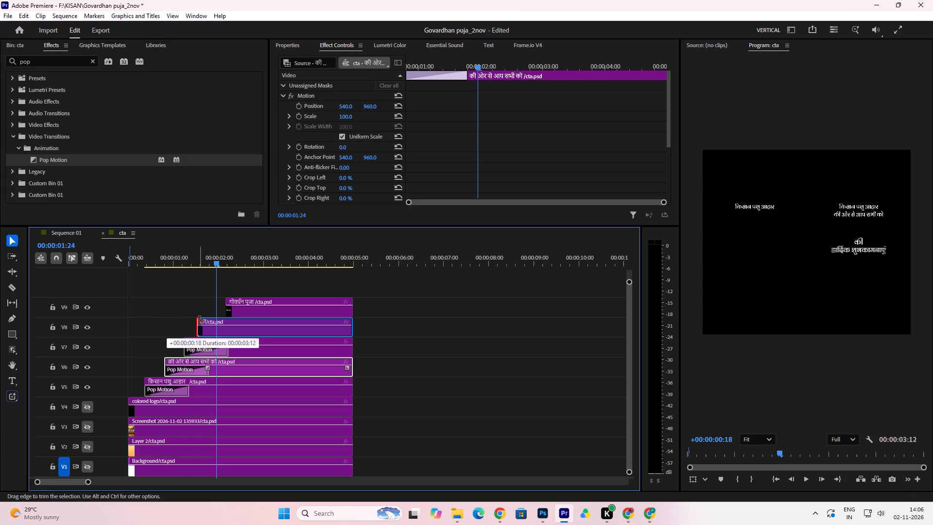
pyautogui.moveTo(199, 321); pyautogui.dragTo(202, 321)
pyautogui.moveTo(162, 158); pyautogui.dragTo(190, 232)
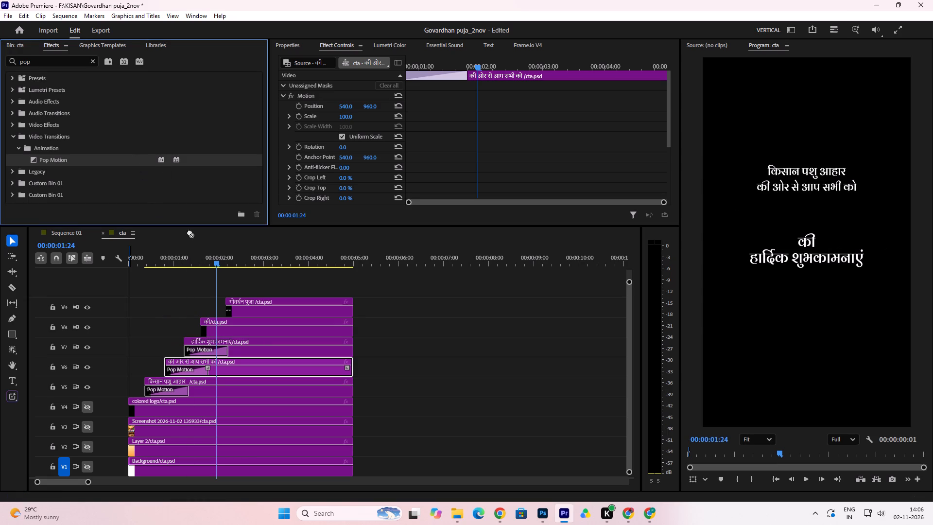
pyautogui.moveTo(190, 232); pyautogui.dragTo(206, 328)
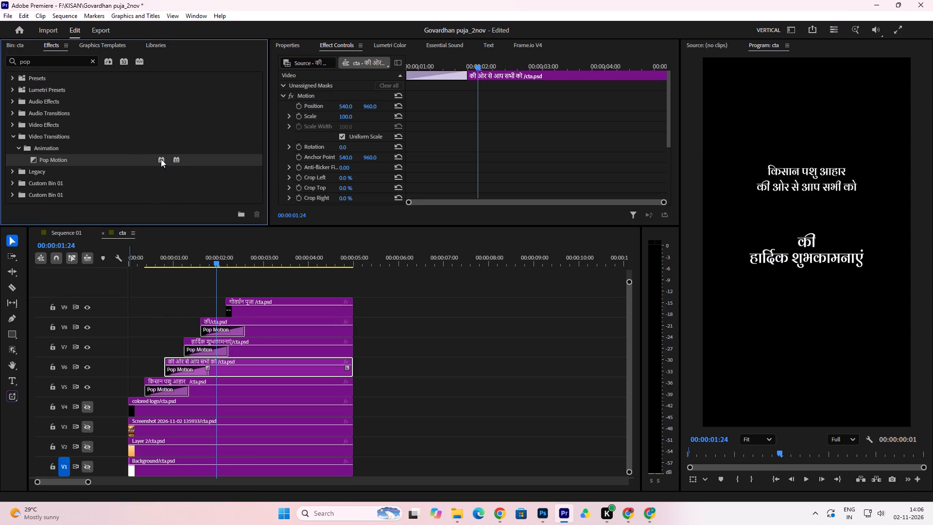
# Apply Pop Motion to the start of the गोवर्धन पूजा layer on V9, and play back the ending of Sequence 01.
pyautogui.moveTo(161, 159); pyautogui.dragTo(229, 309)
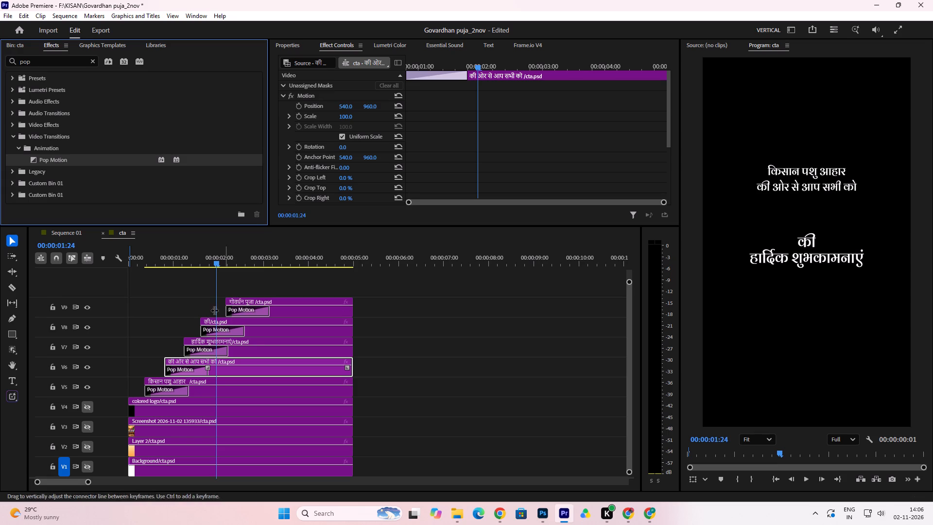
pyautogui.click(77, 232)
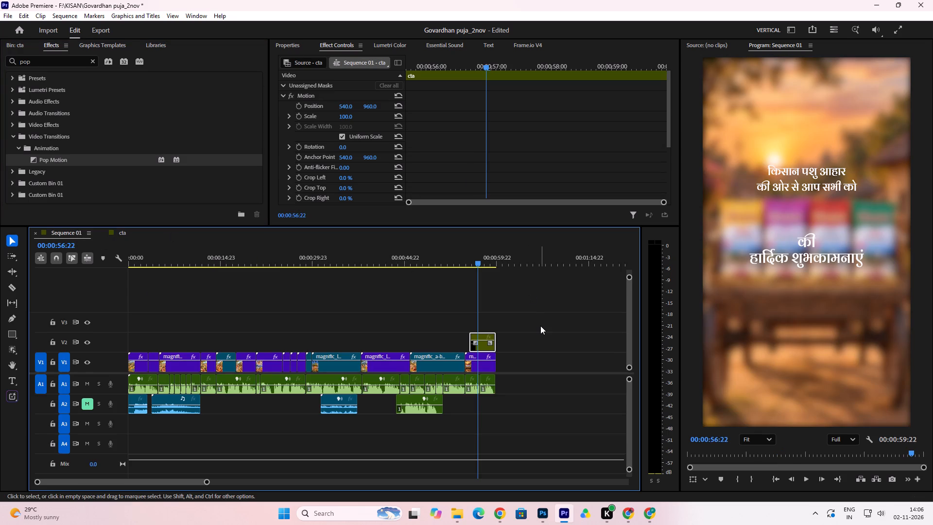
pyautogui.click(469, 259)
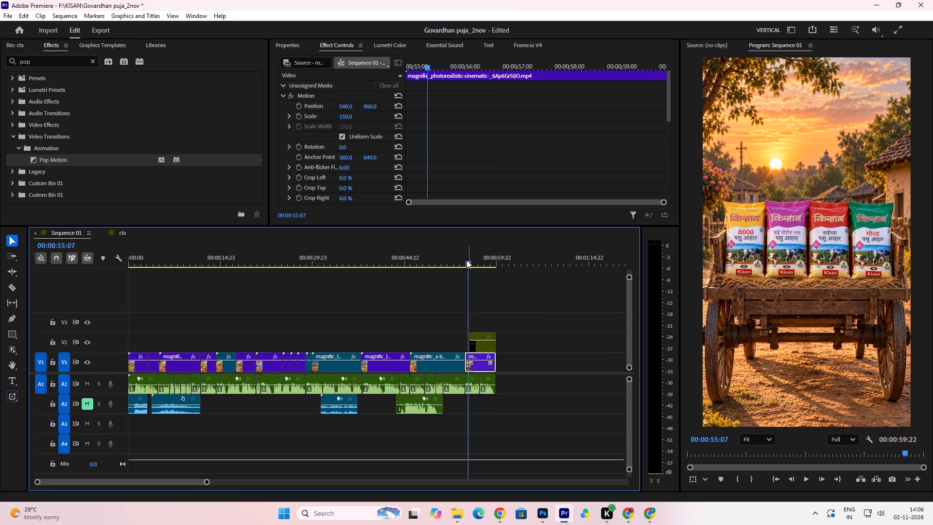
pyautogui.click(457, 259)
pyautogui.press('space')
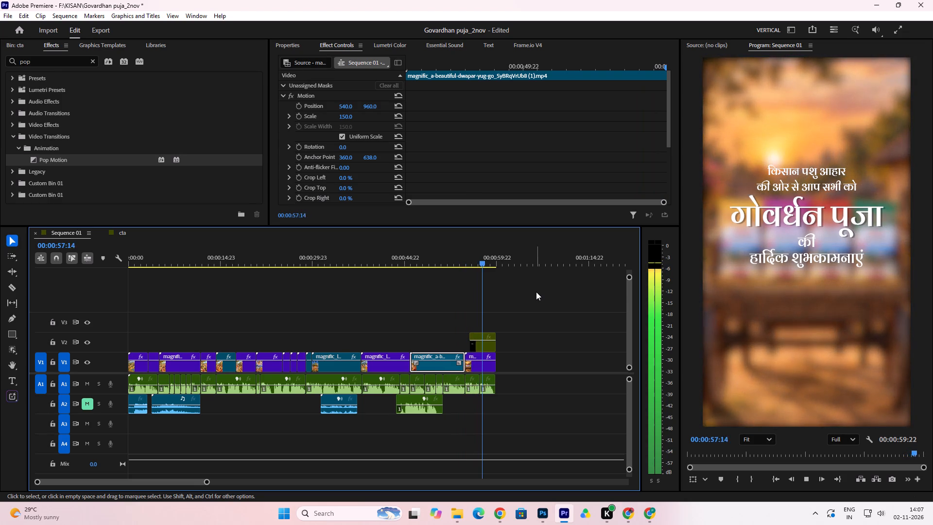
pyautogui.press('space')
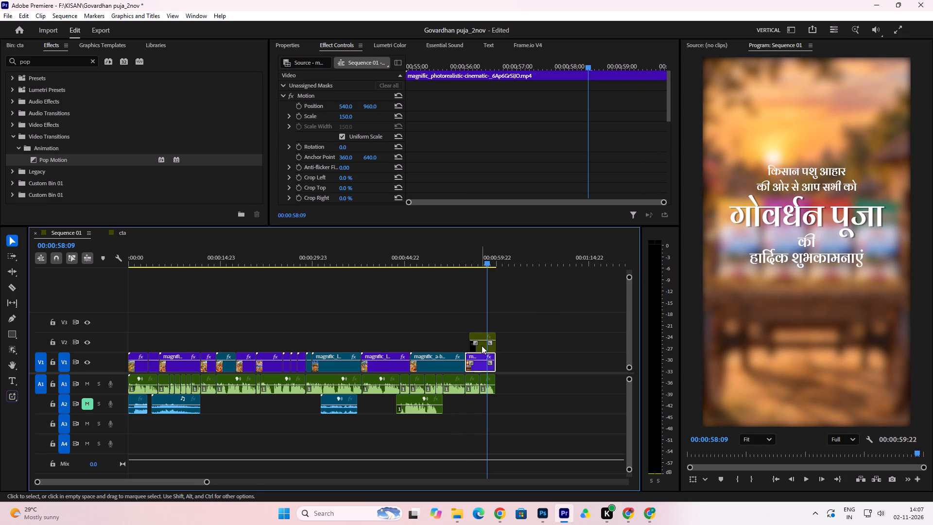
# In cta, extend the गोवर्धन पूजा layer's start to about 00:00:01:09 and place it on V7, moving हार्दिक शुभकामनाएं to V8 and की to V9.
pyautogui.doubleClick(482, 346)
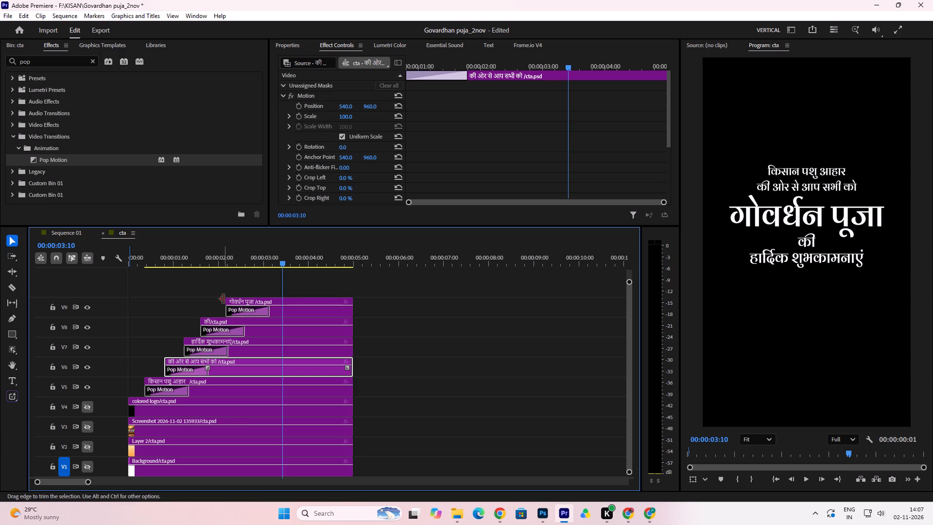
pyautogui.moveTo(228, 300); pyautogui.dragTo(194, 312)
pyautogui.moveTo(321, 312); pyautogui.dragTo(391, 318)
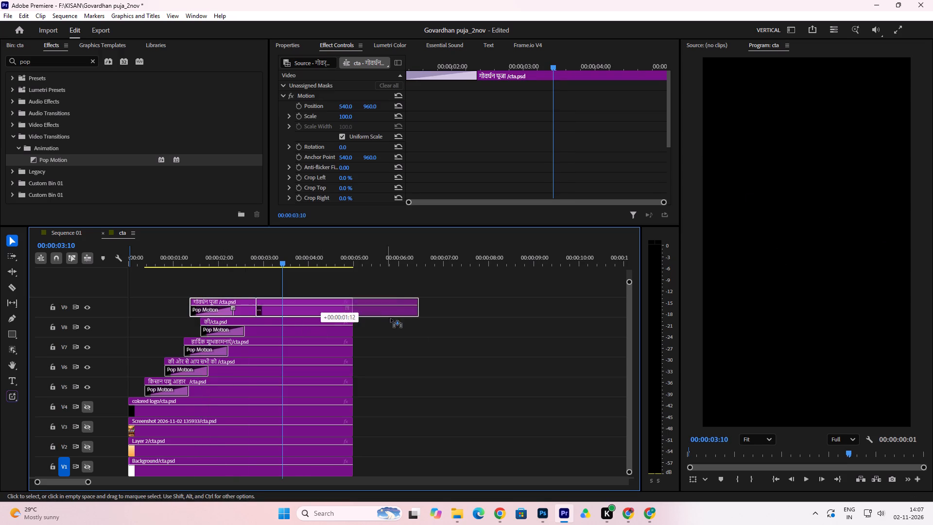
pyautogui.moveTo(391, 318); pyautogui.dragTo(490, 337)
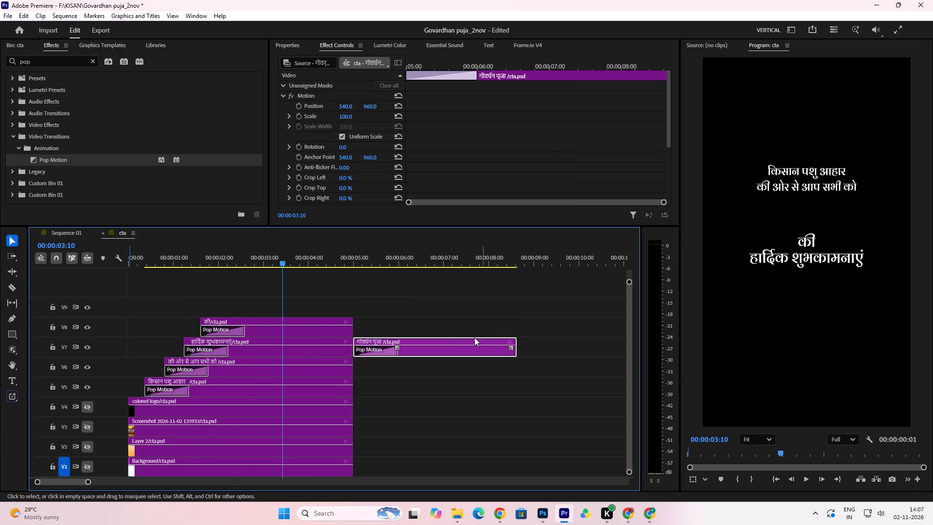
pyautogui.moveTo(259, 297); pyautogui.dragTo(259, 344)
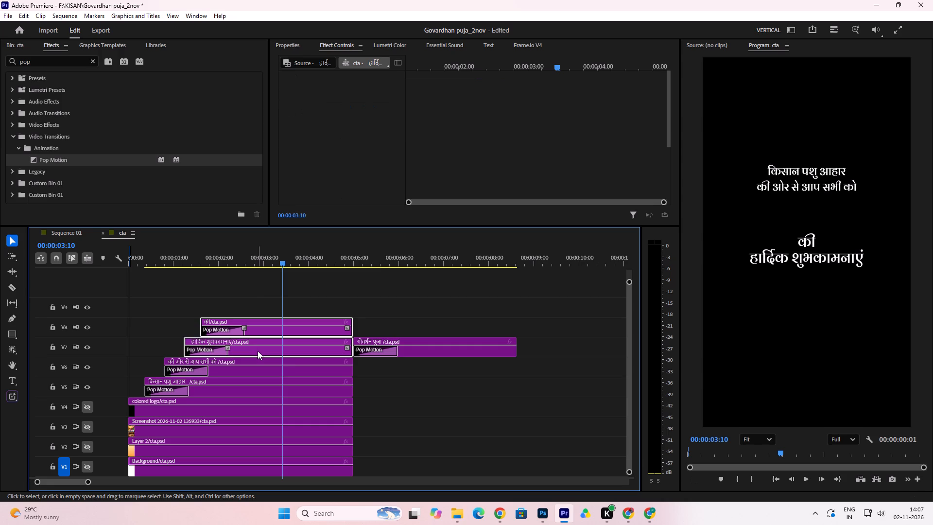
pyautogui.moveTo(258, 351); pyautogui.dragTo(258, 328)
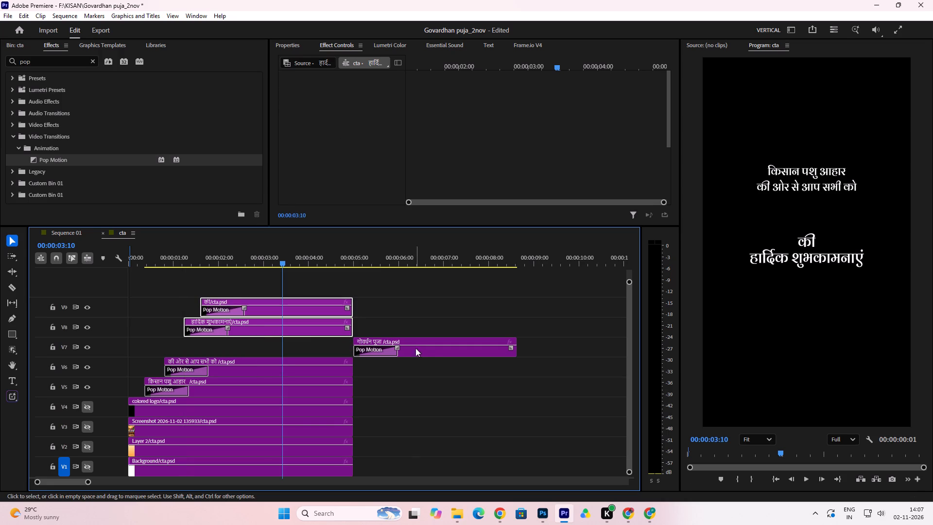
pyautogui.moveTo(426, 349); pyautogui.dragTo(249, 350)
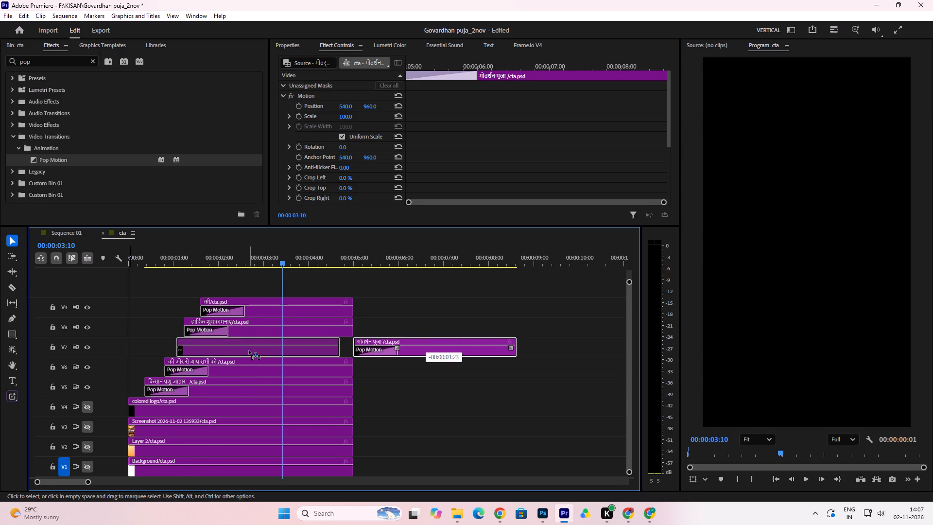
pyautogui.moveTo(249, 350); pyautogui.dragTo(263, 352)
# Trim the start of the गोवर्धन पूजा layer on V7 to about 00:00:03:08.
pyautogui.moveTo(195, 341); pyautogui.dragTo(237, 344)
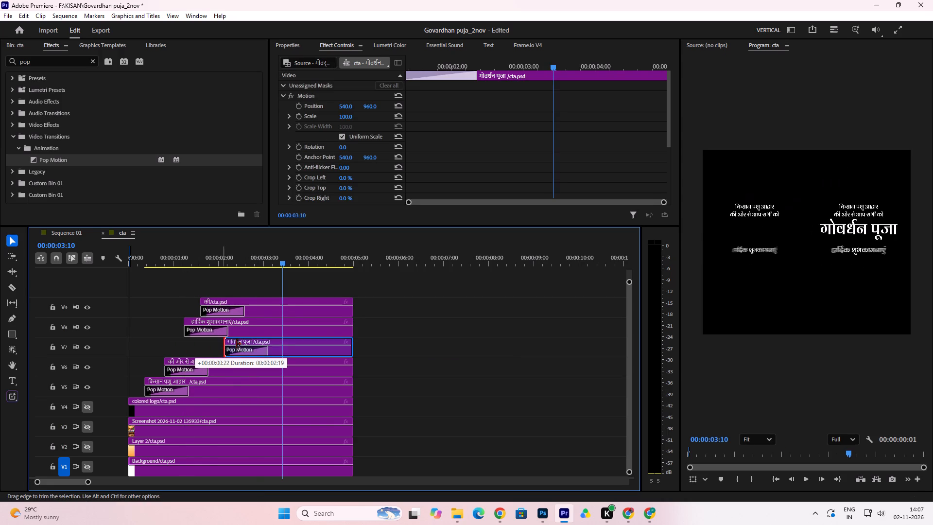
pyautogui.moveTo(237, 344); pyautogui.dragTo(283, 352)
pyautogui.click(283, 352)
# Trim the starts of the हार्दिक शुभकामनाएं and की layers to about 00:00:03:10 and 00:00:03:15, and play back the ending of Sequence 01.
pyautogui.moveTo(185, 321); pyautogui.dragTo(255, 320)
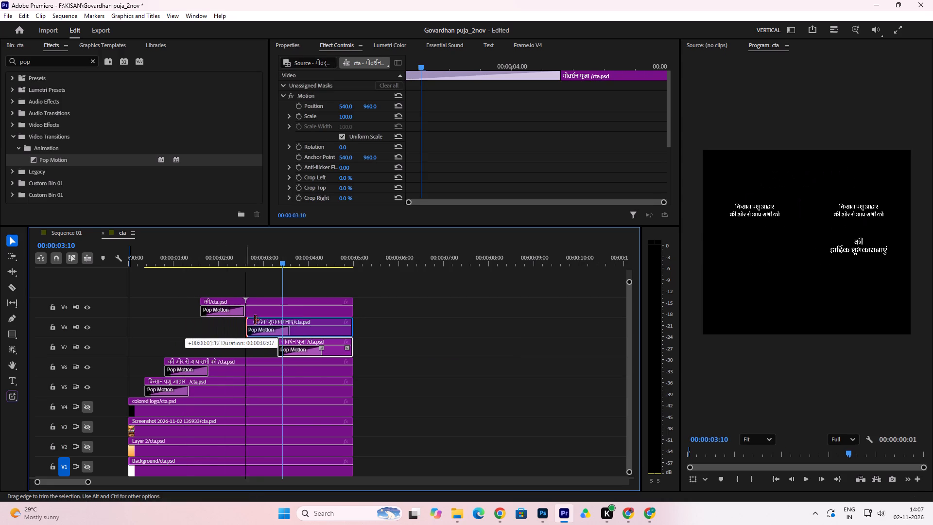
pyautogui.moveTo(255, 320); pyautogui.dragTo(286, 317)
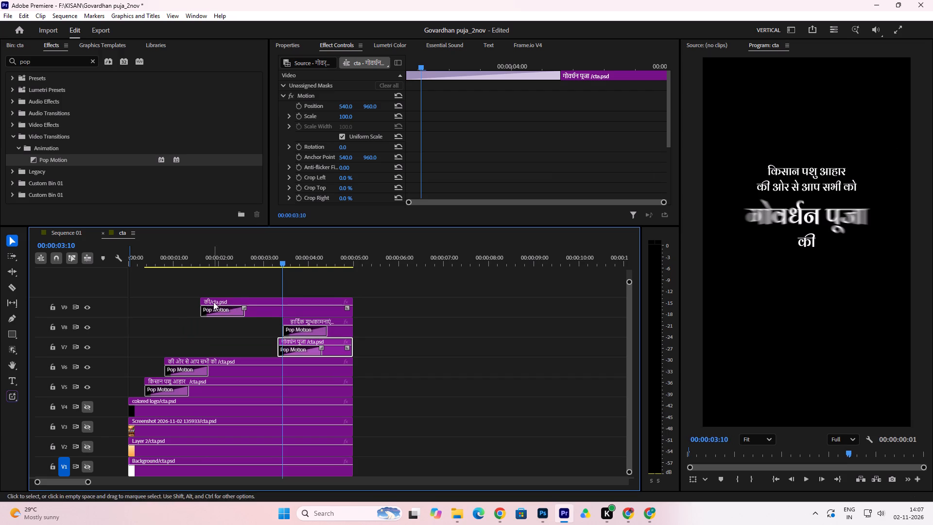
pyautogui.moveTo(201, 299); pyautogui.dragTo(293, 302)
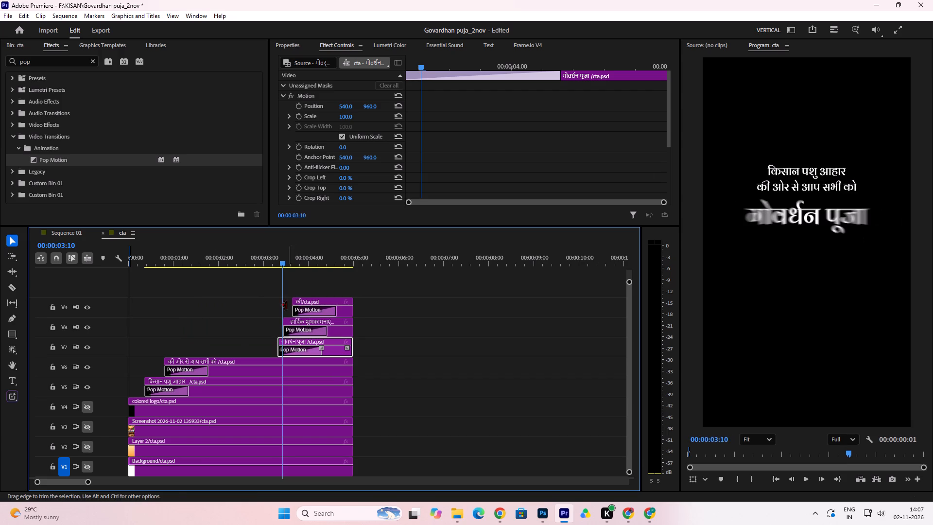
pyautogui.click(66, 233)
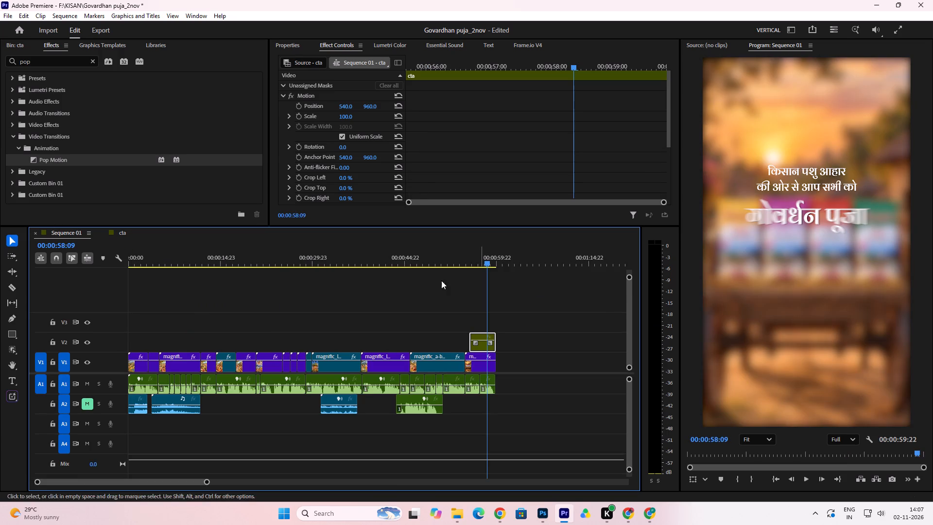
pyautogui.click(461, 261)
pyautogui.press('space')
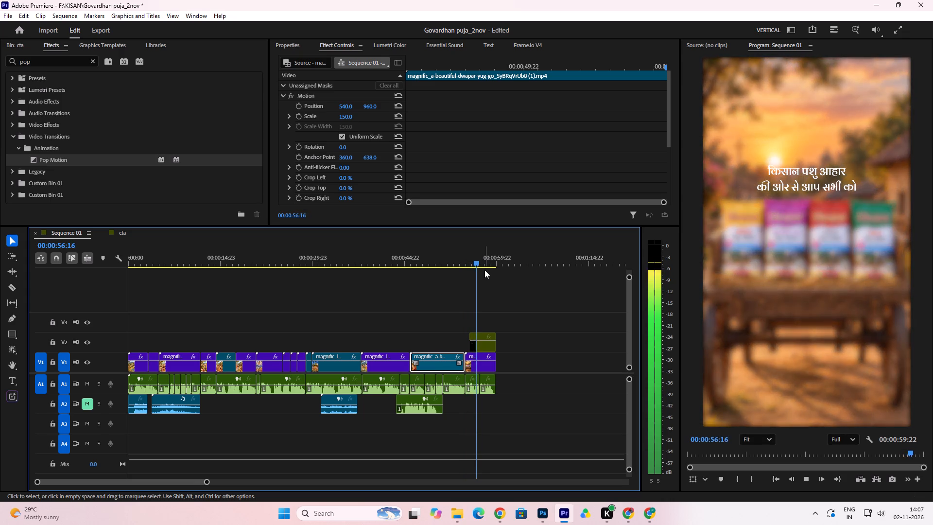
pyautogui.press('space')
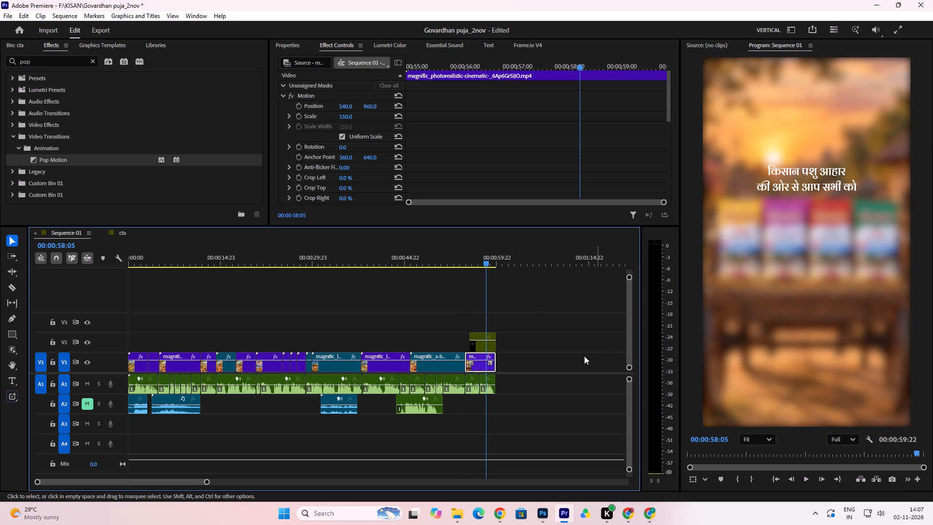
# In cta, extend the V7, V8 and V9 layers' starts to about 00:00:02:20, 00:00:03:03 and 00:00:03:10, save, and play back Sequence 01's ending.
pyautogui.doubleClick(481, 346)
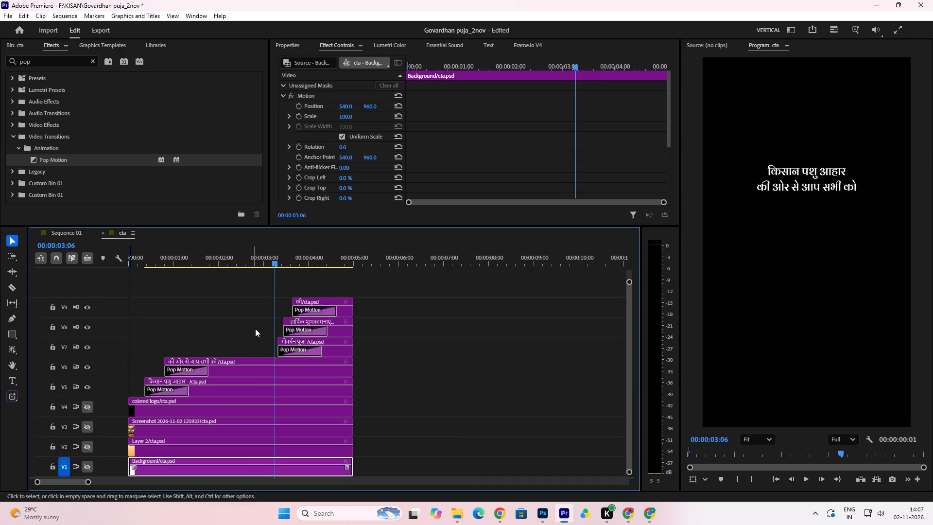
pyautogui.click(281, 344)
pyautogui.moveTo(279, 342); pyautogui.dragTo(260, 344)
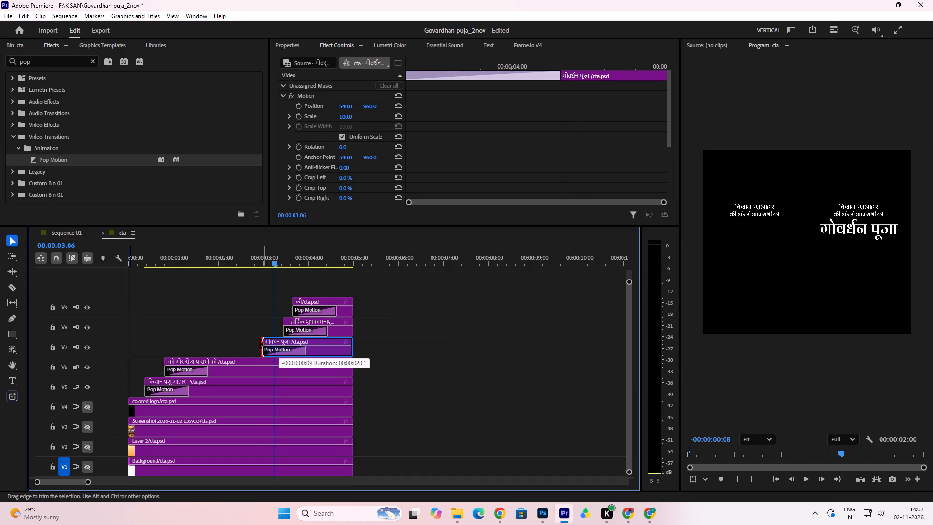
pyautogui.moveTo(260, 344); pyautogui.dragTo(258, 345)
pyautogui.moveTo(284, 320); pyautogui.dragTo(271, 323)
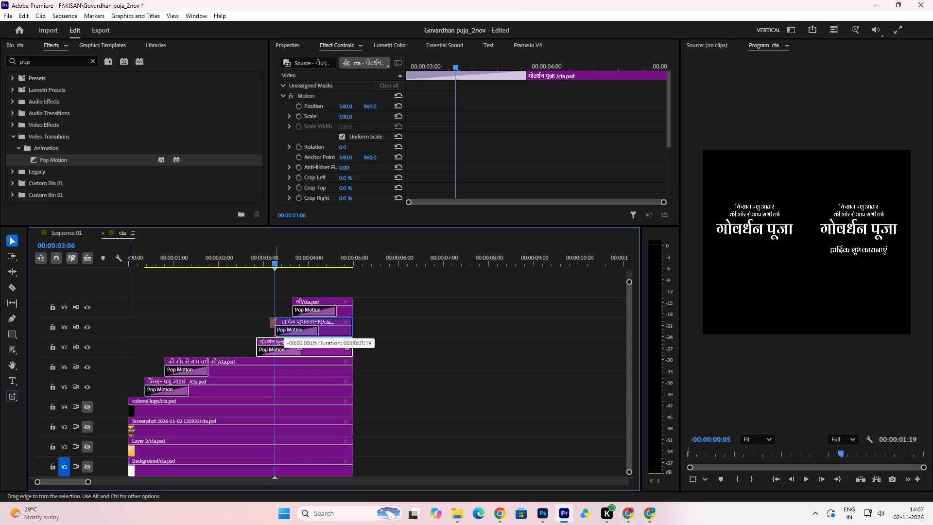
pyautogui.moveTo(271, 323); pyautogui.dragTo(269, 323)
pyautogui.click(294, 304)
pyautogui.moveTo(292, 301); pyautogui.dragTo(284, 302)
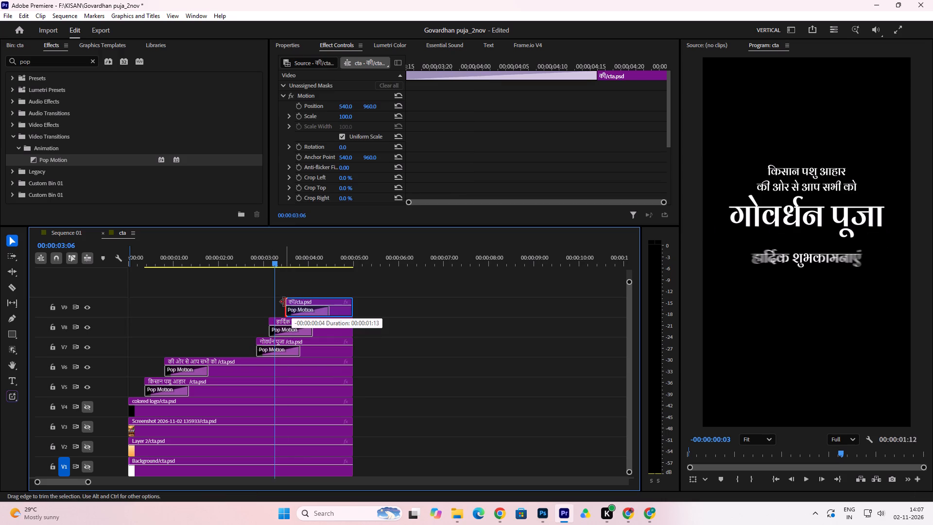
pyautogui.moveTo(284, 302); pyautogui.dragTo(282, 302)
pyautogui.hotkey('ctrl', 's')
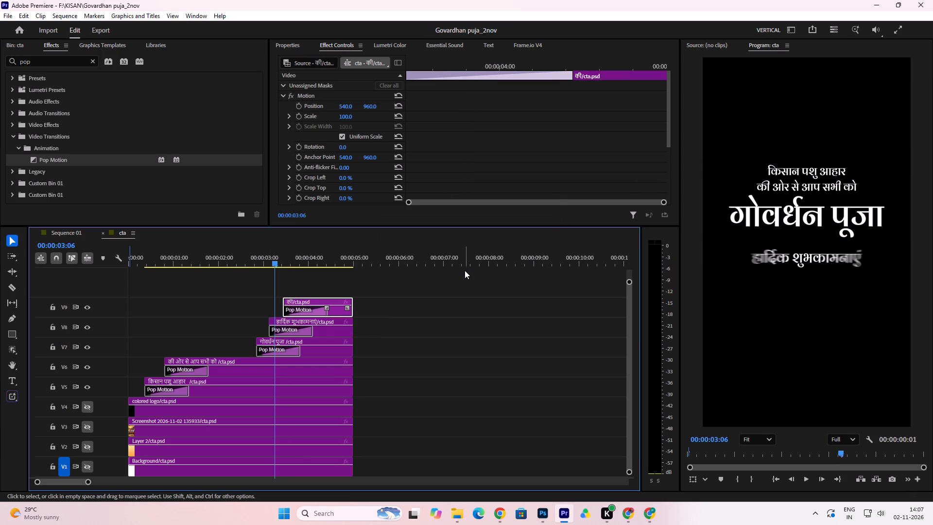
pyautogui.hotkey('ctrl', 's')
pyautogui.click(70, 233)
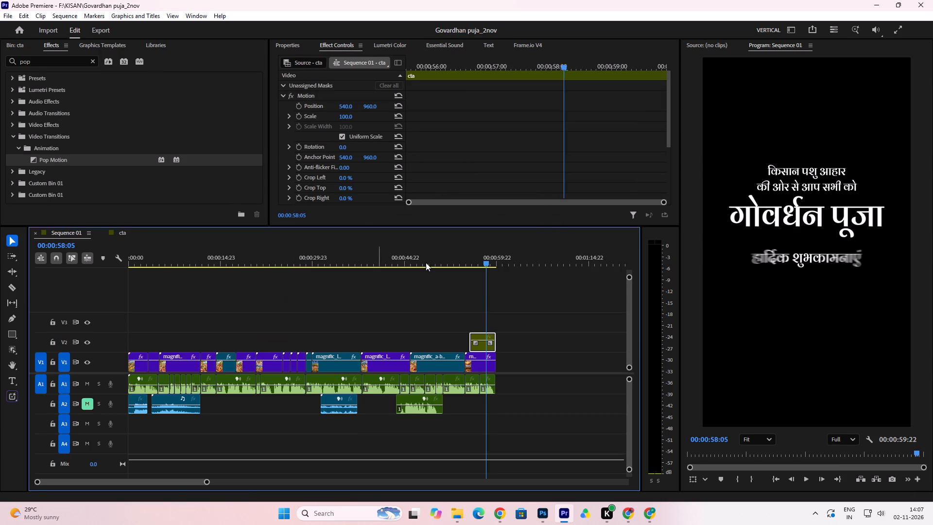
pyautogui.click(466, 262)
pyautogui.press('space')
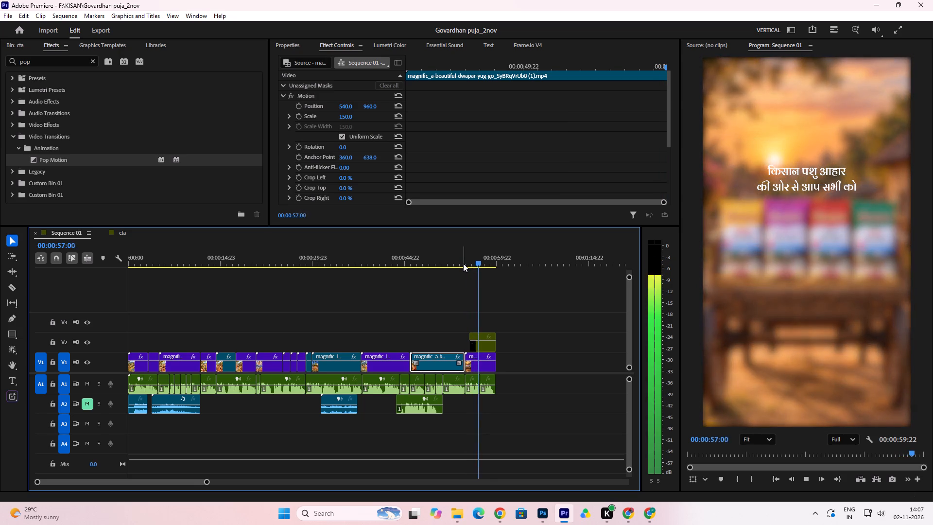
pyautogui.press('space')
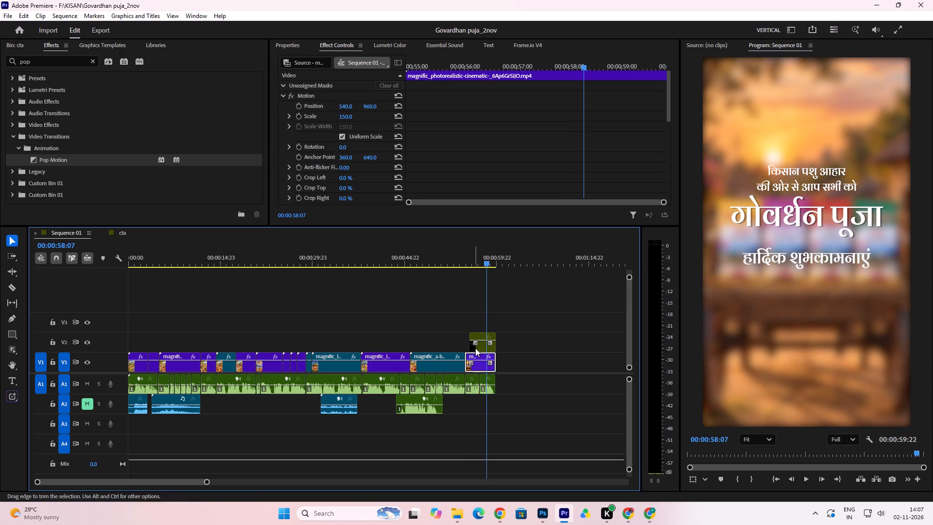
# In cta, extend the V7, V8 and V9 text layers' starts to about 00:00:02:12, 00:00:02:22 and 00:00:03:03, and save the project.
pyautogui.doubleClick(483, 348)
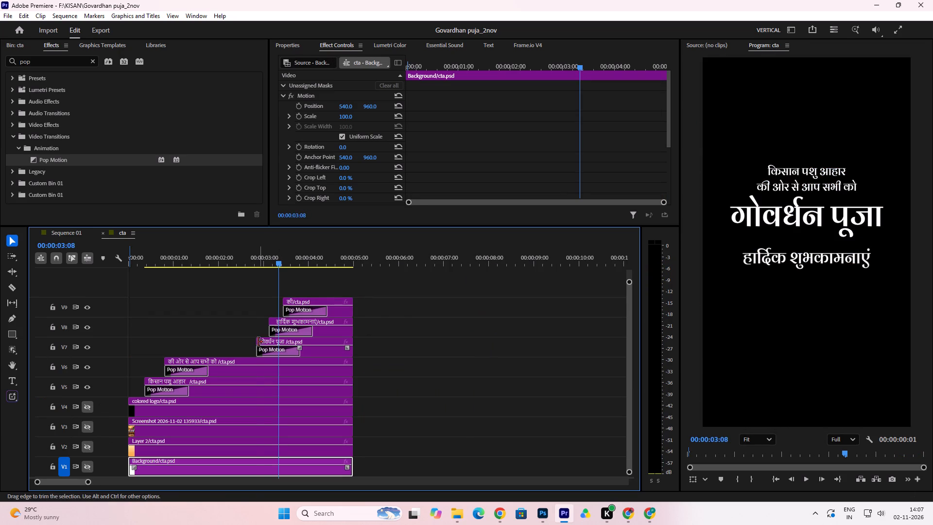
pyautogui.moveTo(258, 341); pyautogui.dragTo(244, 347)
pyautogui.moveTo(271, 322); pyautogui.dragTo(262, 327)
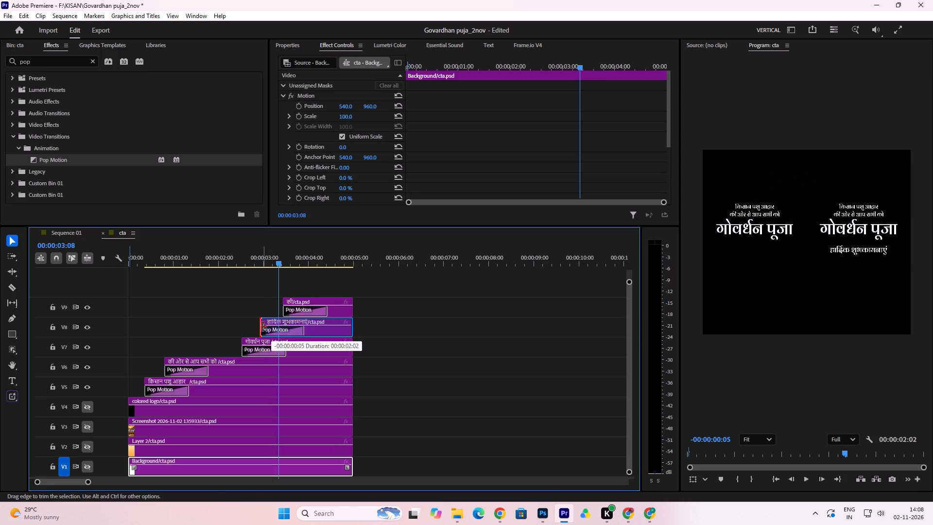
pyautogui.moveTo(262, 327); pyautogui.dragTo(262, 327)
pyautogui.moveTo(283, 300); pyautogui.dragTo(268, 306)
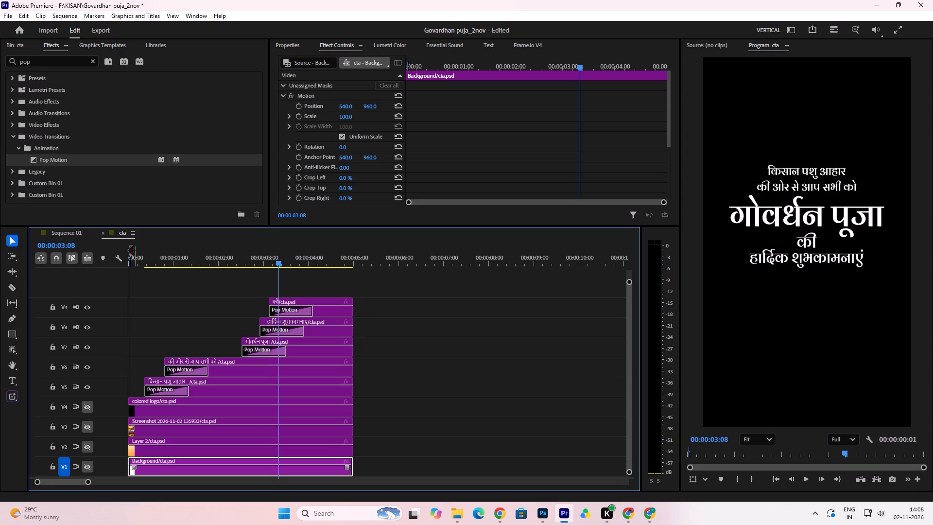
pyautogui.click(76, 233)
pyautogui.hotkey('ctrl', 's')
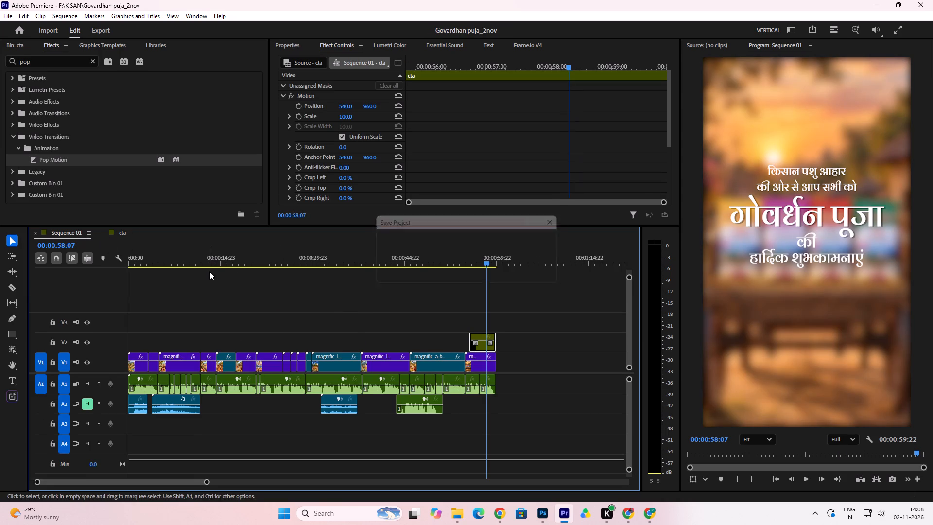
# Play back the ending of Sequence 01 repeatedly to check the timing of the greeting text.
pyautogui.click(464, 261)
pyautogui.press('space')
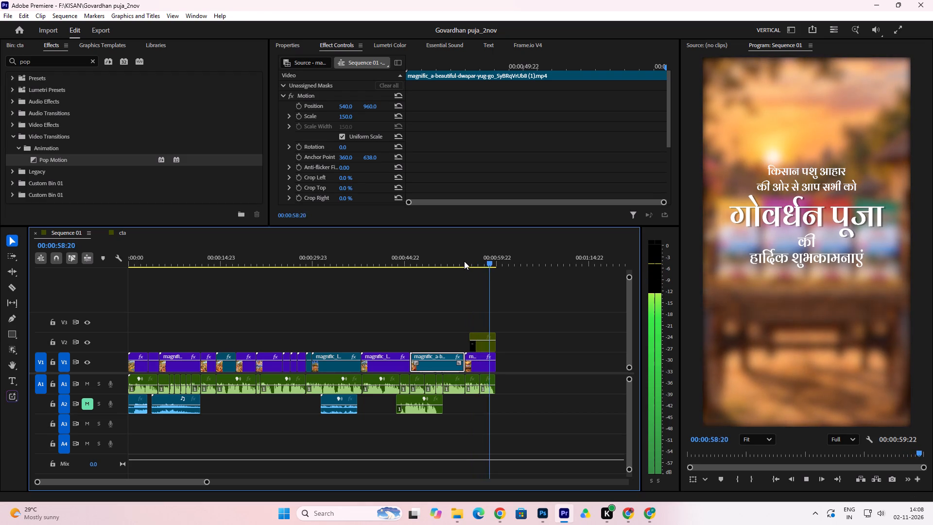
pyautogui.press('space')
pyautogui.click(459, 259)
pyautogui.press('space')
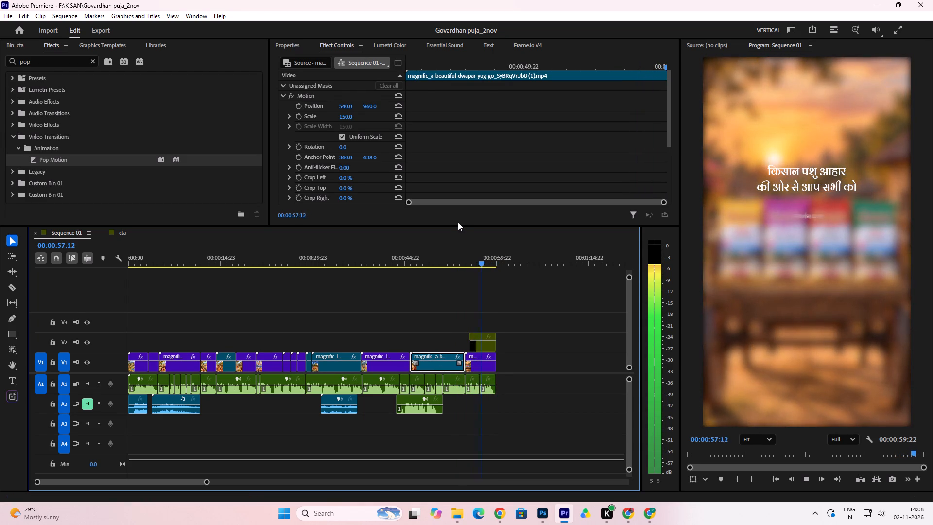
pyautogui.click(461, 260)
pyautogui.press('space')
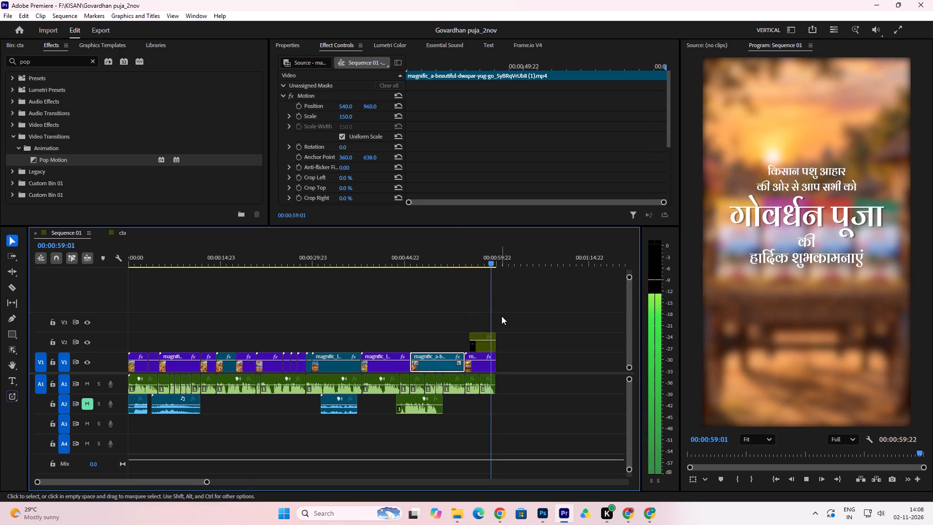
# In cta, raise the किसान पशु आहार layer to vertical position 899 and the की ओर से आप सभी को layer to 931.
pyautogui.click(477, 348)
pyautogui.doubleClick(477, 348)
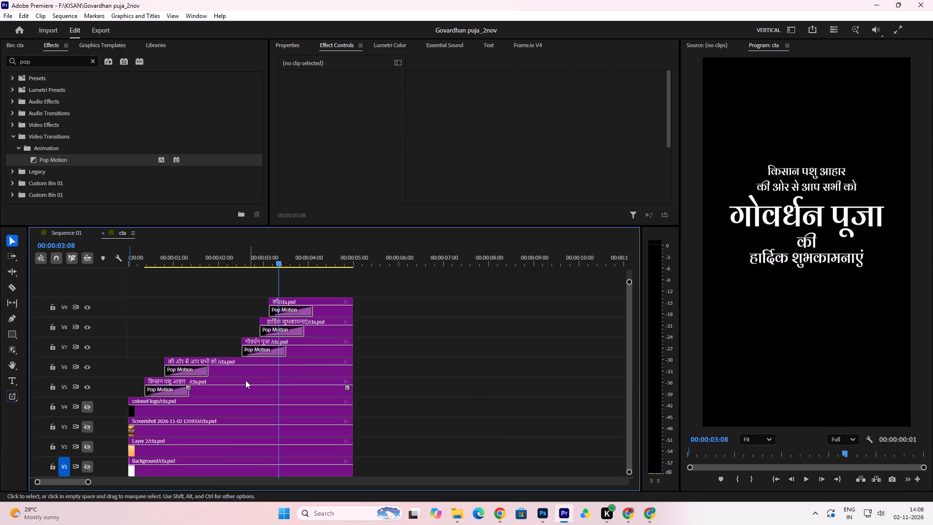
pyautogui.click(217, 387)
pyautogui.click(236, 368)
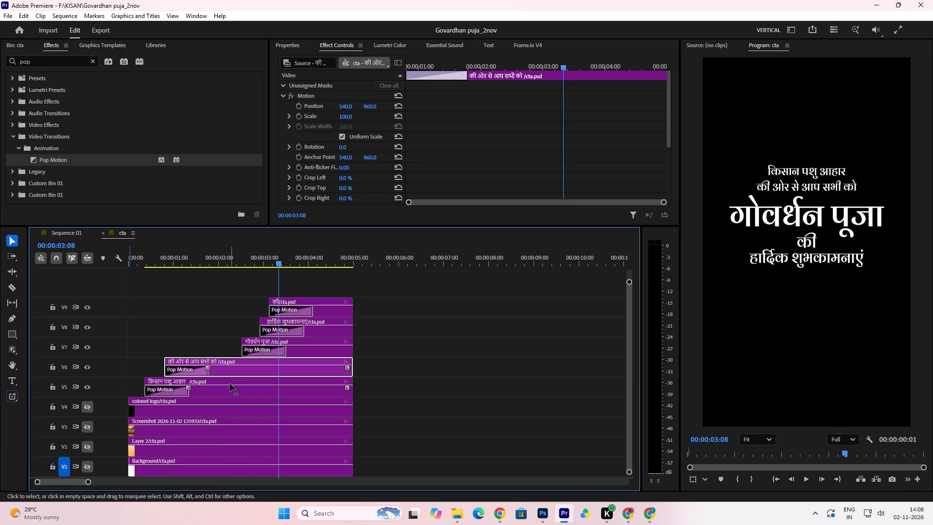
pyautogui.click(230, 384)
pyautogui.moveTo(373, 106); pyautogui.dragTo(355, 113)
pyautogui.click(273, 372)
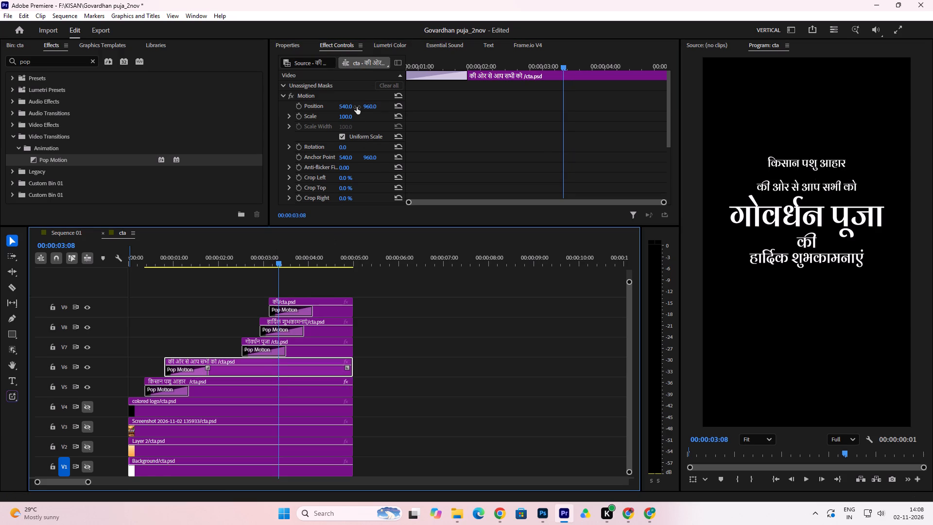
pyautogui.moveTo(371, 107); pyautogui.dragTo(359, 116)
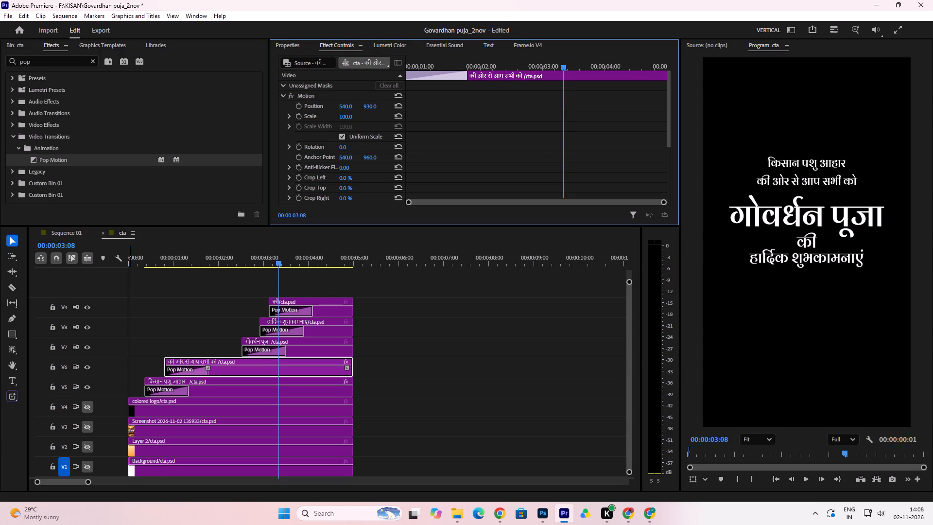
pyautogui.moveTo(359, 116); pyautogui.dragTo(361, 117)
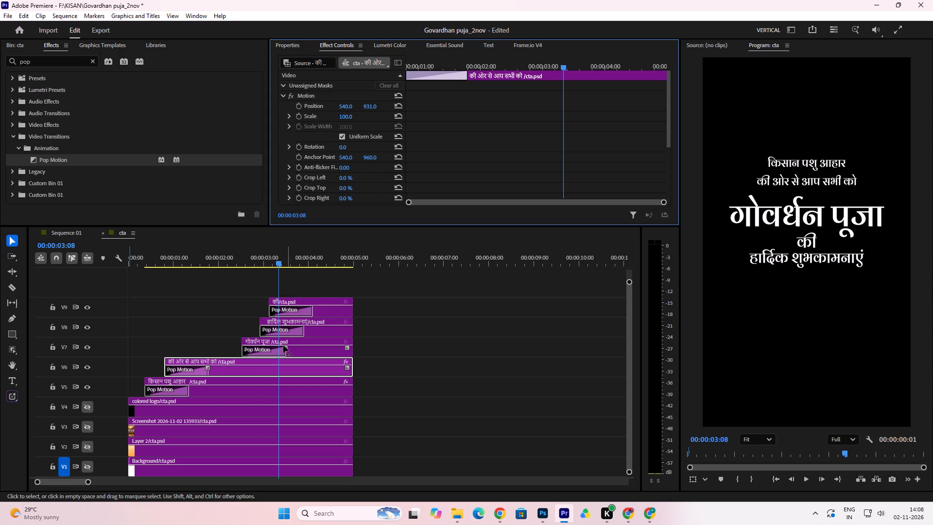
pyautogui.click(225, 389)
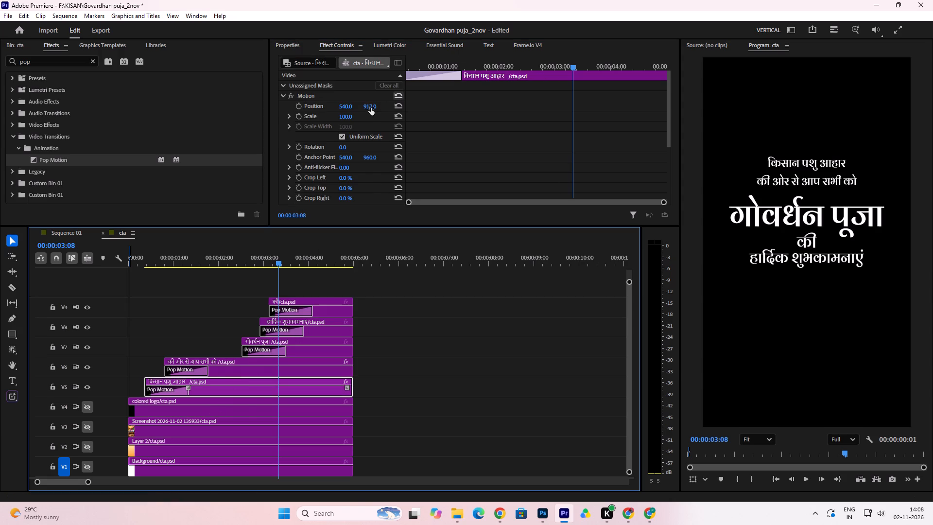
pyautogui.moveTo(371, 107); pyautogui.dragTo(361, 113)
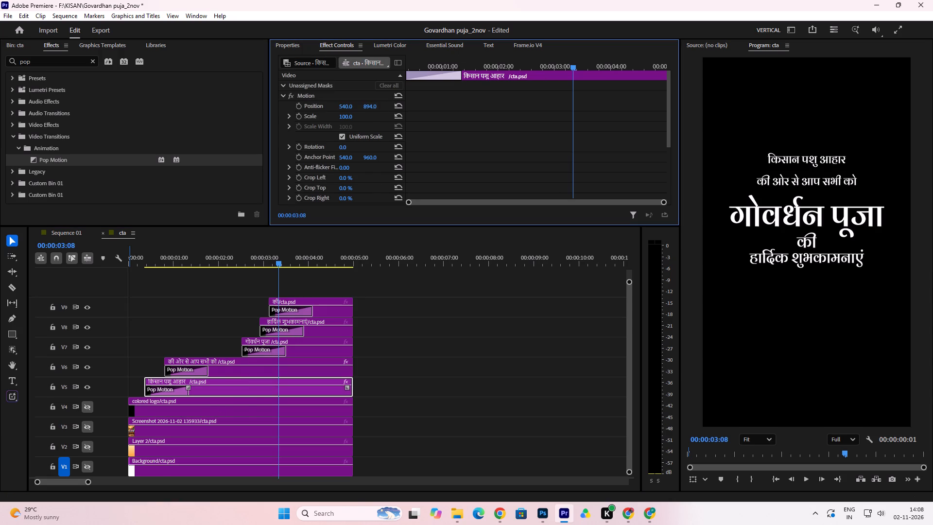
pyautogui.moveTo(361, 113); pyautogui.dragTo(367, 115)
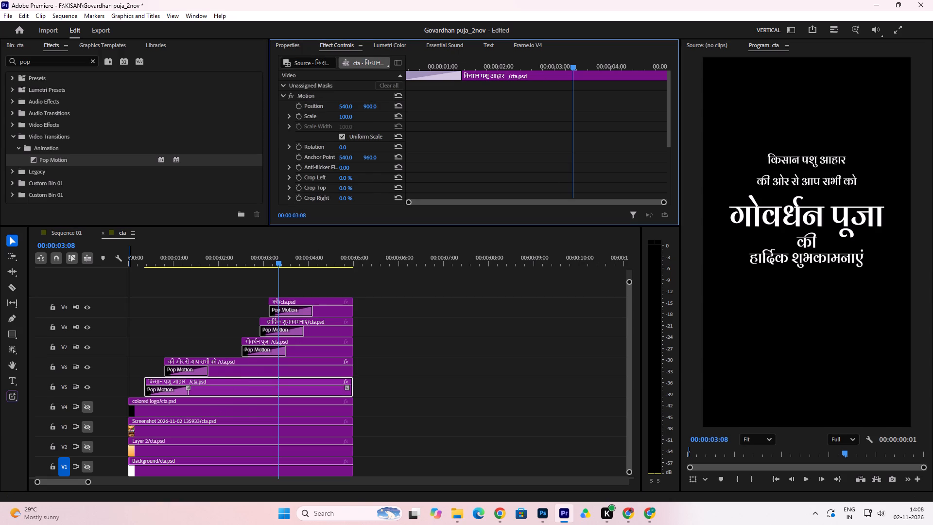
pyautogui.moveTo(367, 115); pyautogui.dragTo(367, 115)
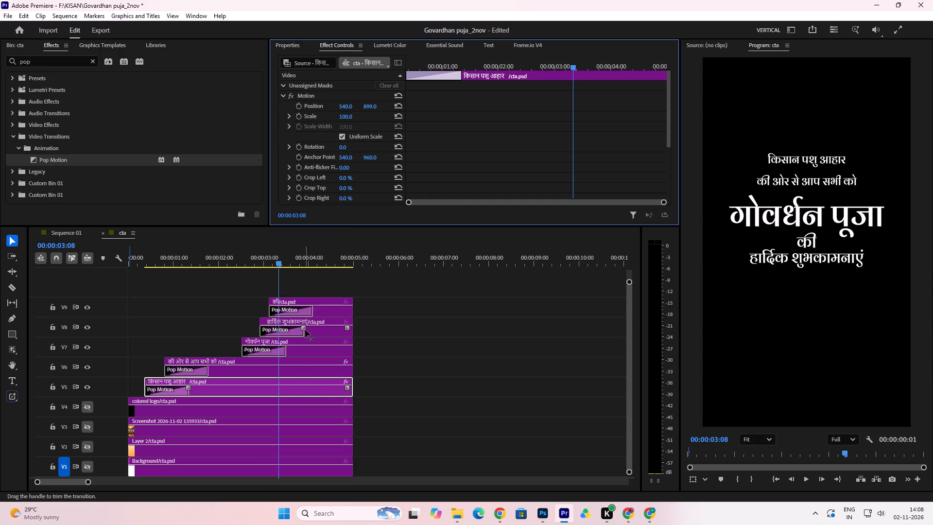
# Lower the हार्दिक शुभकामनाएं layer, and set the vertical positions of की to 1008 and गोवर्धन पूजा to 983.
pyautogui.click(318, 330)
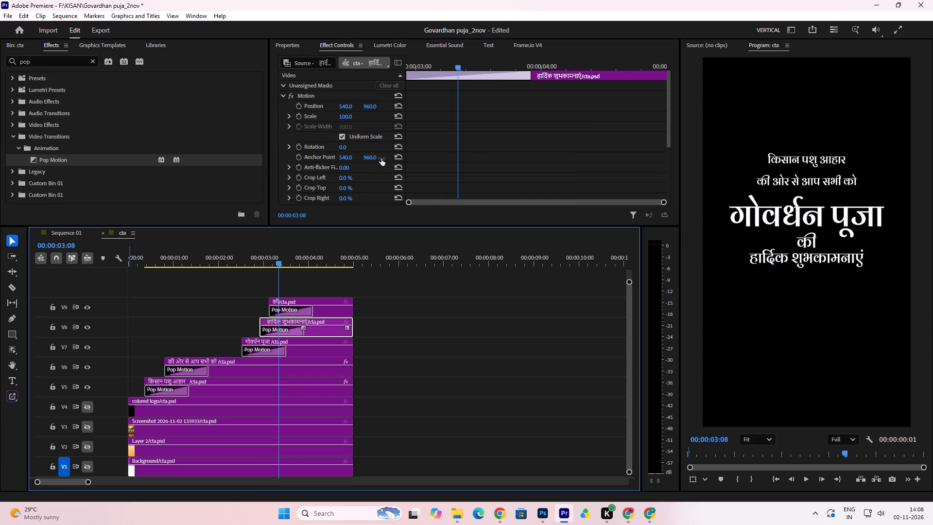
pyautogui.moveTo(368, 109); pyautogui.dragTo(413, 100)
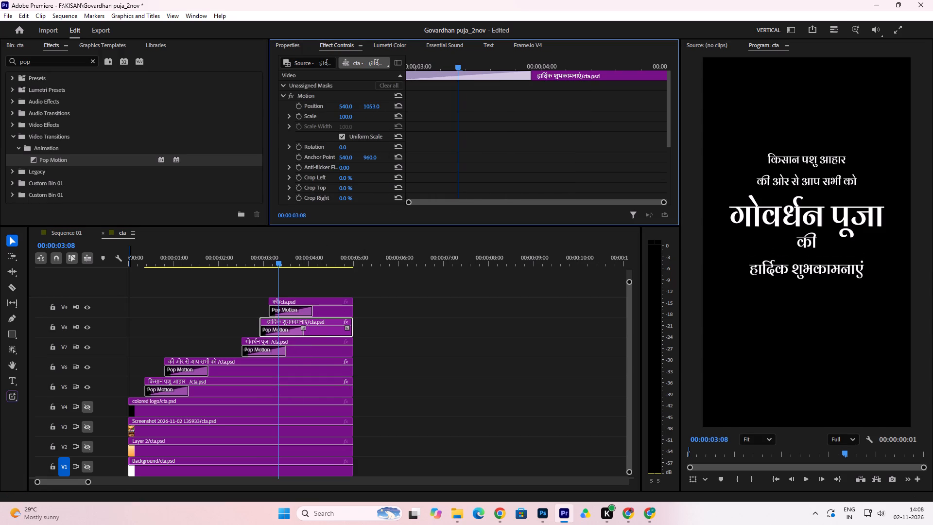
pyautogui.moveTo(413, 100); pyautogui.dragTo(414, 99)
pyautogui.click(321, 309)
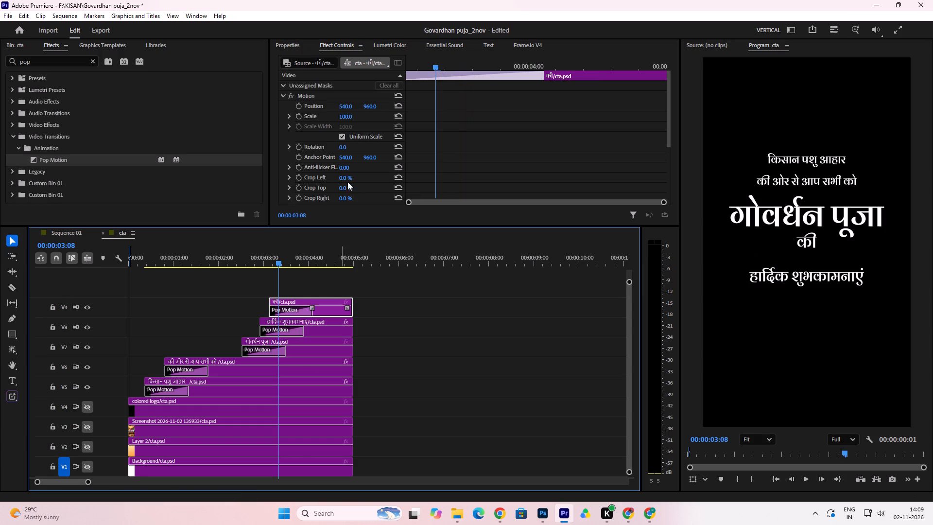
pyautogui.moveTo(373, 105); pyautogui.dragTo(397, 104)
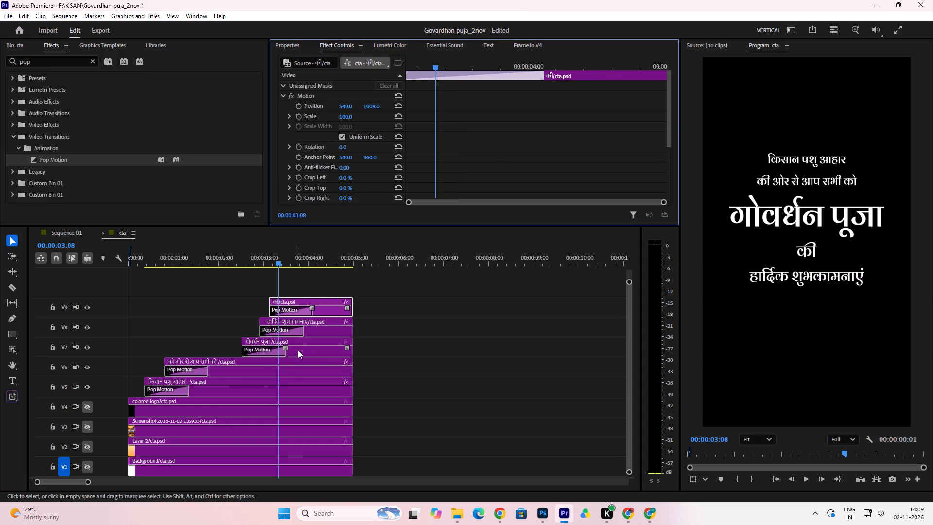
pyautogui.click(298, 350)
pyautogui.moveTo(374, 107); pyautogui.dragTo(387, 108)
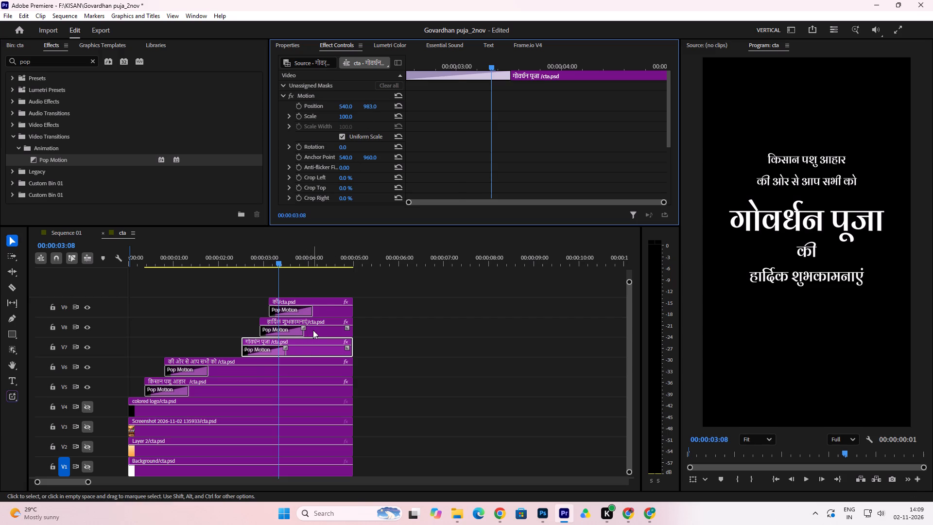
# In cta, lower the हार्दिक शुभकामनाएं layer to vertical position 1122.
pyautogui.click(313, 330)
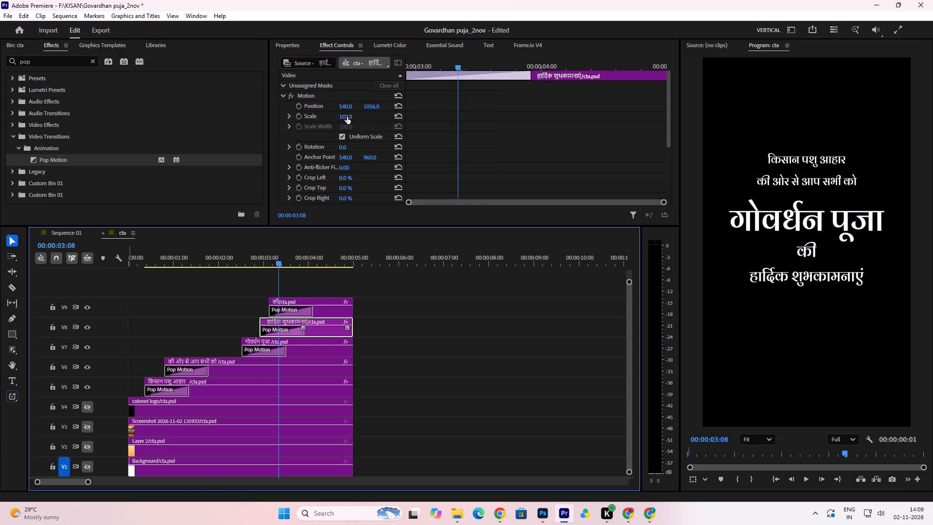
pyautogui.moveTo(374, 108); pyautogui.dragTo(403, 102)
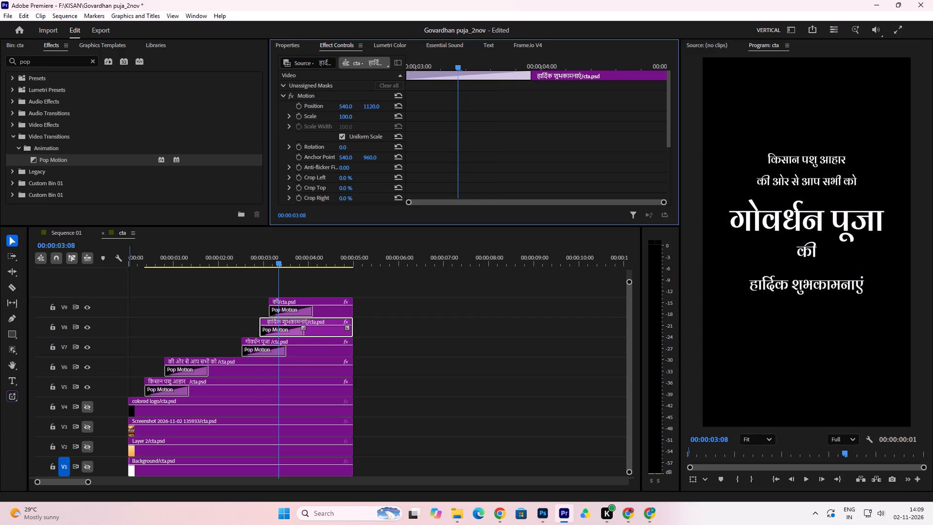
pyautogui.moveTo(403, 102); pyautogui.dragTo(404, 103)
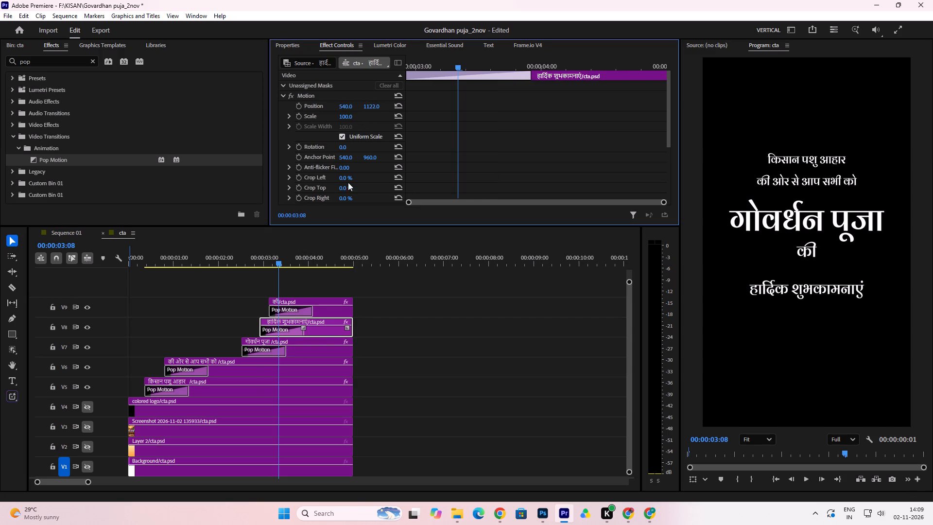
# Lower the की layer to vertical position 1088 and the गोवर्धन पूजा layer to 1055 to even out the line spacing.
pyautogui.click(321, 309)
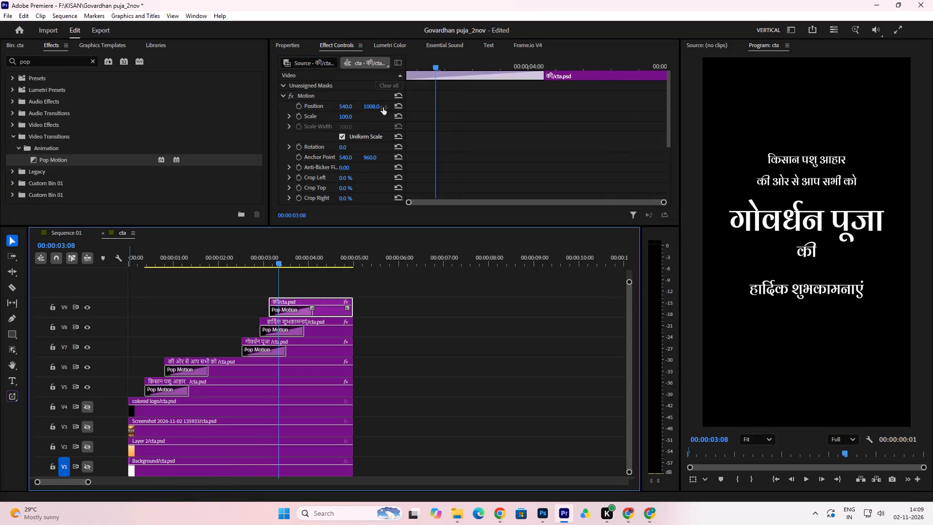
pyautogui.moveTo(347, 118); pyautogui.dragTo(378, 108)
pyautogui.hotkey('ctrl', 'z')
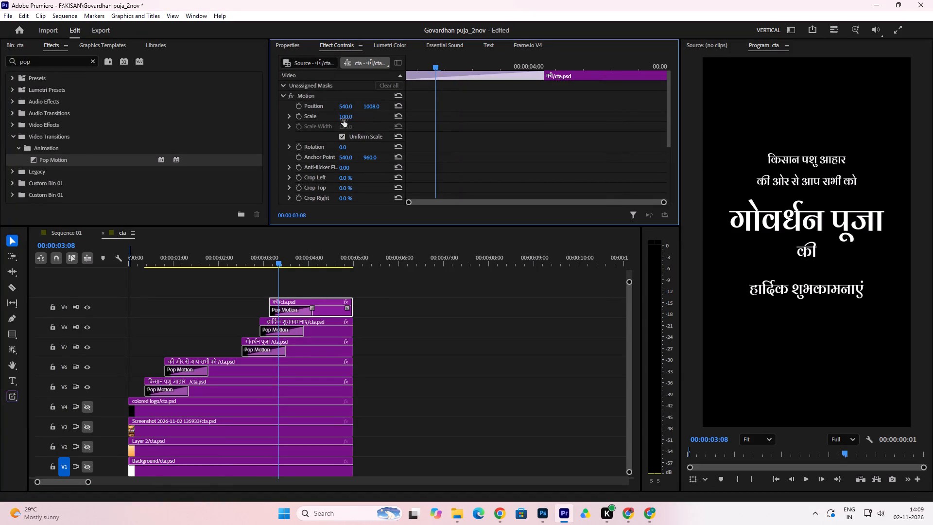
pyautogui.moveTo(367, 107); pyautogui.dragTo(396, 104)
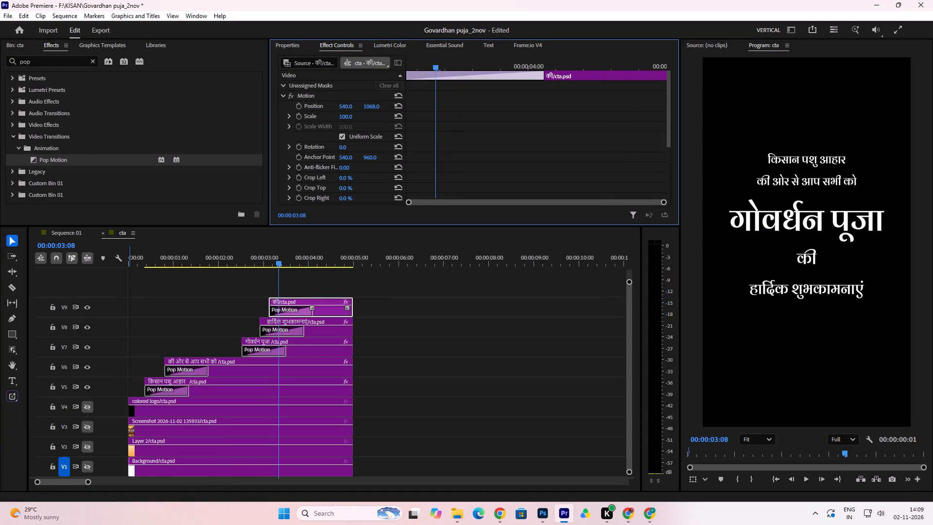
pyautogui.moveTo(396, 104); pyautogui.dragTo(389, 107)
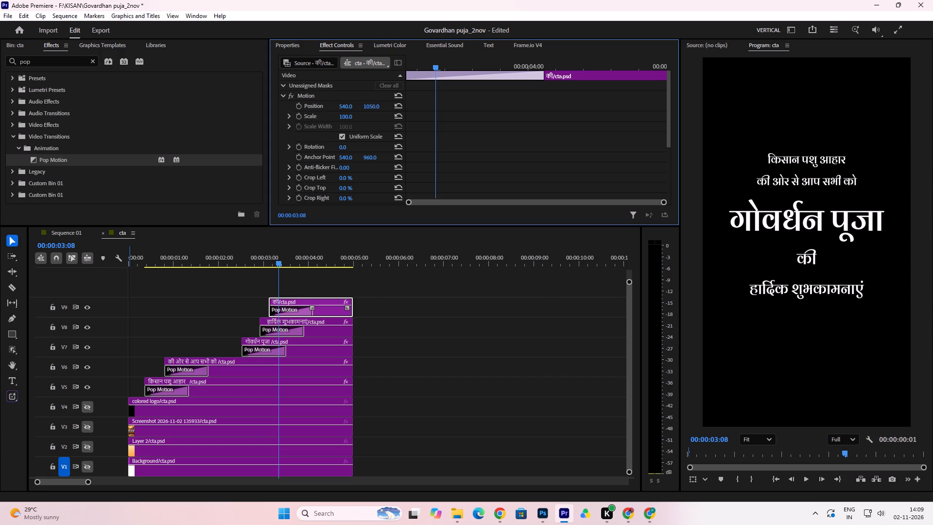
pyautogui.moveTo(389, 107); pyautogui.dragTo(393, 107)
pyautogui.click(325, 351)
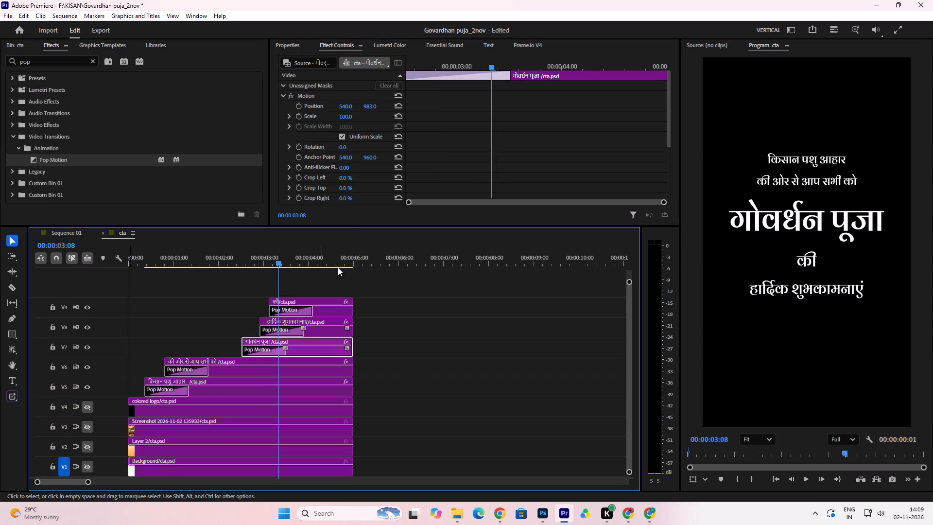
pyautogui.moveTo(371, 107); pyautogui.dragTo(399, 107)
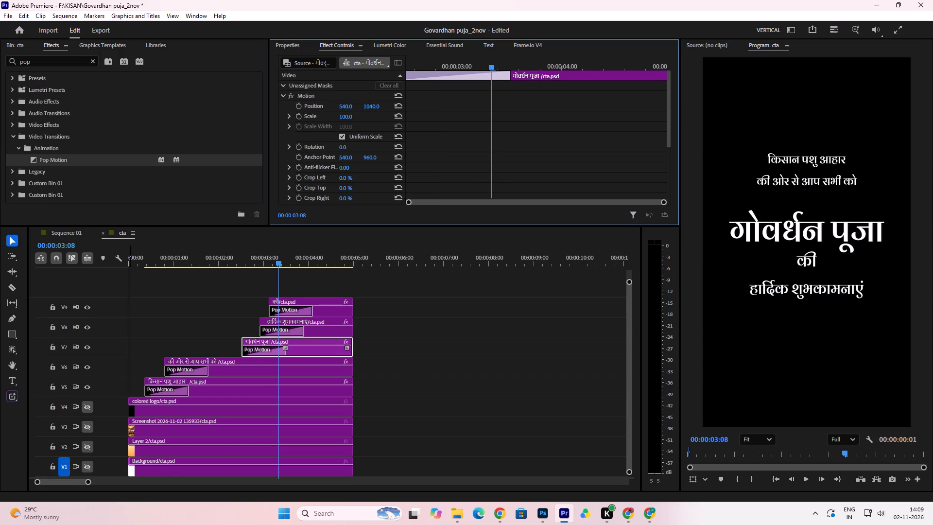
pyautogui.moveTo(399, 107); pyautogui.dragTo(392, 109)
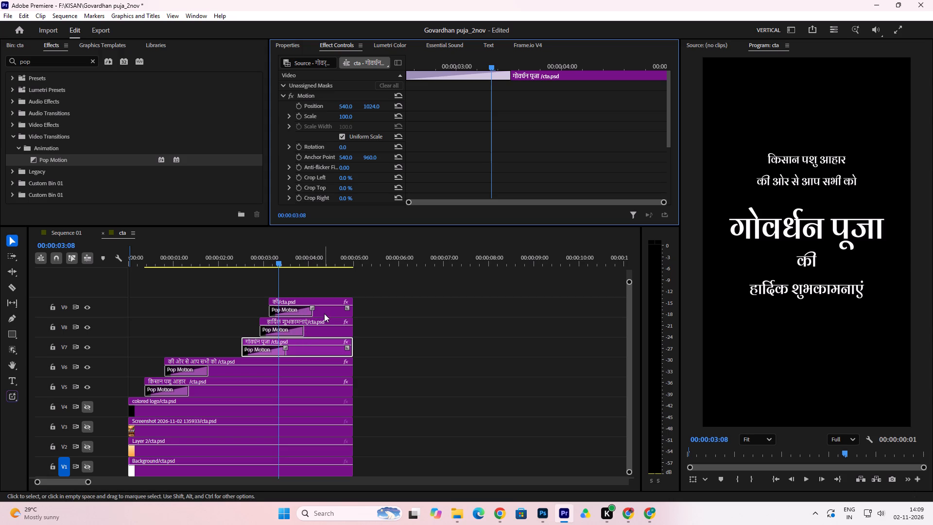
pyautogui.click(324, 314)
pyautogui.moveTo(374, 108); pyautogui.dragTo(383, 106)
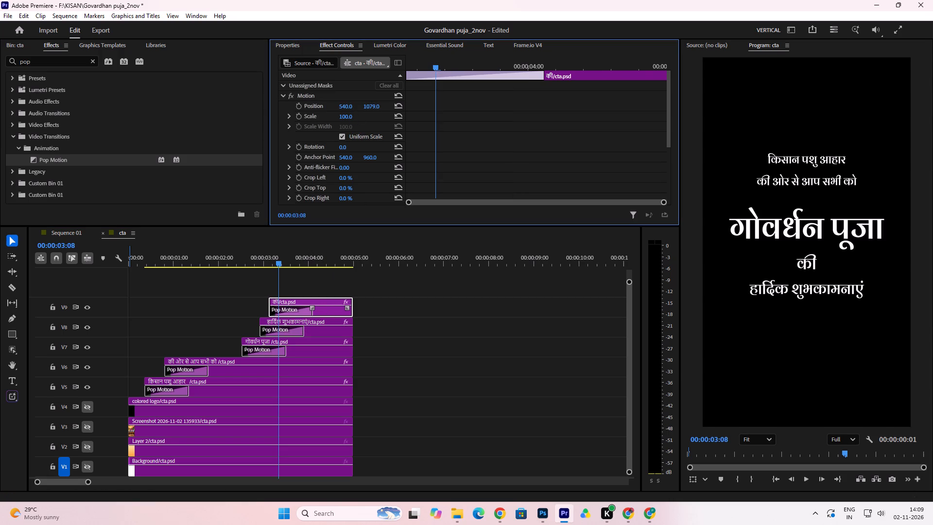
pyautogui.moveTo(383, 106); pyautogui.dragTo(388, 105)
pyautogui.moveTo(388, 105); pyautogui.dragTo(389, 105)
pyautogui.click(306, 349)
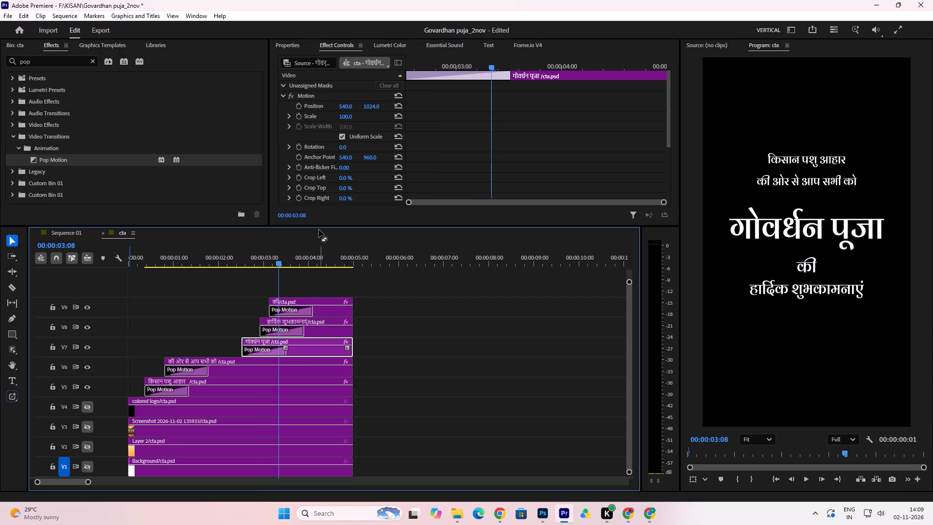
pyautogui.moveTo(376, 108); pyautogui.dragTo(392, 106)
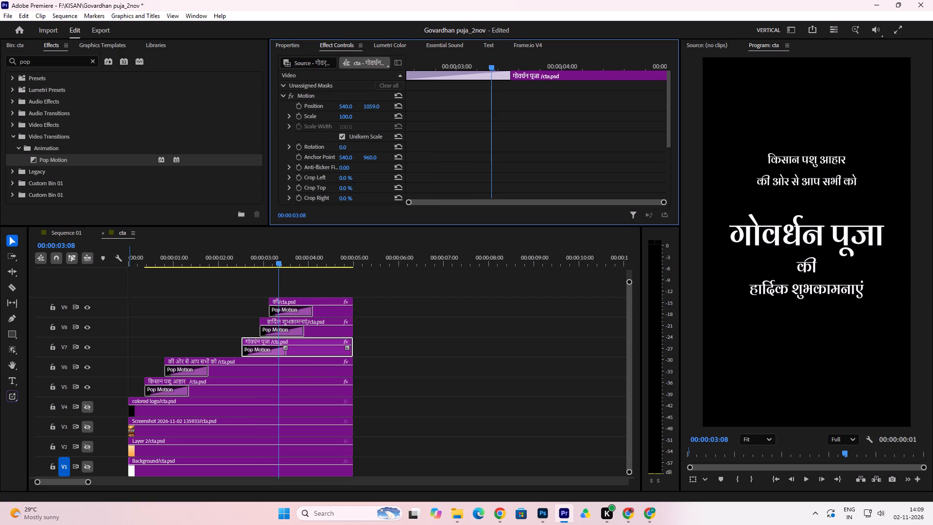
pyautogui.moveTo(392, 106); pyautogui.dragTo(390, 106)
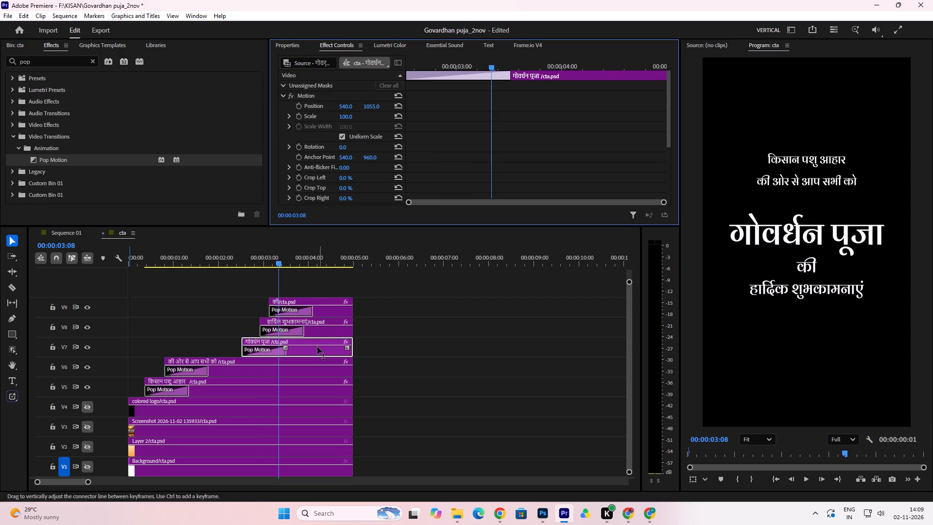
# Lower the की ओर से आप सभी को layer to vertical position 987 and the किसान पशु आहार layer to 963.
pyautogui.click(251, 372)
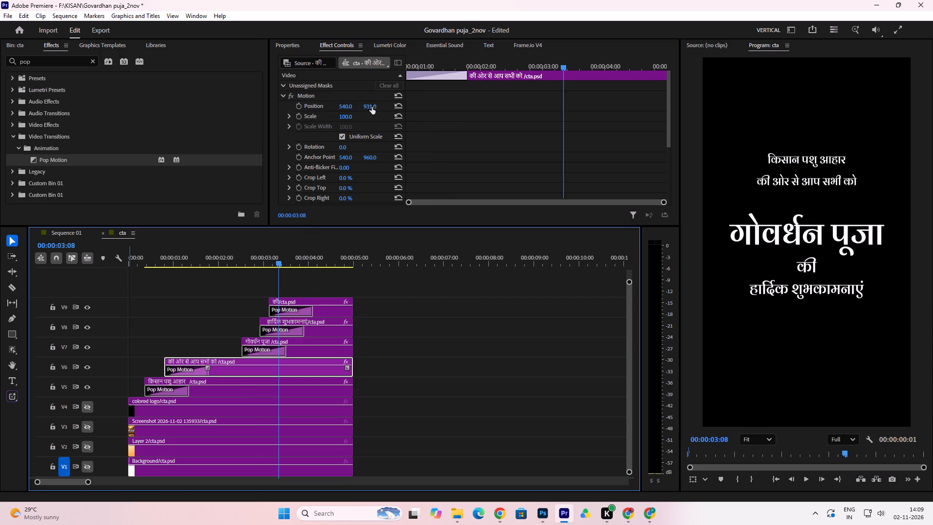
pyautogui.moveTo(374, 108); pyautogui.dragTo(401, 106)
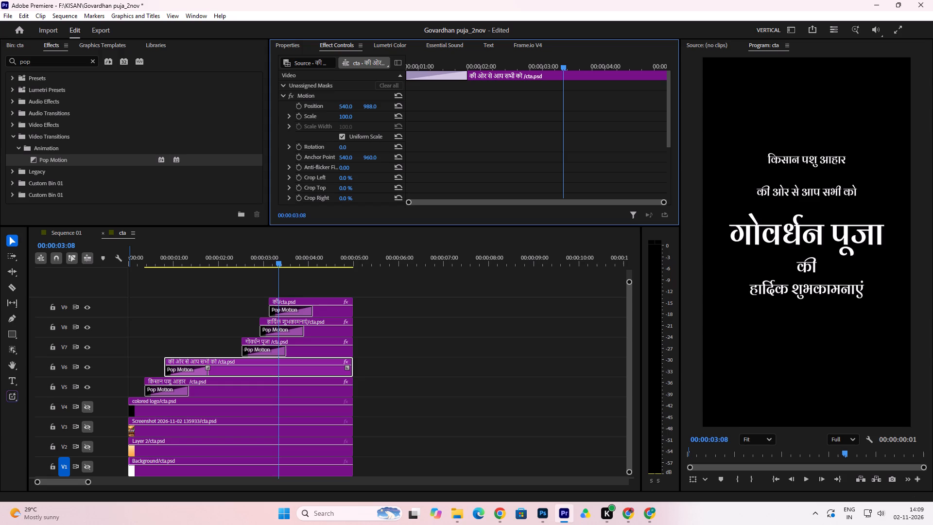
pyautogui.moveTo(401, 106); pyautogui.dragTo(401, 106)
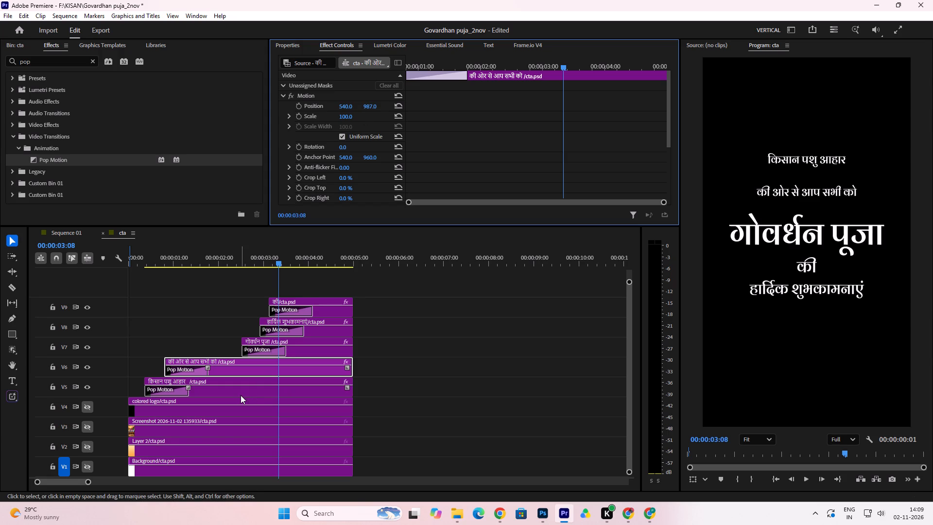
pyautogui.click(239, 396)
pyautogui.moveTo(374, 107); pyautogui.dragTo(384, 108)
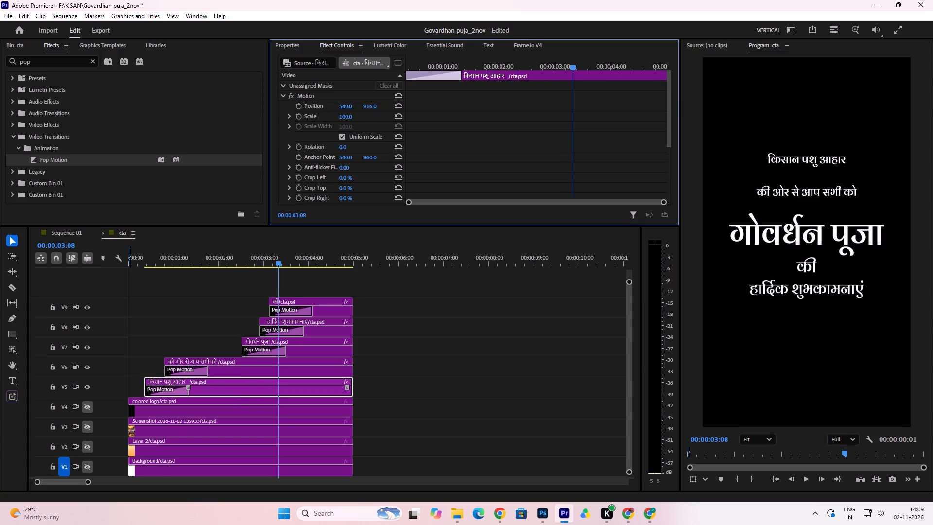
pyautogui.moveTo(384, 108); pyautogui.dragTo(400, 107)
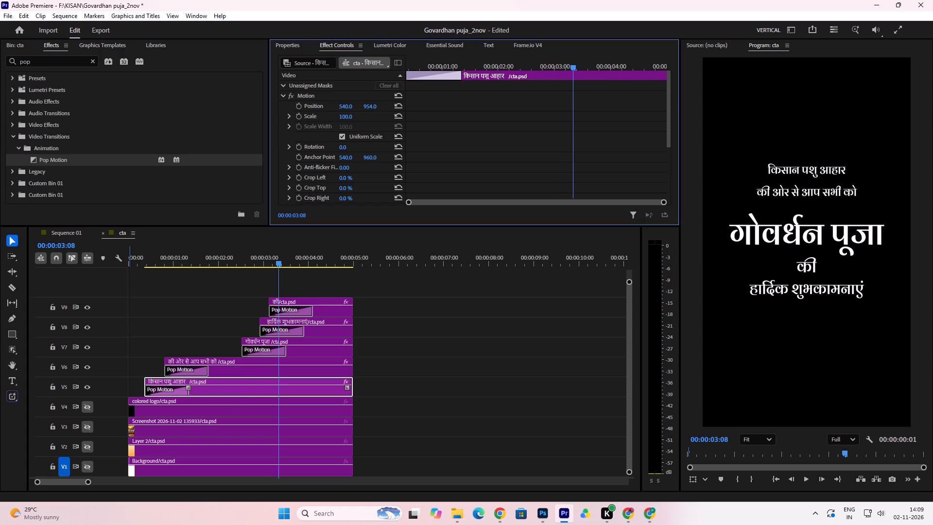
pyautogui.moveTo(400, 107); pyautogui.dragTo(404, 105)
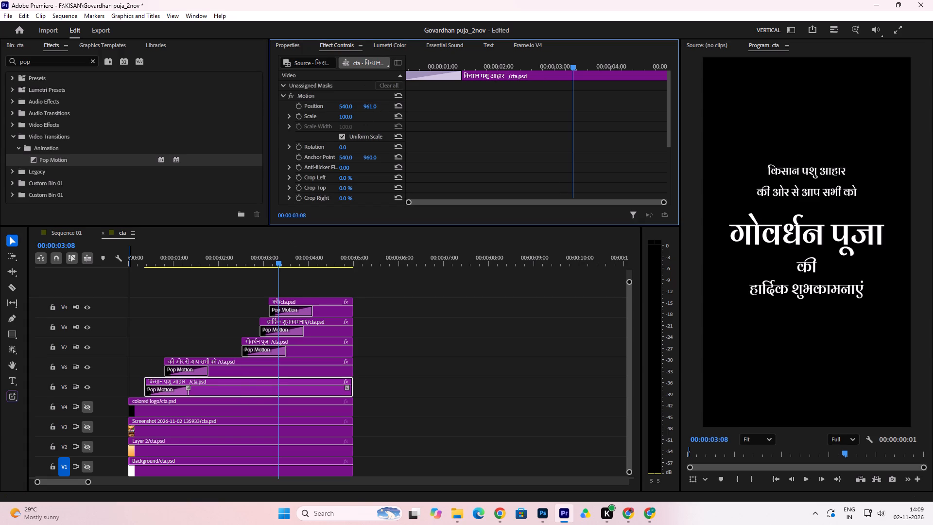
pyautogui.moveTo(404, 105); pyautogui.dragTo(405, 105)
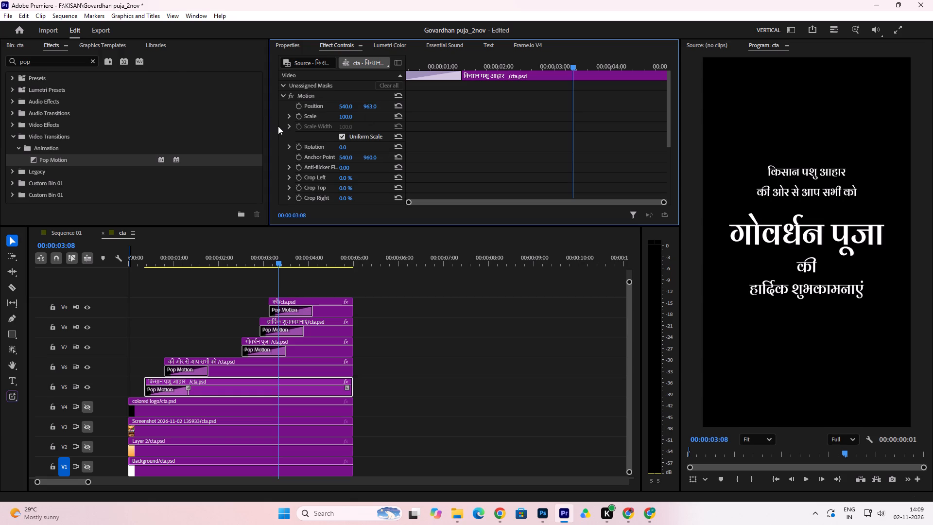
# Save the project from Sequence 01 and play back its ending to check the greeting text's spacing and order.
pyautogui.click(79, 232)
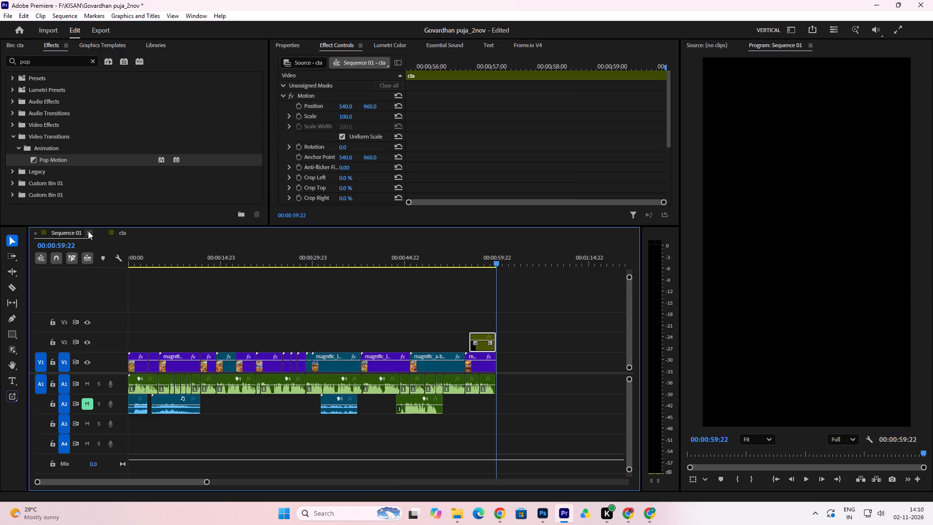
pyautogui.hotkey('ctrl', 's')
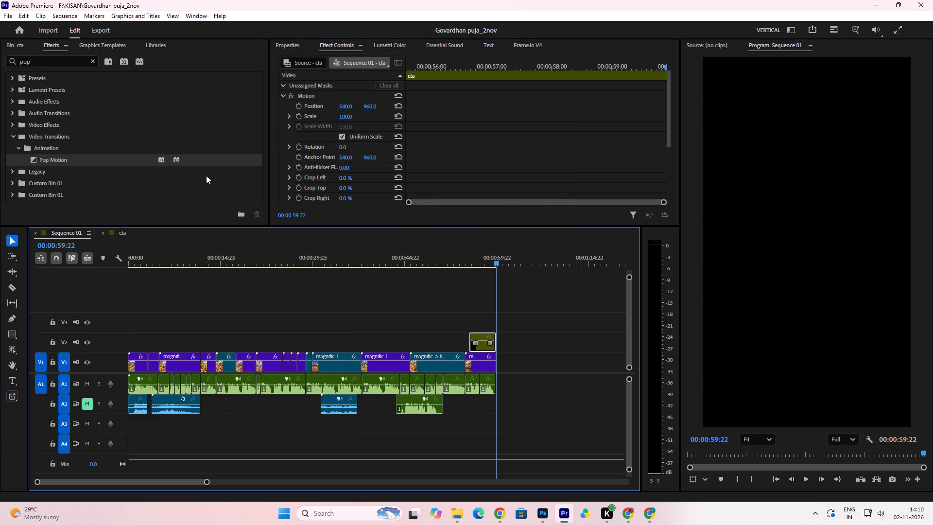
pyautogui.click(466, 262)
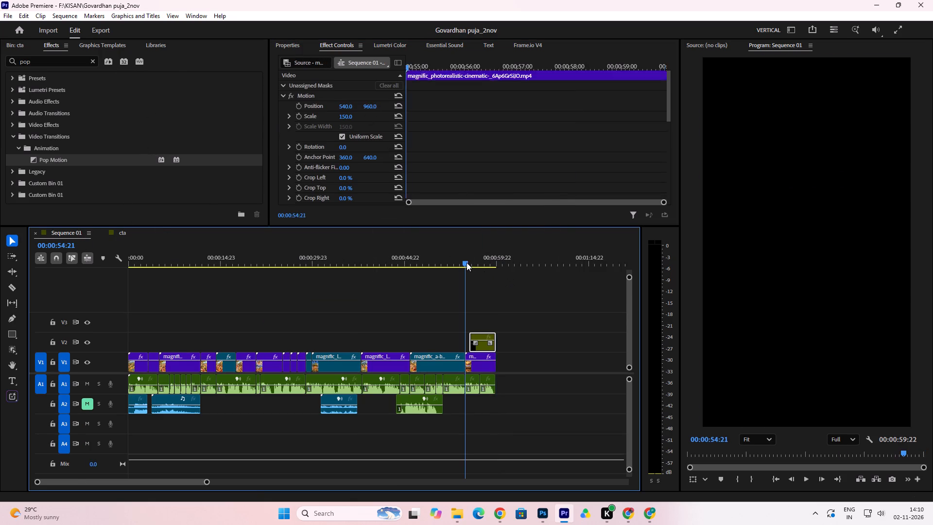
pyautogui.press('space')
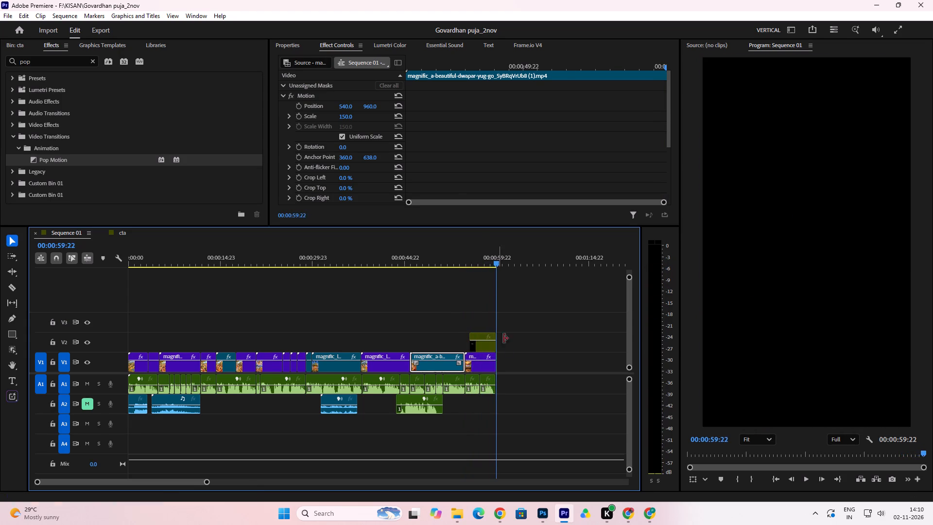
pyautogui.press('space')
pyautogui.click(486, 349)
pyautogui.press('space')
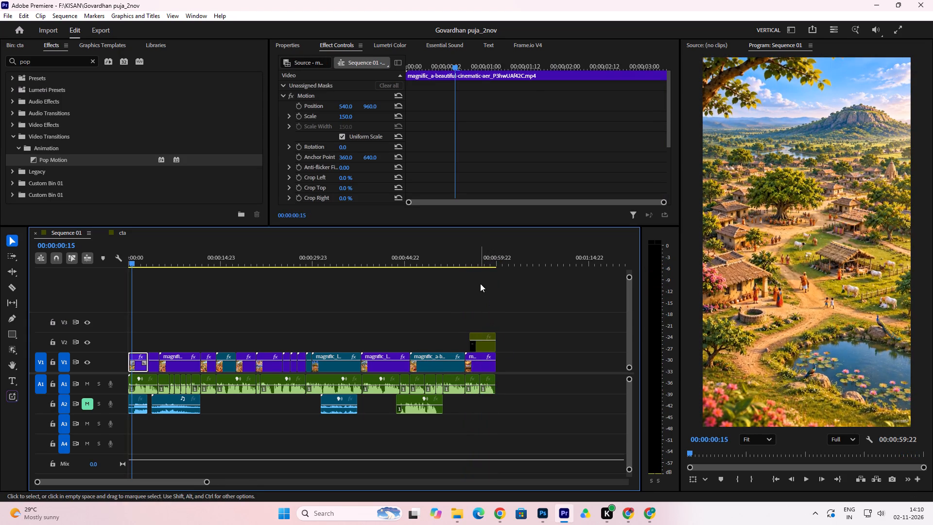
pyautogui.click(481, 260)
# In cta, move की to V8 starting at about 00:00:02:22 and हार्दिक शुभकामनाएं to V9 starting at about 00:00:03:03.
pyautogui.doubleClick(483, 349)
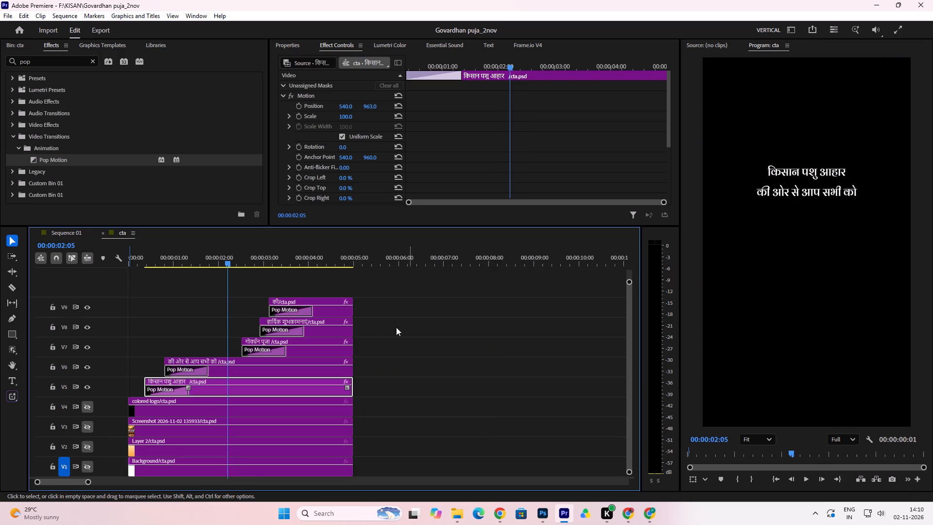
pyautogui.moveTo(328, 331); pyautogui.dragTo(329, 296)
pyautogui.moveTo(328, 311); pyautogui.dragTo(329, 320)
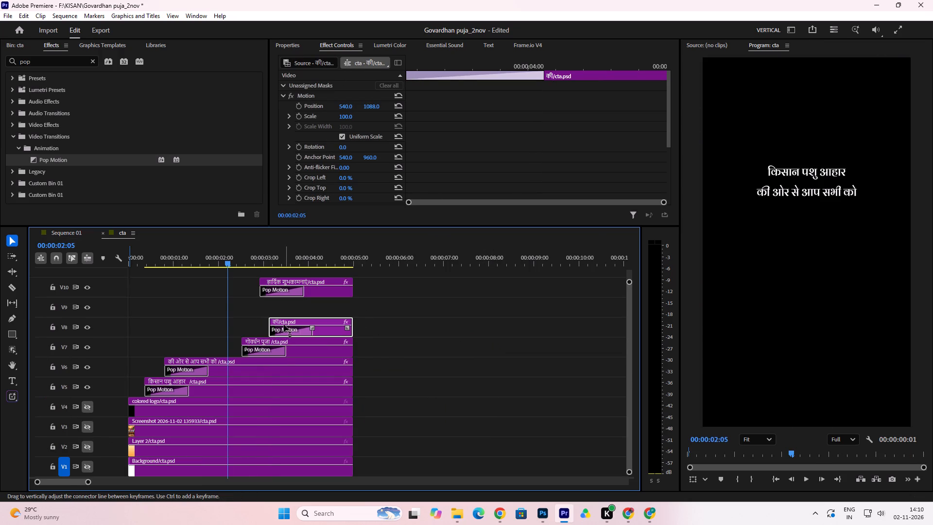
pyautogui.moveTo(269, 321); pyautogui.dragTo(260, 324)
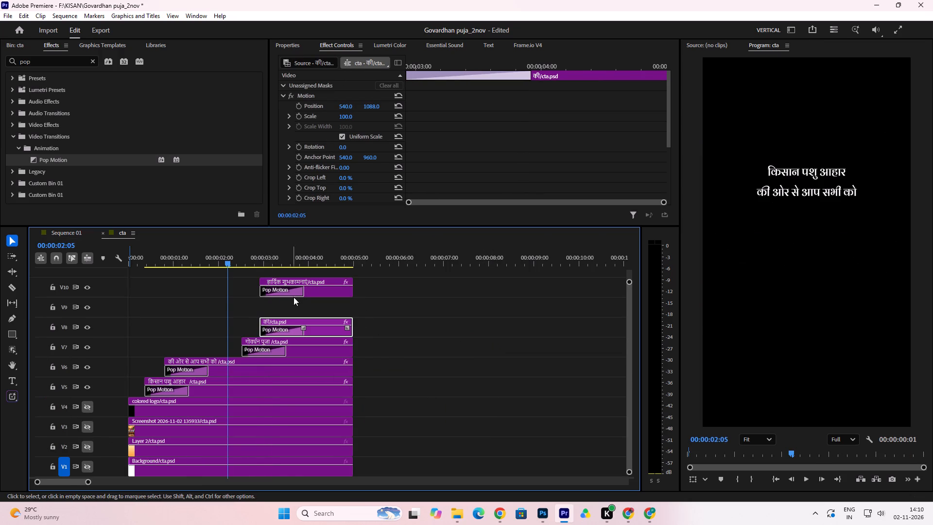
pyautogui.moveTo(263, 280); pyautogui.dragTo(272, 283)
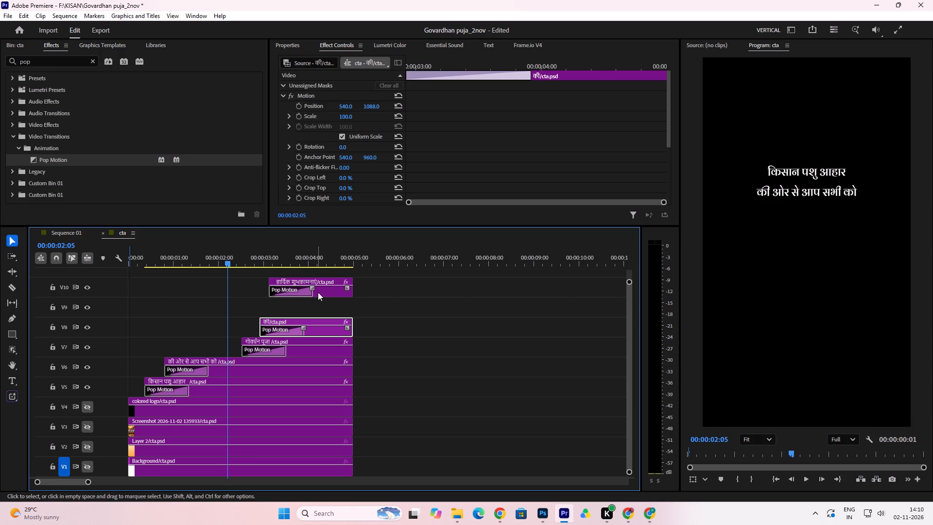
pyautogui.moveTo(323, 292); pyautogui.dragTo(322, 305)
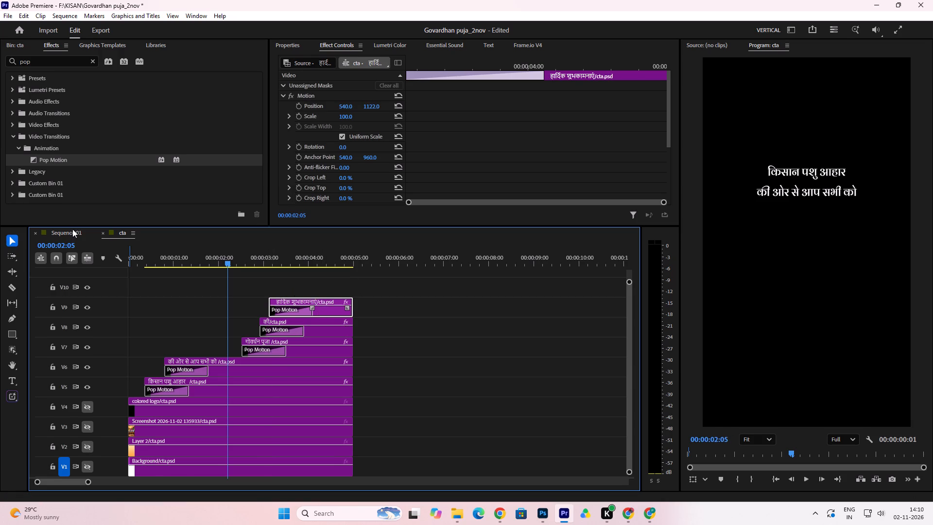
# Save the project and play back the ending of Sequence 01 to check the order in which the greeting lines pop in.
pyautogui.click(71, 233)
pyautogui.click(457, 262)
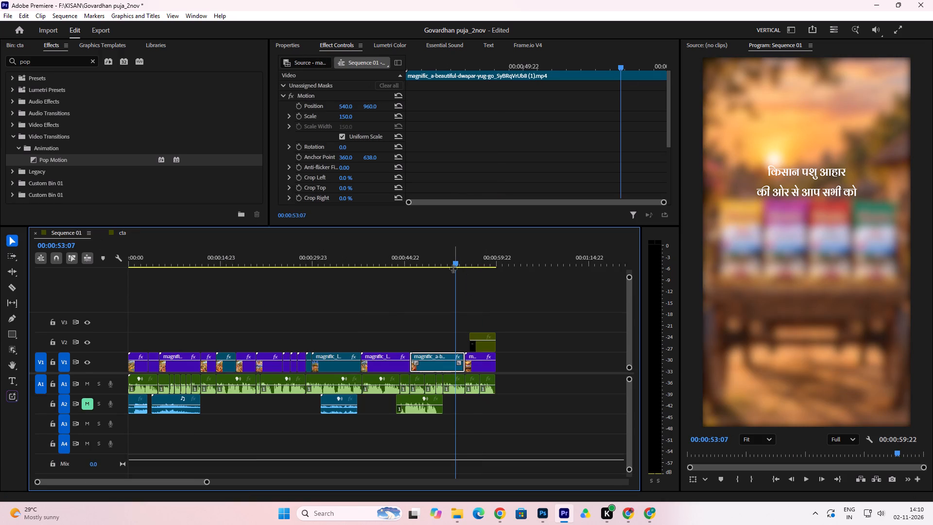
pyautogui.hotkey('ctrl', 's')
pyautogui.press('space')
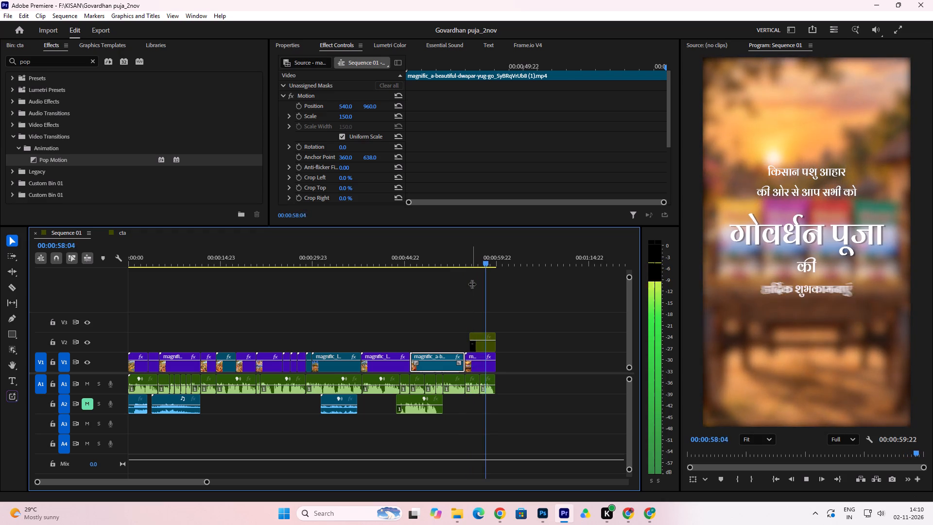
pyautogui.press('space')
# In cta, extend the starts of गोवर्धन पूजा to about 00:00:02:09 and की to about 00:00:02:19.
pyautogui.doubleClick(483, 345)
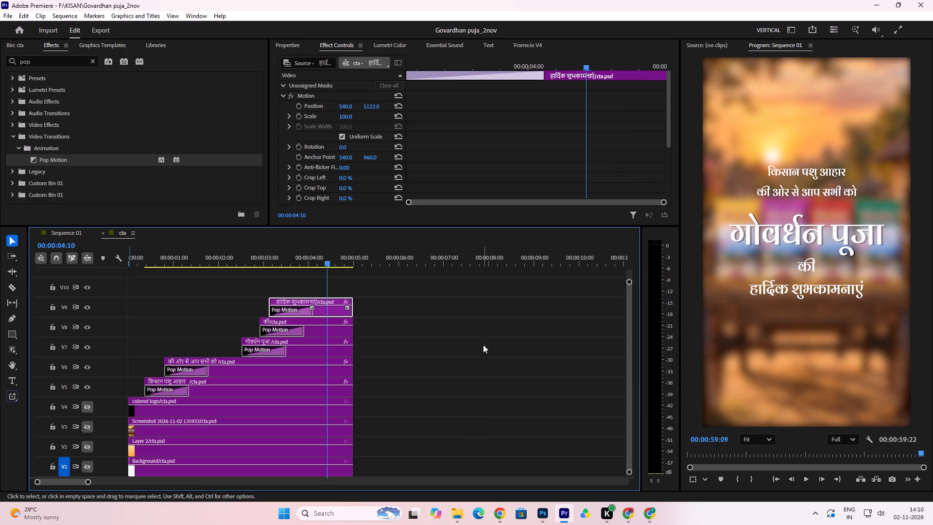
pyautogui.moveTo(242, 340); pyautogui.dragTo(235, 344)
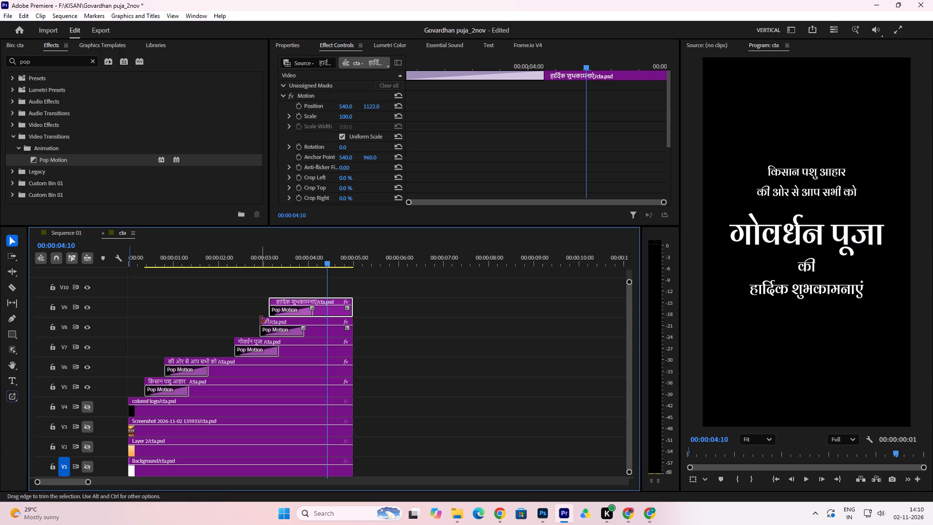
pyautogui.moveTo(260, 321); pyautogui.dragTo(256, 322)
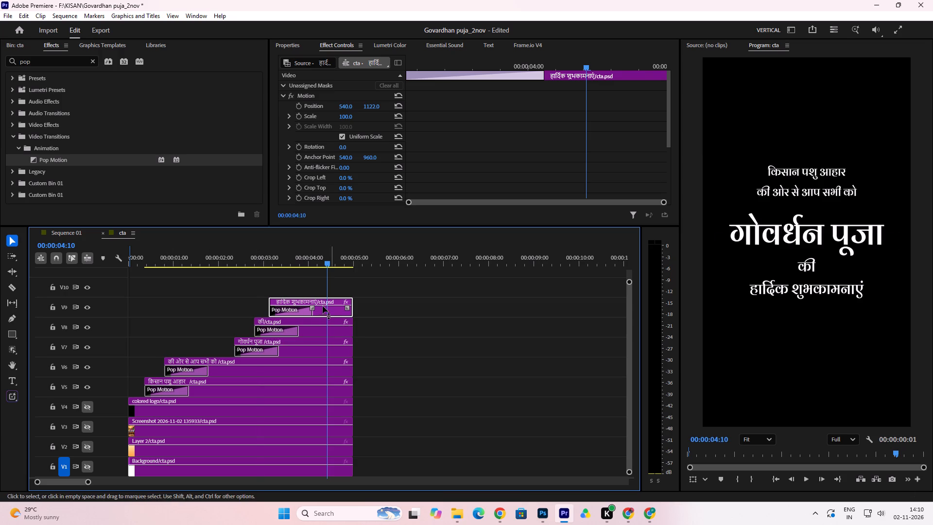
pyautogui.click(71, 234)
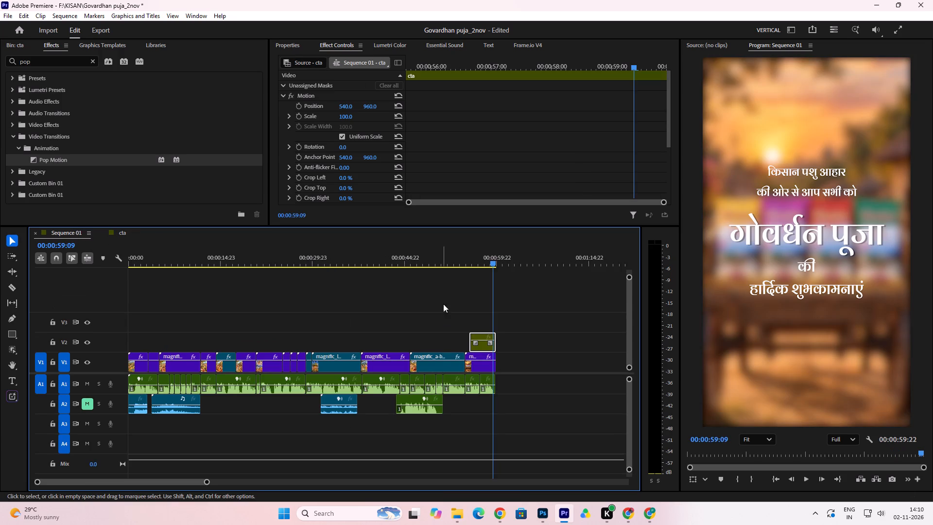
# In cta, lengthen the Pop Motion transition on की ओर से आप सभी को to about 00:00:01:12.
pyautogui.doubleClick(481, 344)
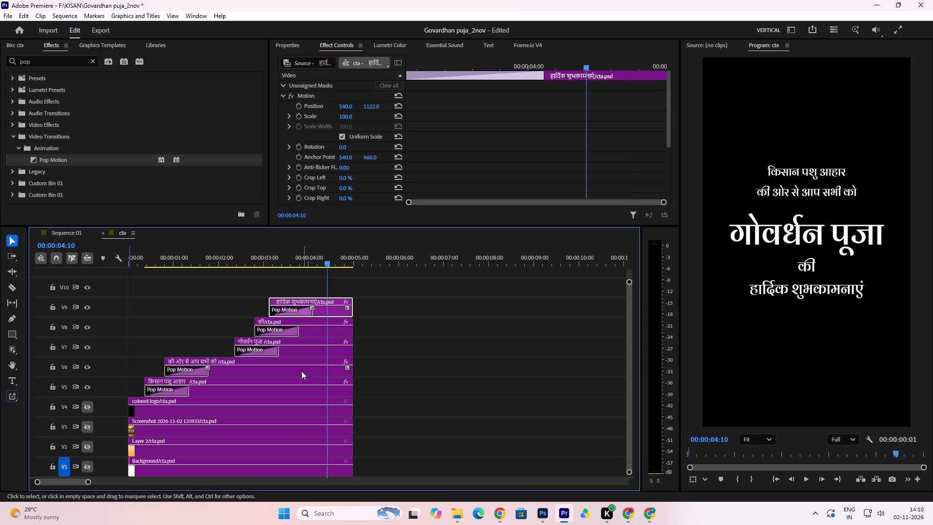
pyautogui.click(208, 372)
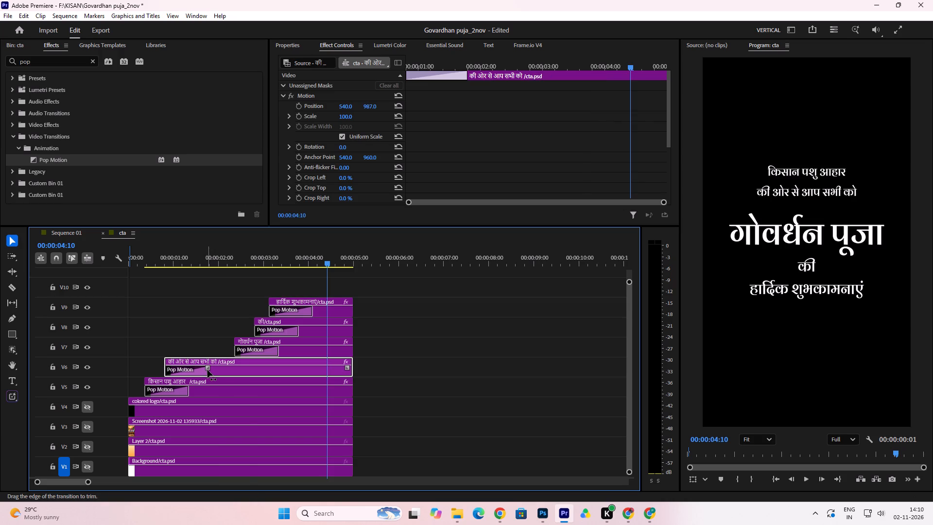
pyautogui.moveTo(208, 372); pyautogui.dragTo(226, 370)
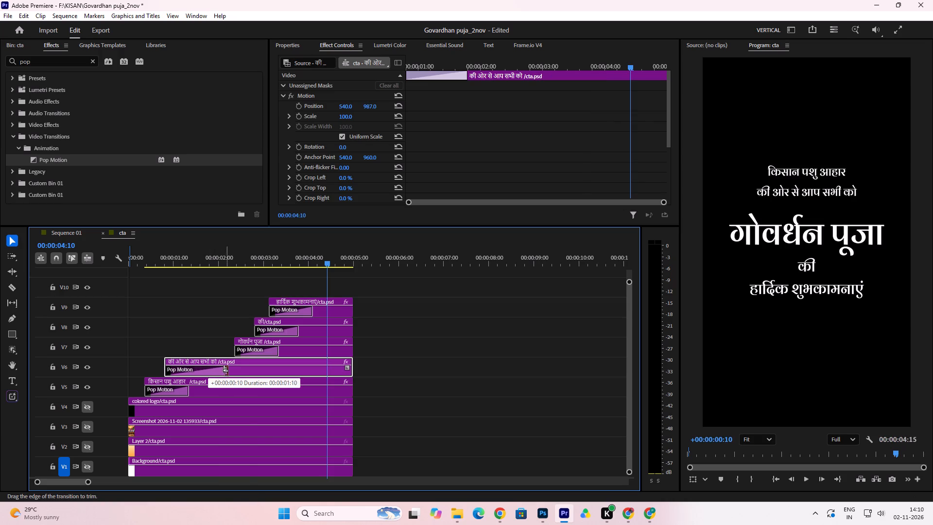
pyautogui.moveTo(226, 370); pyautogui.dragTo(231, 370)
# Save the project and play back the ending of Sequence 01 to check the greeting lines' pop-in timing.
pyautogui.click(73, 231)
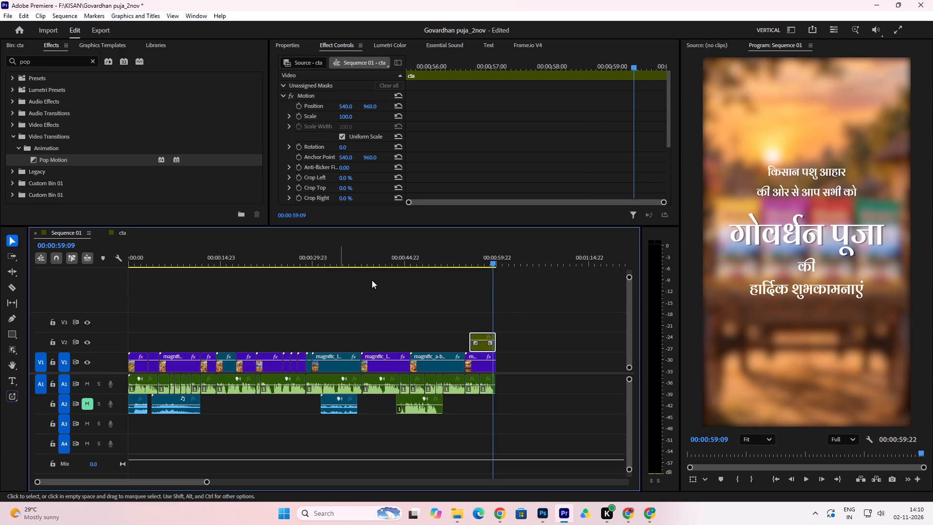
pyautogui.hotkey('ctrl', 's')
pyautogui.click(459, 260)
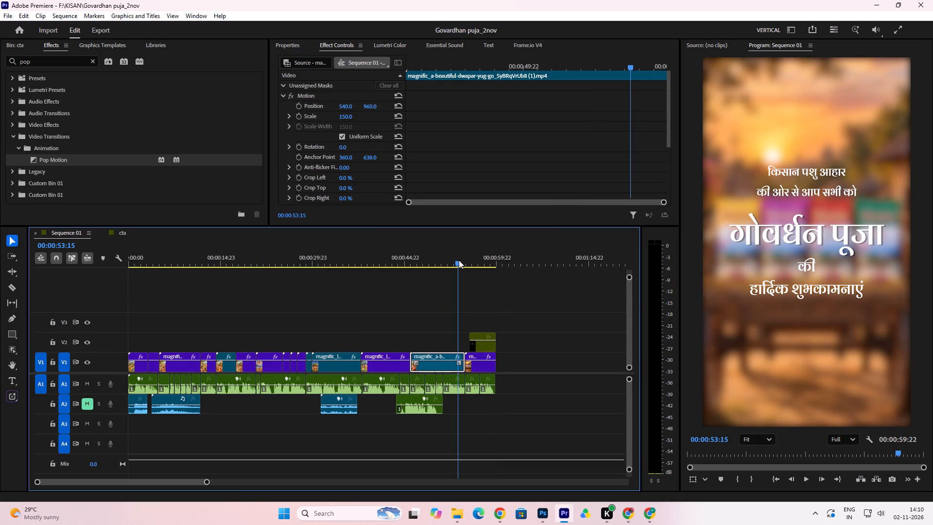
pyautogui.press('space')
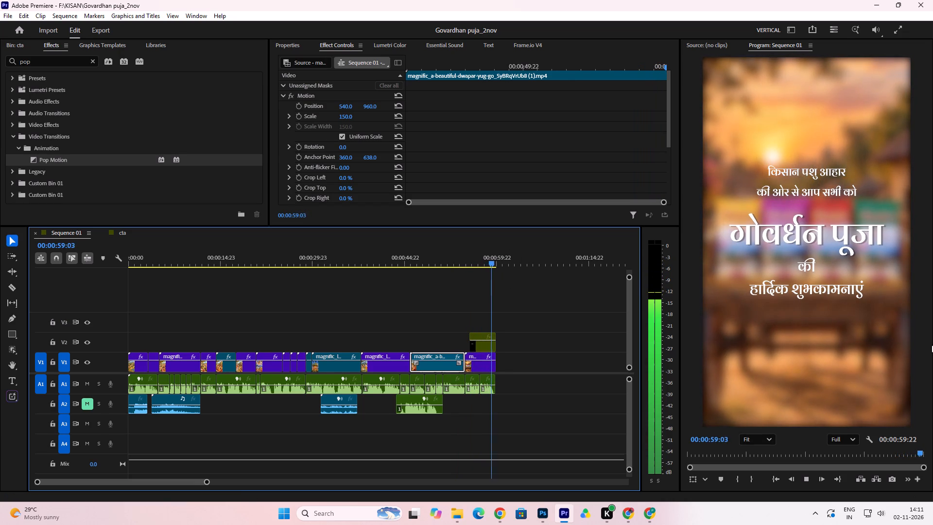
pyautogui.press('space')
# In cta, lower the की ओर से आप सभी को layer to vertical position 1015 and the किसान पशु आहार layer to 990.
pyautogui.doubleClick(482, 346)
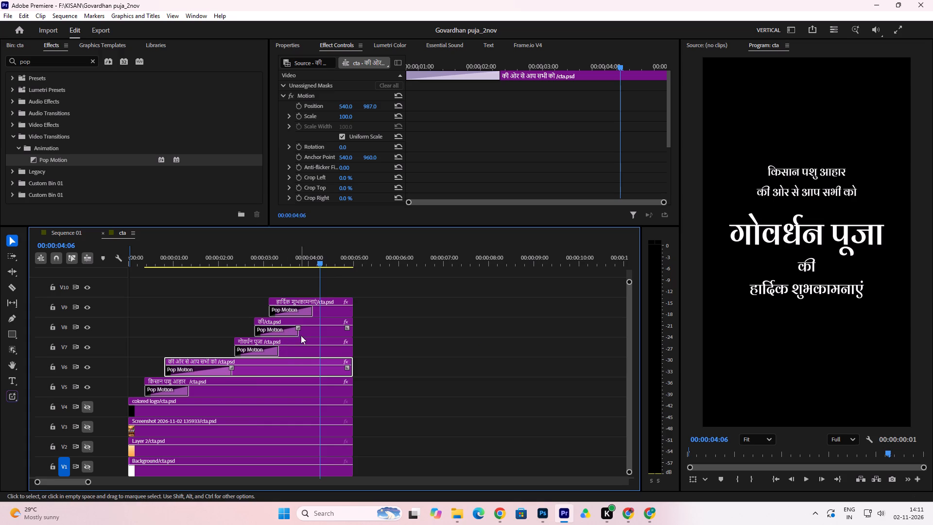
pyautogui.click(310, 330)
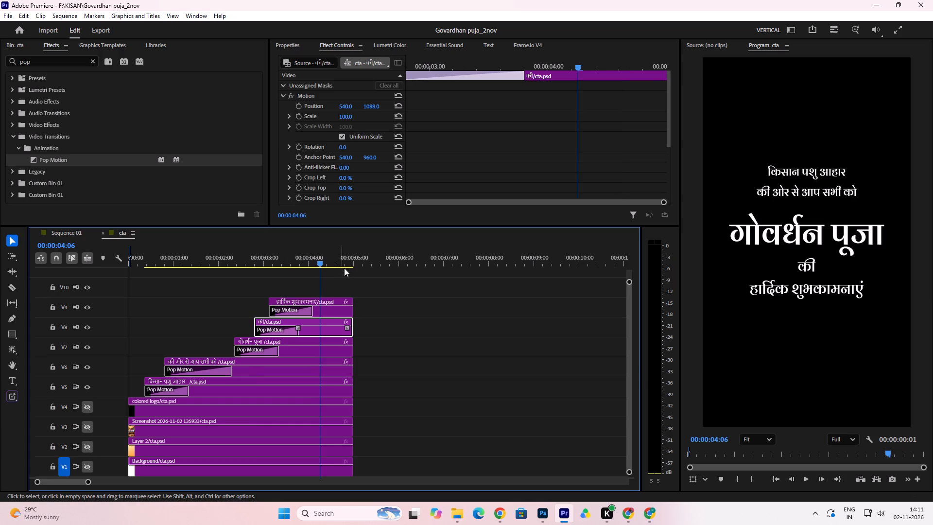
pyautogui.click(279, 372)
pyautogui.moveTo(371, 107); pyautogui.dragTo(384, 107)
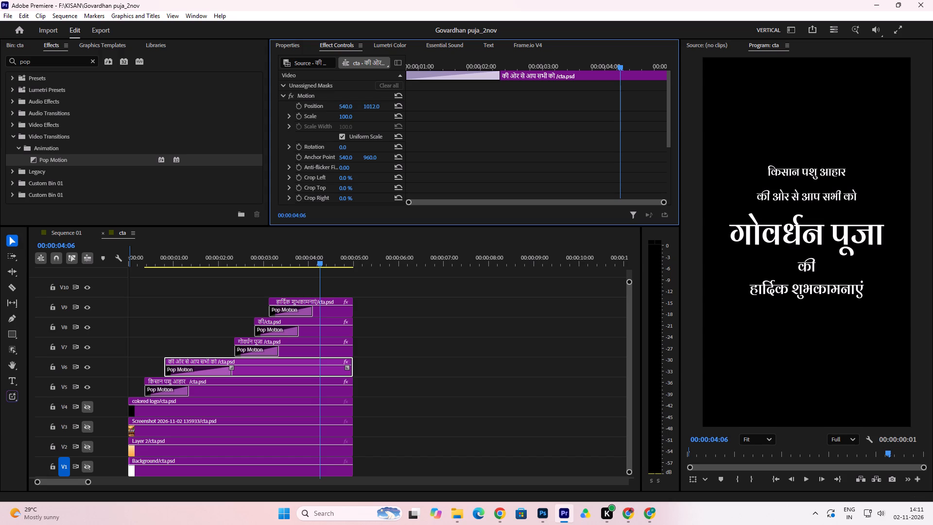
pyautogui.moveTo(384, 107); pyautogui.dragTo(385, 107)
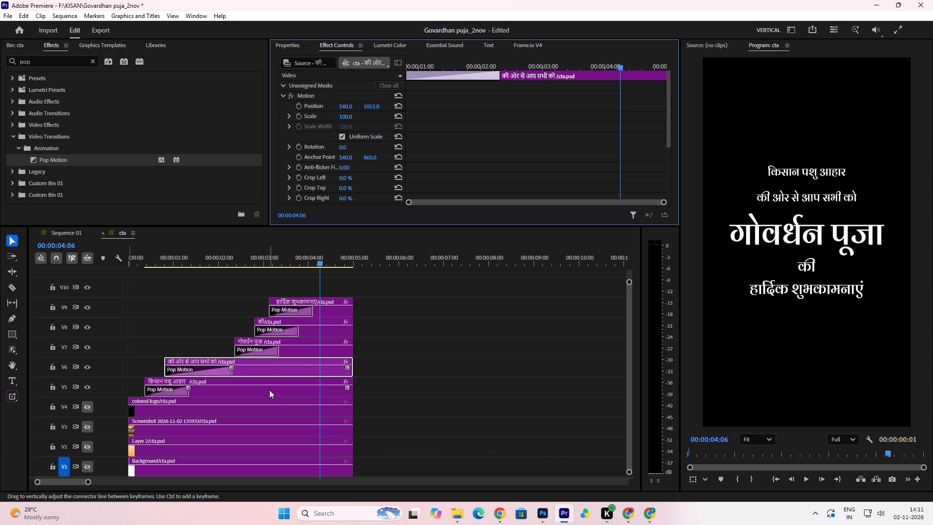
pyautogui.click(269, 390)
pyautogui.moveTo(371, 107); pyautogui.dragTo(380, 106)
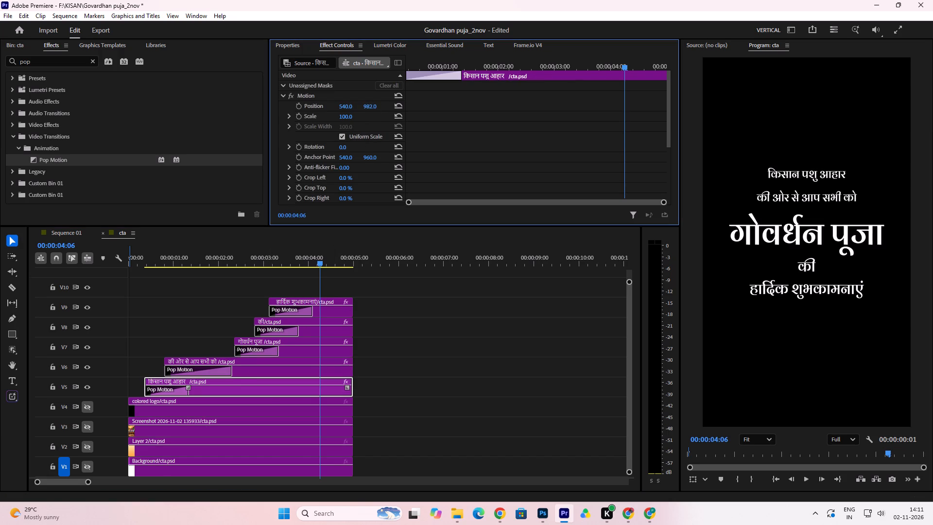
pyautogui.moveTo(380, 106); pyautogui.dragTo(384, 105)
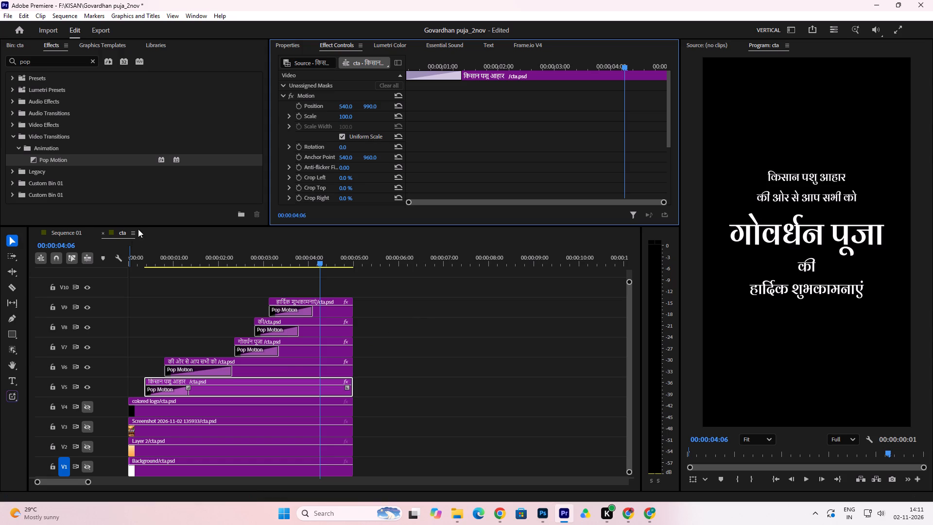
# Save the project from Sequence 01 and check the greeting's line spacing over the blurred background.
pyautogui.click(64, 232)
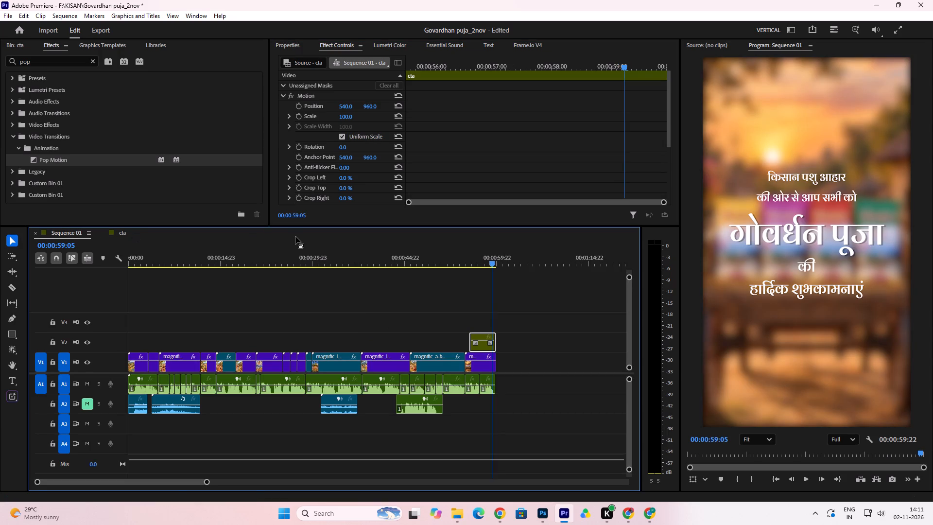
pyautogui.hotkey('ctrl', 's')
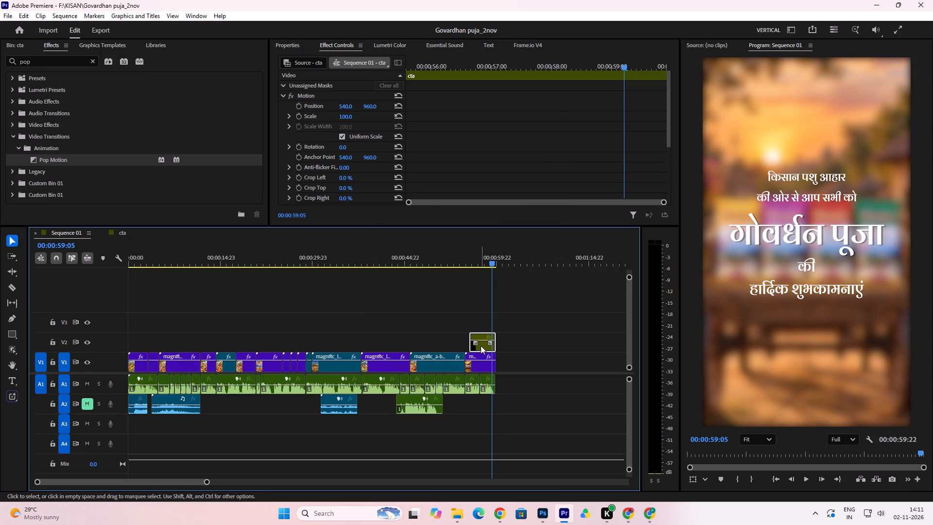
# In cta, lower the की ओर से आप सभी को layer to vertical position 1039 and the किसान पशु आहार layer to 1019.
pyautogui.doubleClick(481, 346)
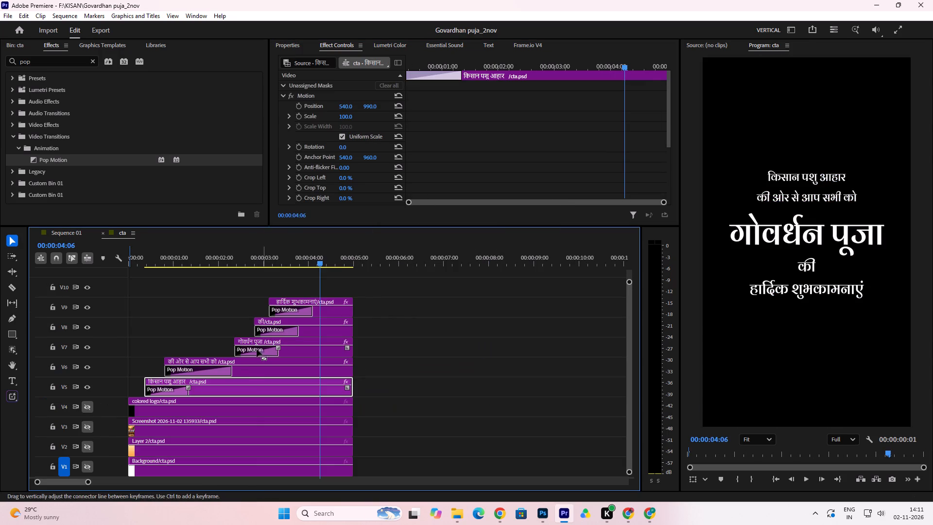
pyautogui.click(257, 370)
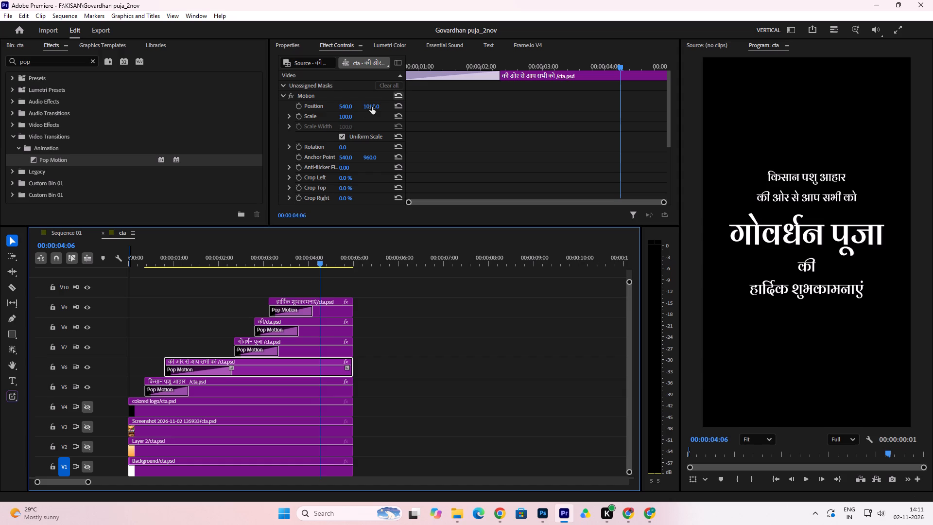
pyautogui.moveTo(372, 107); pyautogui.dragTo(387, 103)
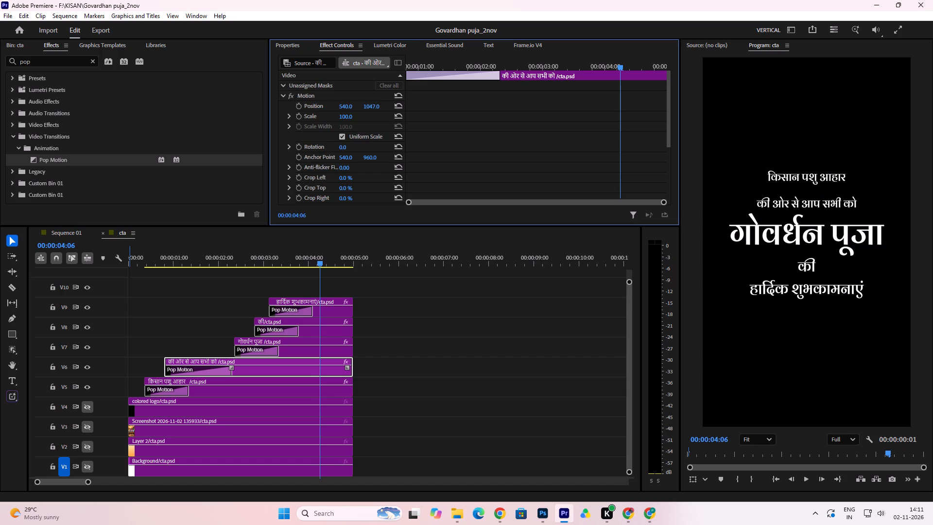
pyautogui.moveTo(387, 103); pyautogui.dragTo(384, 105)
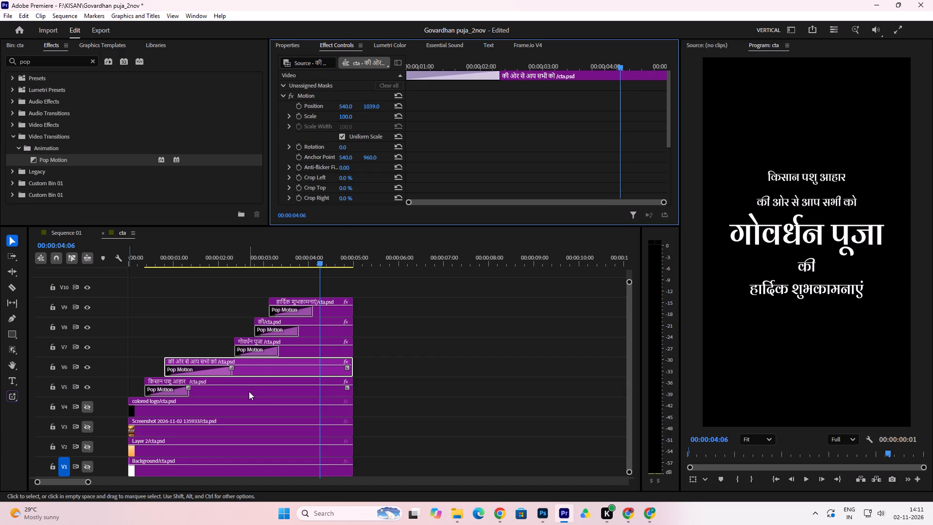
pyautogui.click(249, 391)
pyautogui.moveTo(371, 106); pyautogui.dragTo(384, 105)
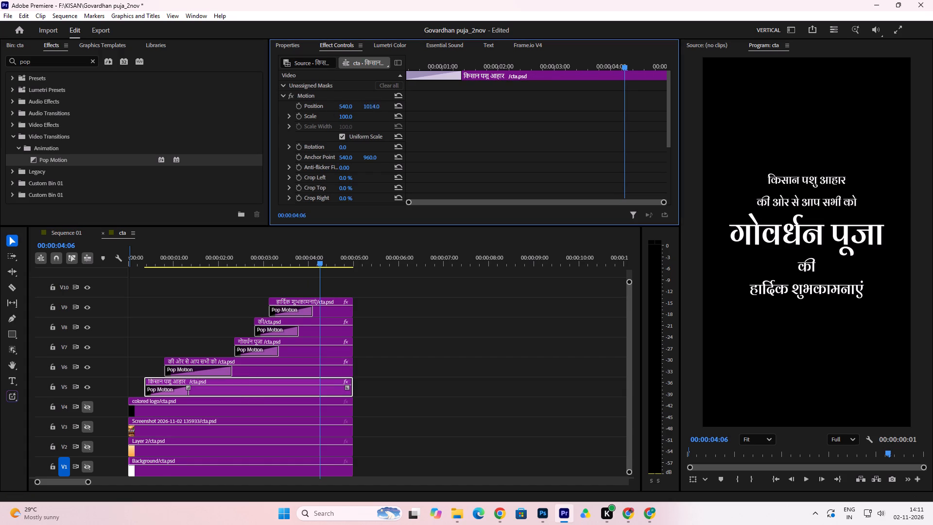
pyautogui.moveTo(384, 105); pyautogui.dragTo(385, 105)
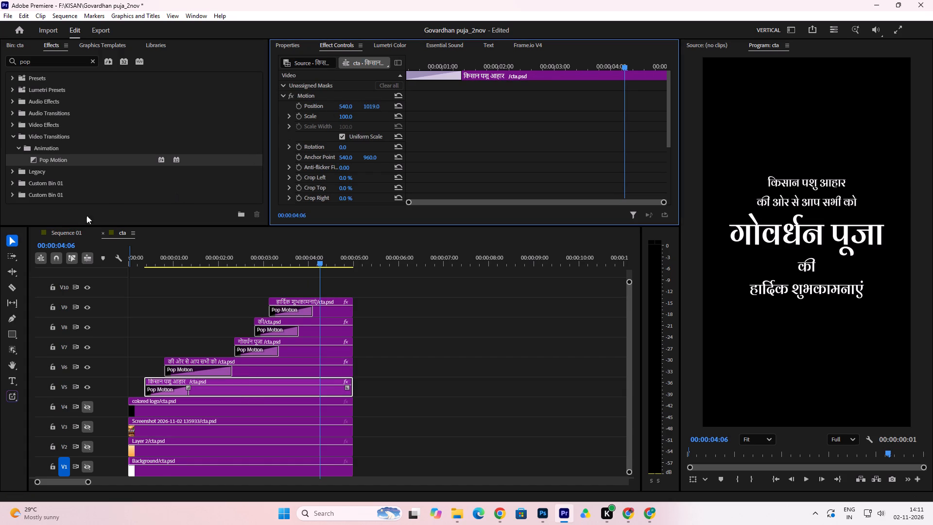
# Save the project from Sequence 01 and play back its ending to check the greeting's spacing and animation.
pyautogui.click(75, 233)
pyautogui.hotkey('ctrl', 's')
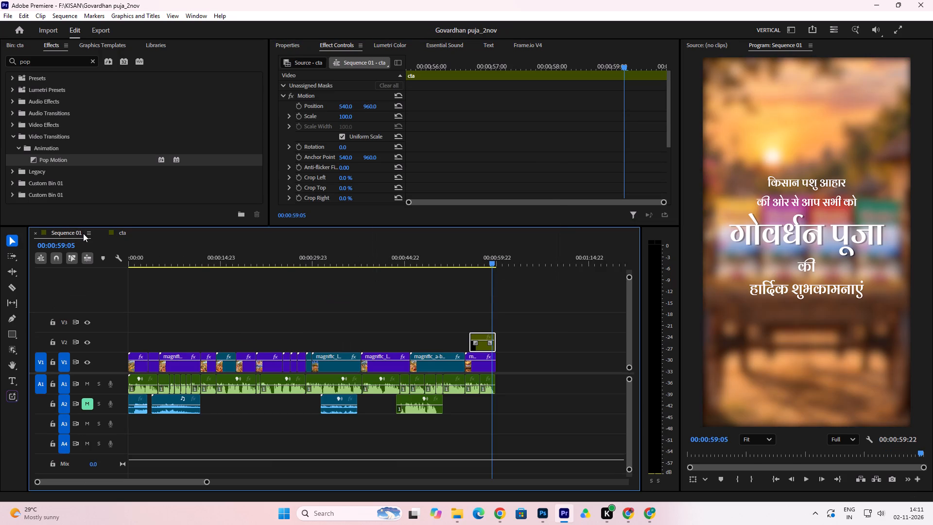
pyautogui.hotkey('ctrl', 's')
pyautogui.click(463, 256)
pyautogui.press('space')
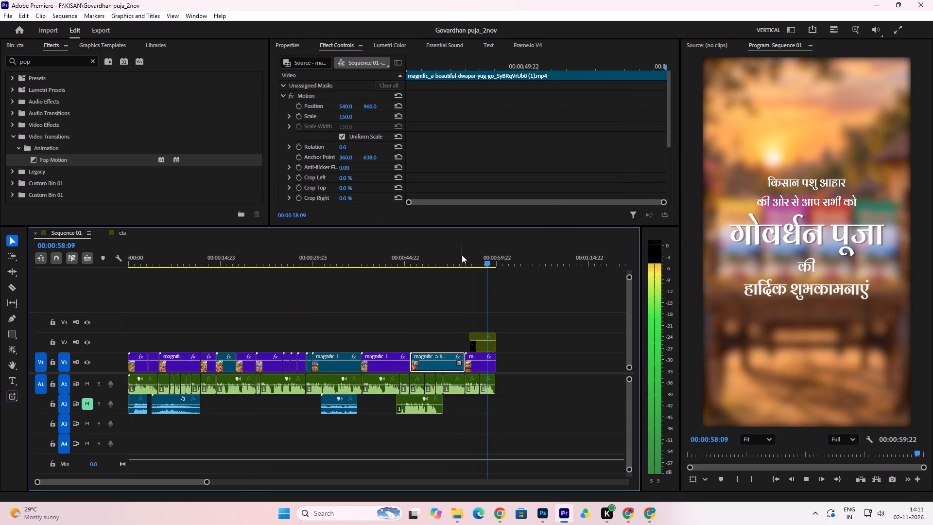
pyautogui.press('space')
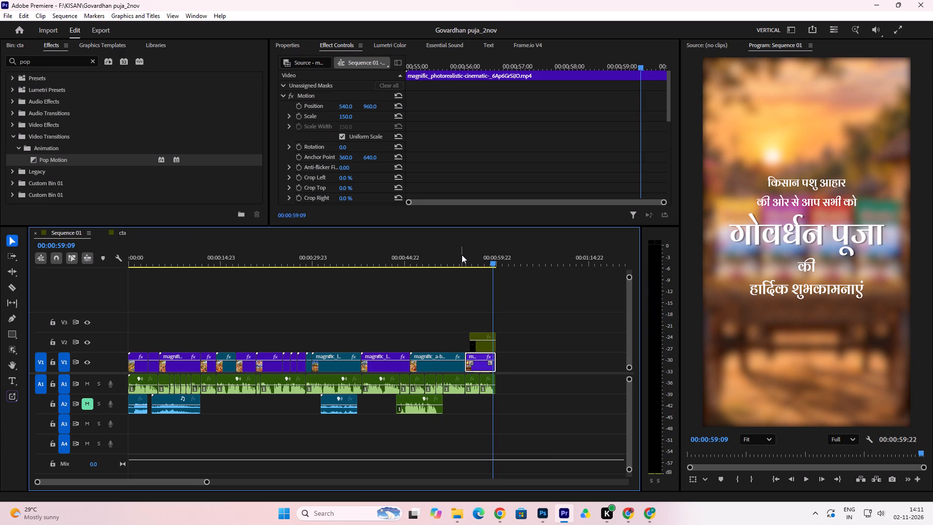
pyautogui.hotkey('ctrl', 's')
pyautogui.hotkey('ctrl', 's')
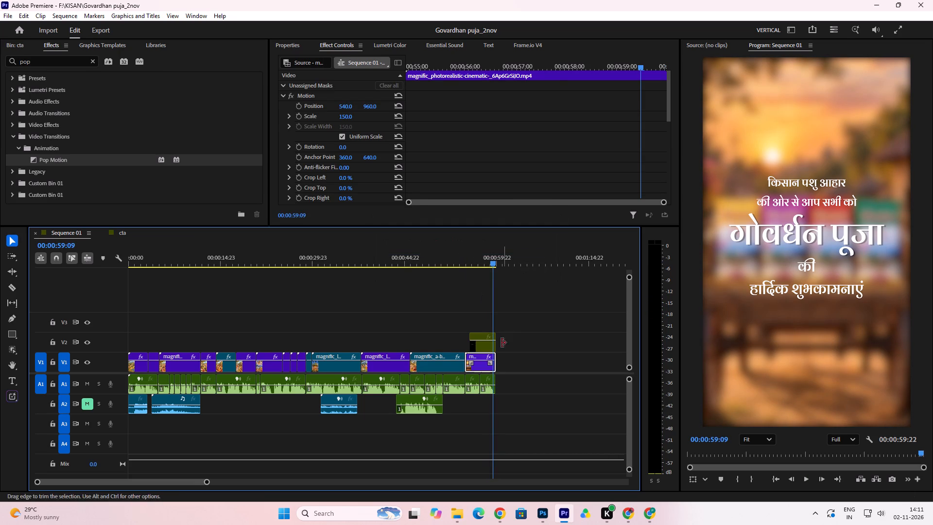
# Start opacity keyframing on the closing product-cart clip, with a 100% keyframe at 00:00:55:07.
pyautogui.click(482, 369)
pyautogui.scroll(-8, 397, 184)
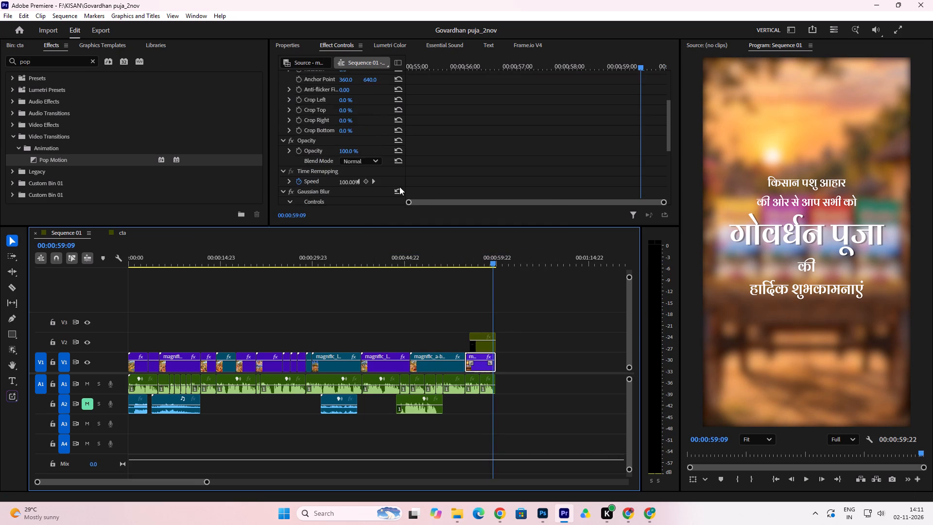
pyautogui.scroll(-3, 399, 187)
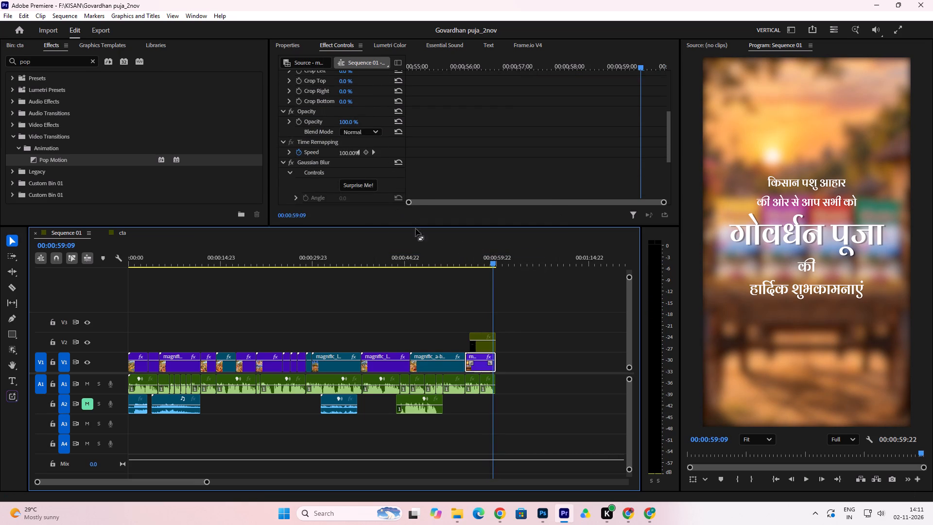
pyautogui.moveTo(462, 265); pyautogui.dragTo(466, 265)
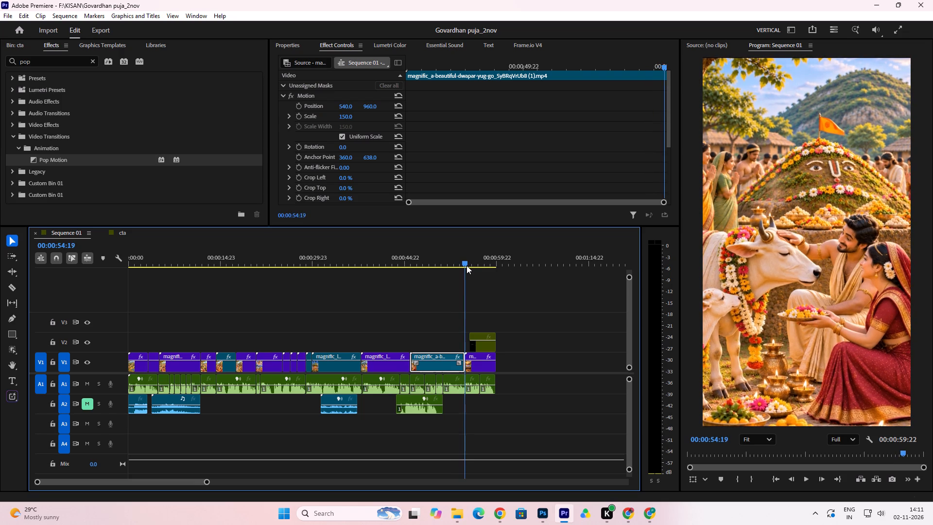
pyautogui.moveTo(466, 265); pyautogui.dragTo(470, 266)
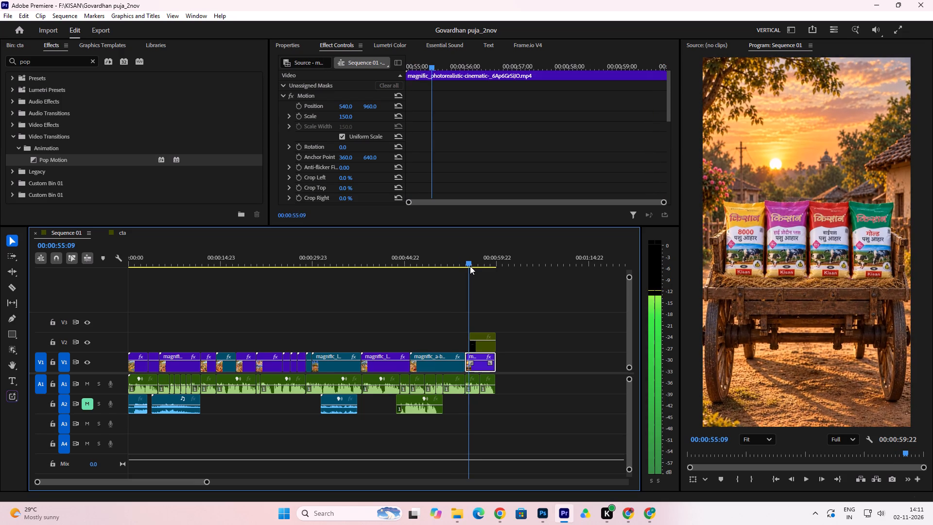
pyautogui.moveTo(470, 266); pyautogui.dragTo(469, 266)
pyautogui.scroll(-4, 372, 188)
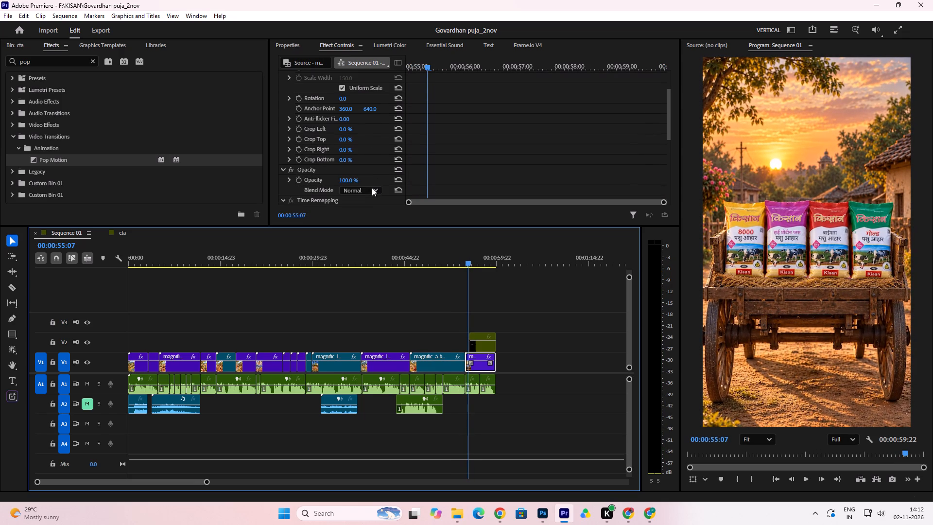
pyautogui.scroll(-2, 372, 188)
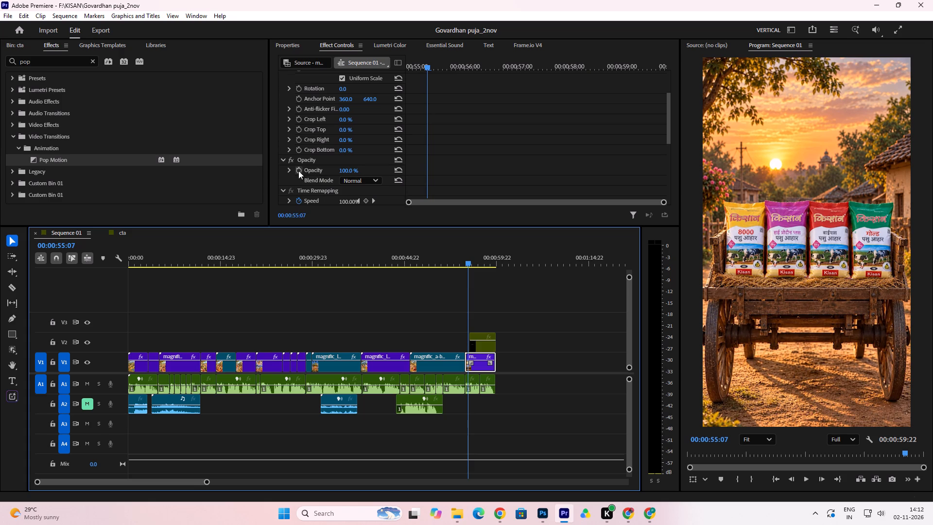
pyautogui.click(298, 171)
# Add a second opacity keyframe on the cart clip at 00:00:59:01, lowering opacity to about 55%.
pyautogui.moveTo(428, 65); pyautogui.dragTo(471, 75)
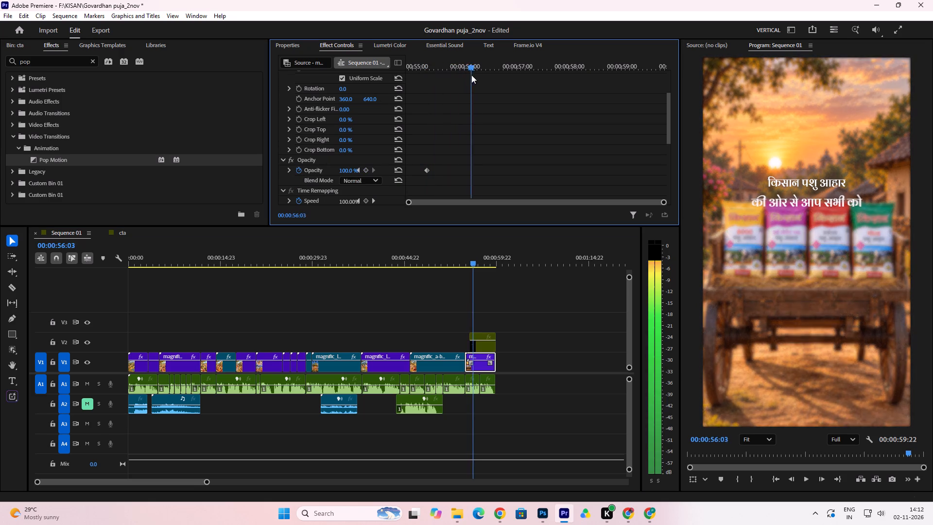
pyautogui.moveTo(471, 75); pyautogui.dragTo(617, 103)
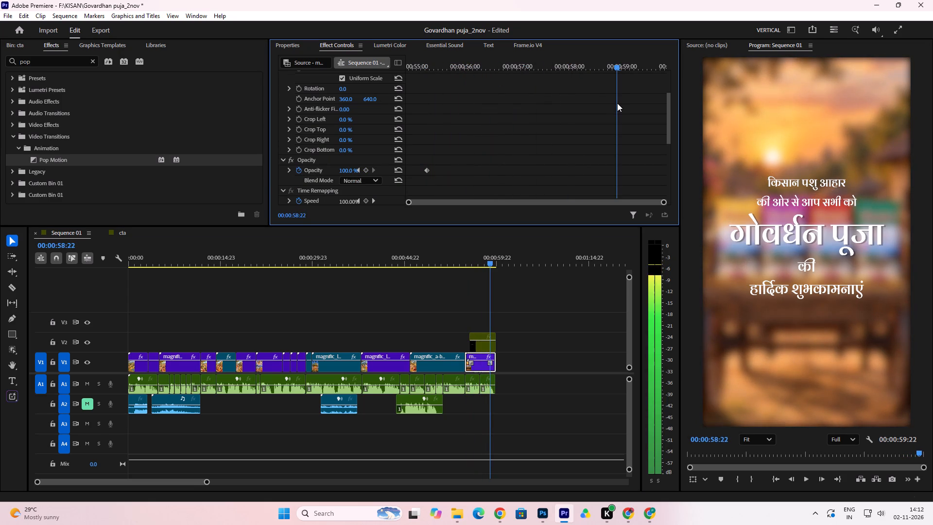
pyautogui.moveTo(617, 103); pyautogui.dragTo(623, 103)
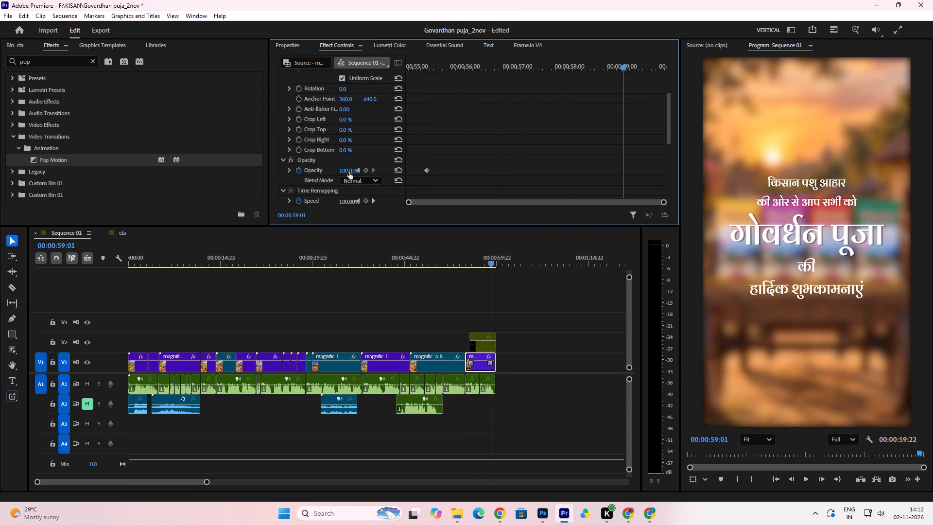
pyautogui.moveTo(349, 172); pyautogui.dragTo(343, 174)
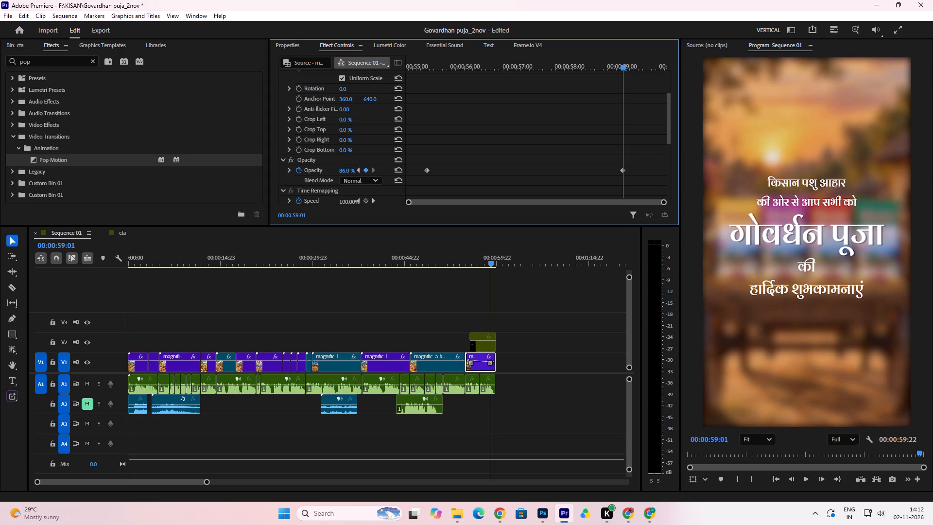
pyautogui.moveTo(343, 174); pyautogui.dragTo(335, 179)
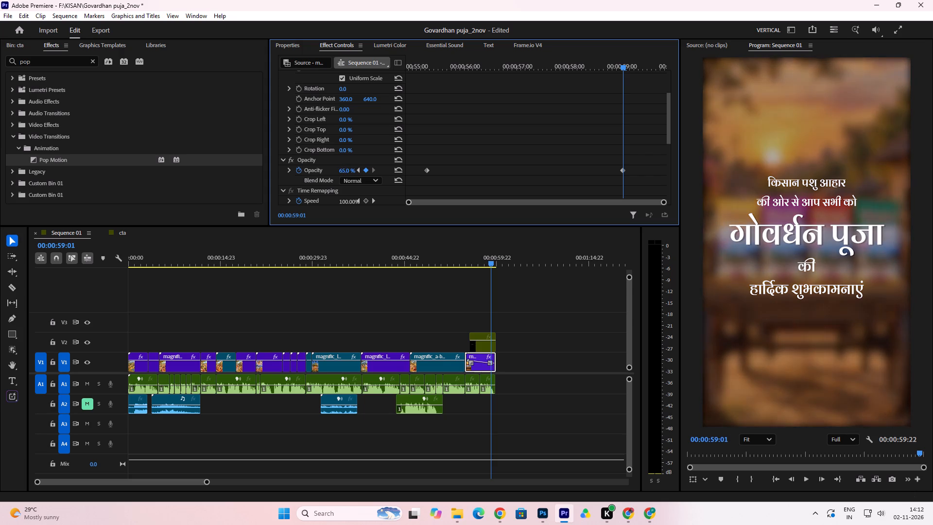
pyautogui.moveTo(335, 179); pyautogui.dragTo(331, 180)
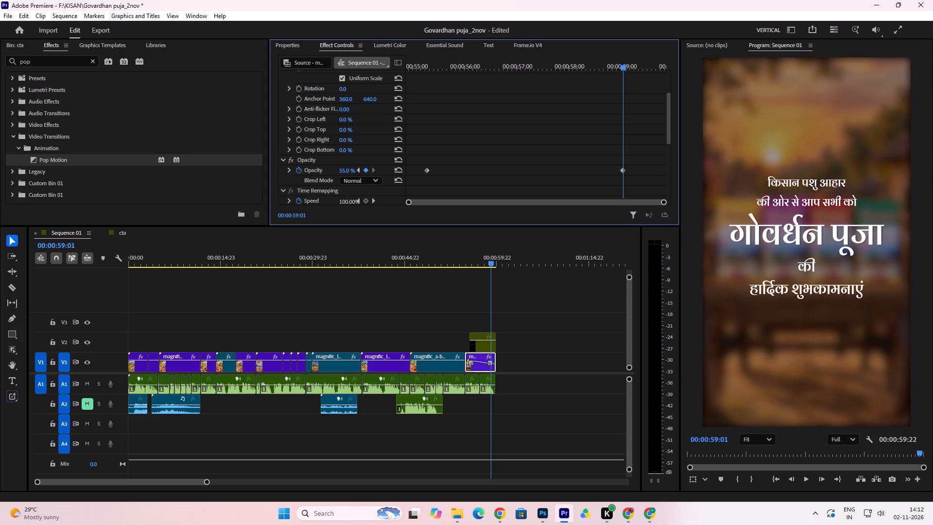
pyautogui.moveTo(331, 180); pyautogui.dragTo(330, 181)
# Play back the ending to check the cart clip's opacity fade behind the greeting.
pyautogui.click(458, 265)
pyautogui.press('space')
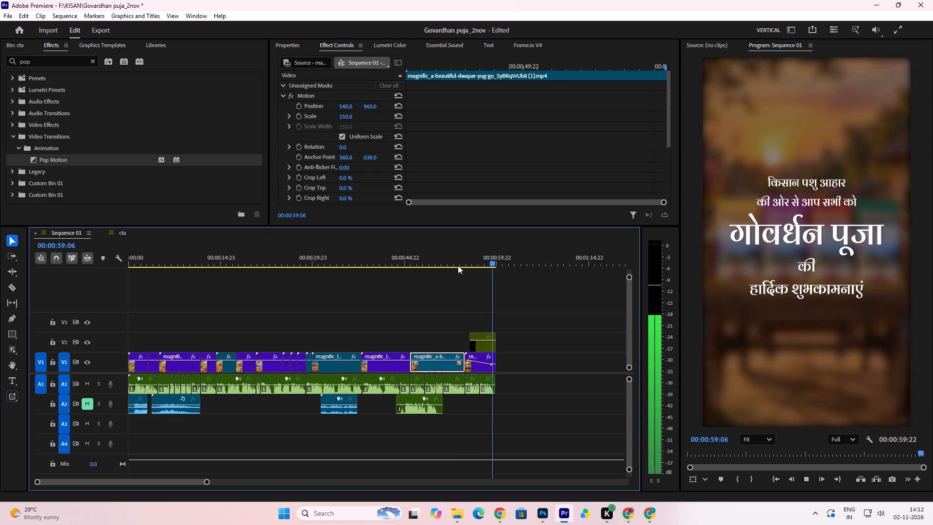
pyautogui.press('space')
pyautogui.click(478, 258)
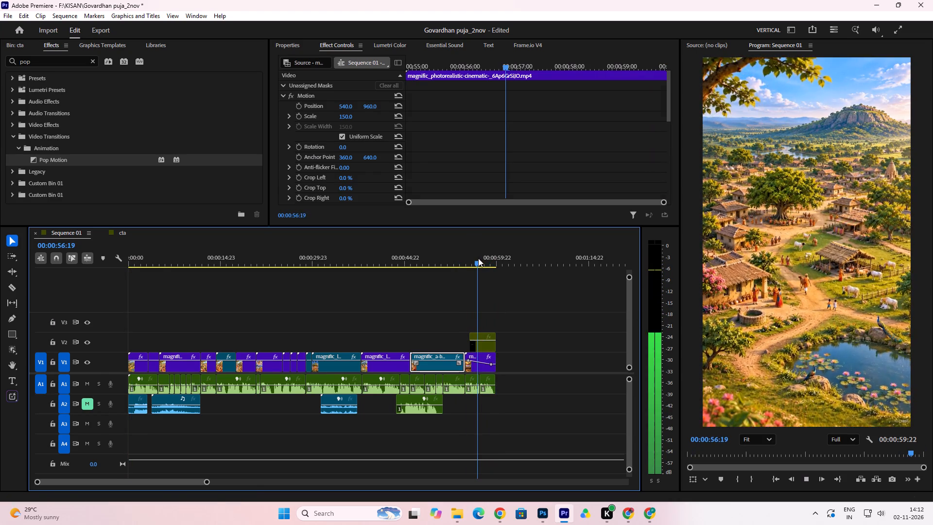
# Move the cart clip's first opacity keyframe forward to line up with the first Gaussian Blur Amount keyframe.
pyautogui.doubleClick(482, 367)
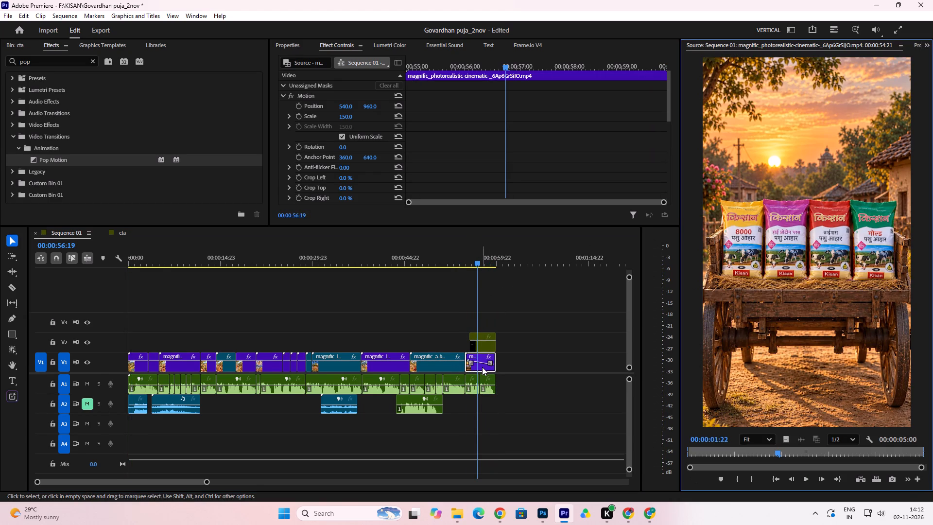
pyautogui.scroll(-12, 382, 159)
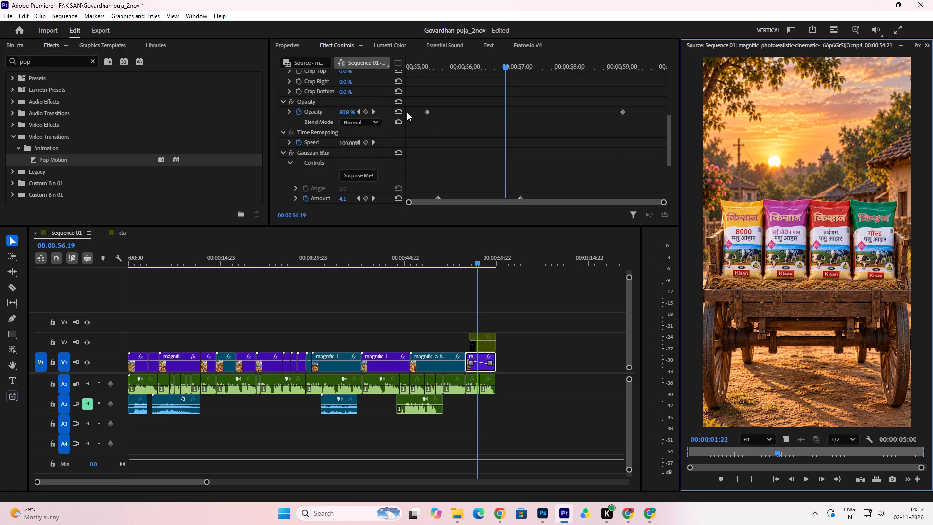
pyautogui.moveTo(427, 112); pyautogui.dragTo(441, 114)
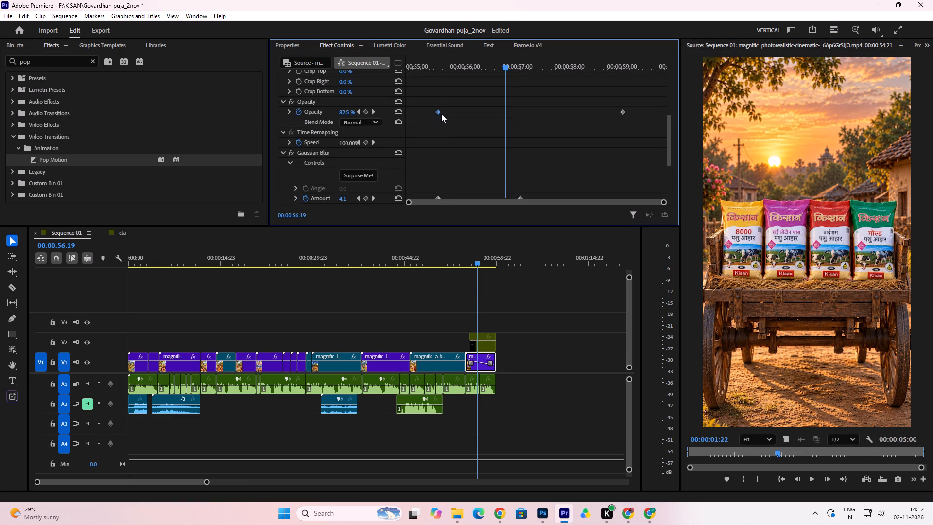
# Apply Ease Out to the cart clip's first opacity keyframe and Ease In to its last opacity keyframe.
pyautogui.click(439, 111)
pyautogui.rightClick(439, 111)
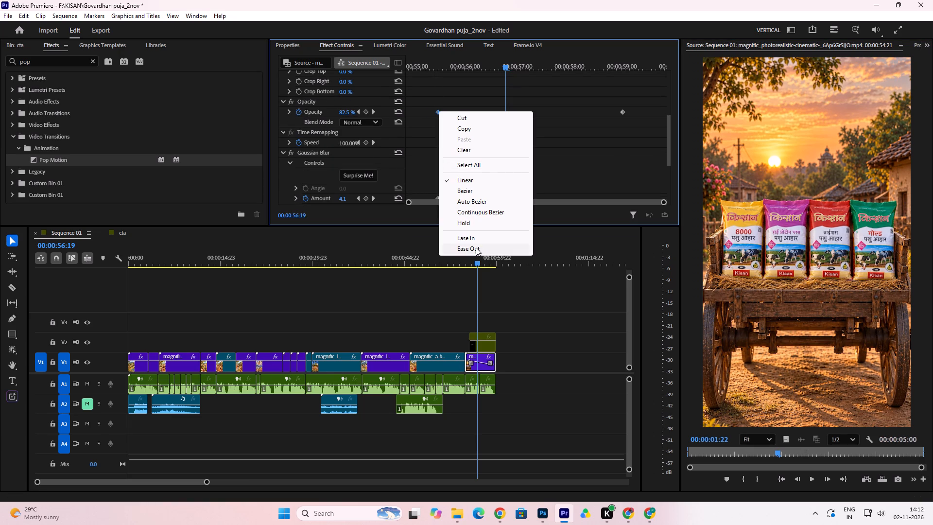
pyautogui.click(475, 249)
pyautogui.click(621, 112)
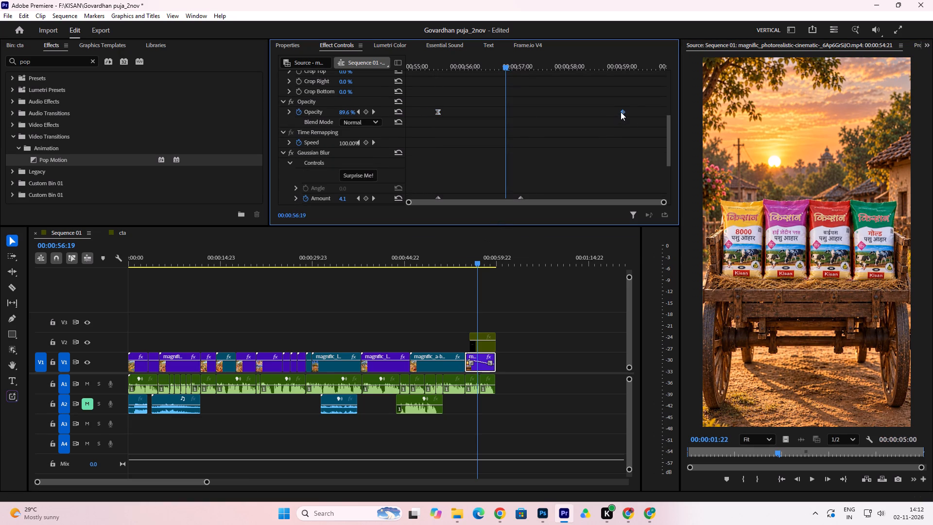
pyautogui.rightClick(621, 112)
pyautogui.click(653, 239)
# Apply Ease Out to the first Gaussian Blur Amount keyframe and Ease In to the second one.
pyautogui.scroll(-5, 442, 134)
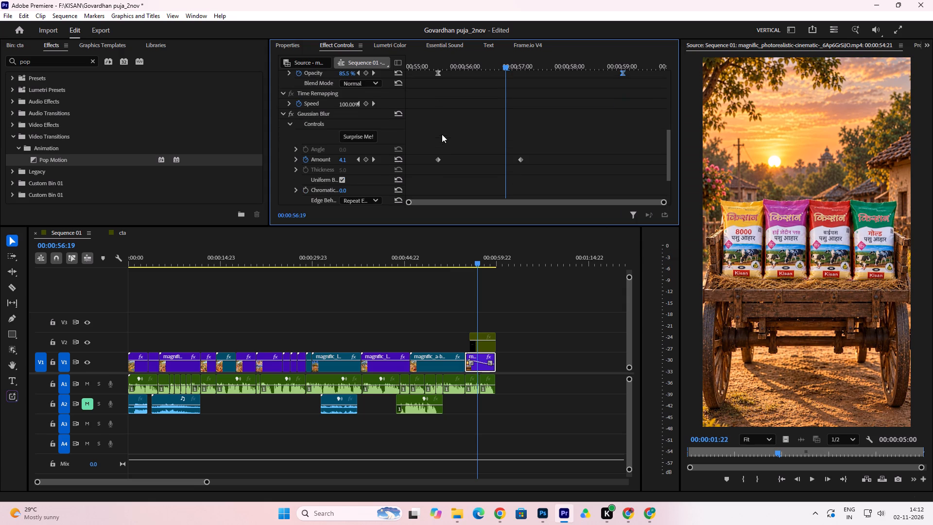
pyautogui.click(439, 150)
pyautogui.rightClick(439, 150)
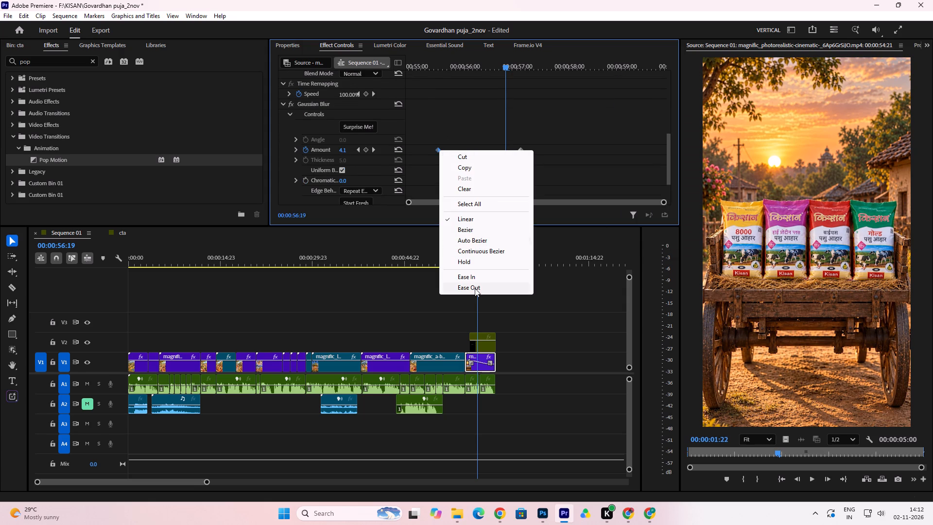
pyautogui.click(475, 288)
pyautogui.click(520, 151)
pyautogui.rightClick(520, 151)
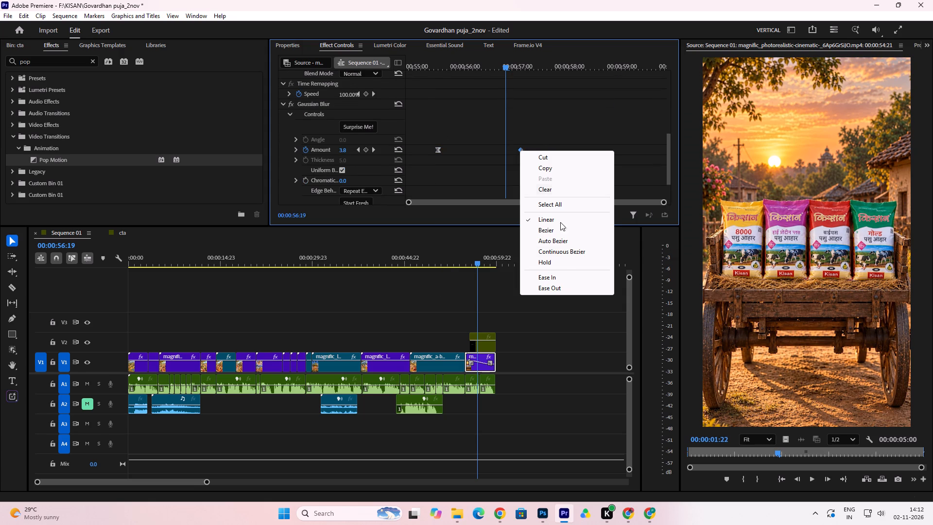
pyautogui.click(563, 275)
# Save the project and play back the ending of Sequence 01 to check the eased fade and blur.
pyautogui.click(460, 259)
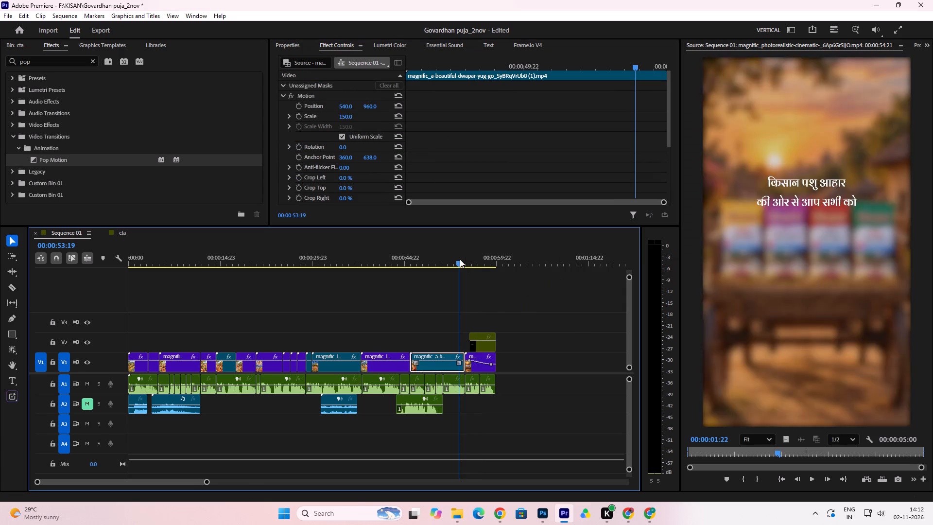
pyautogui.hotkey('ctrl', 's')
pyautogui.hotkey('ctrl', 's')
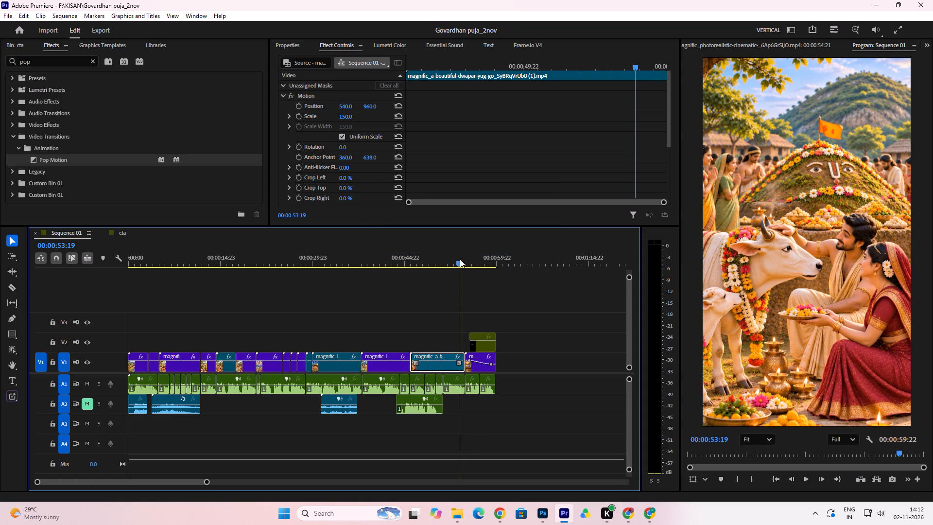
pyautogui.press('space')
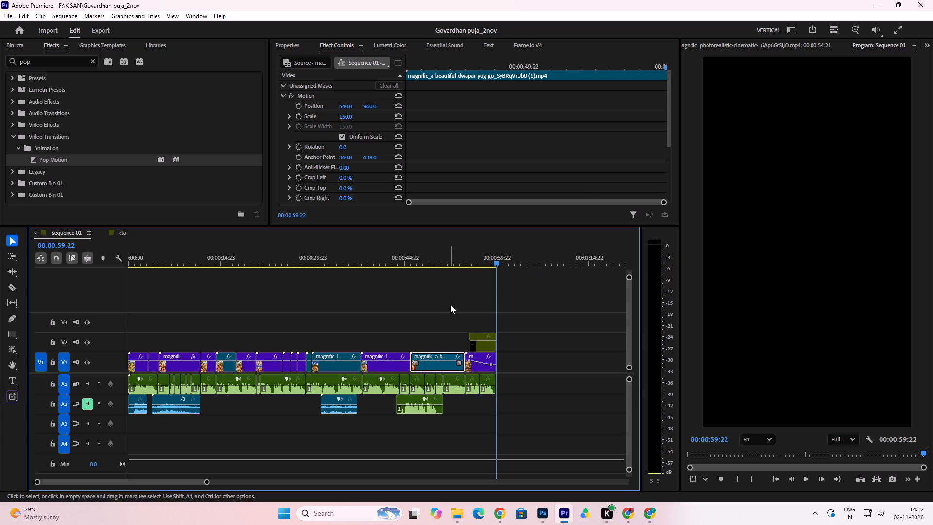
pyautogui.click(449, 253)
pyautogui.press('space')
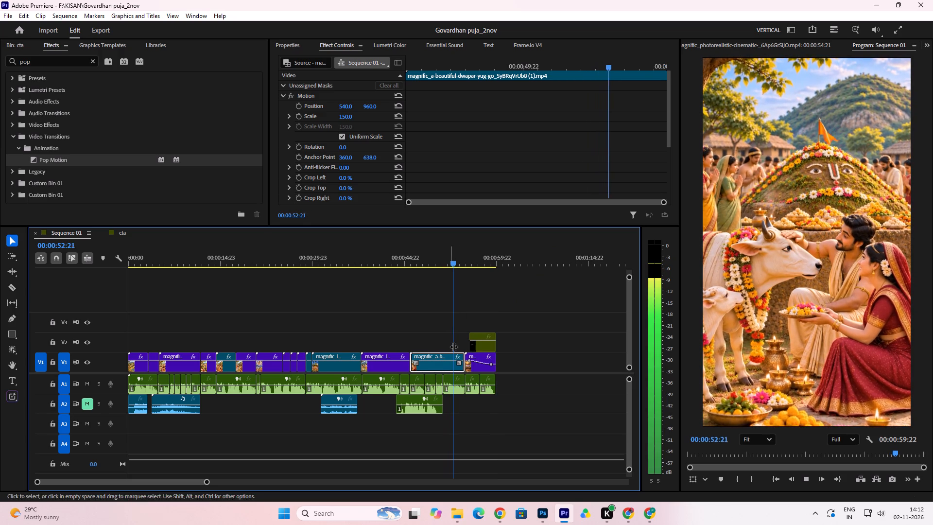
pyautogui.press('space')
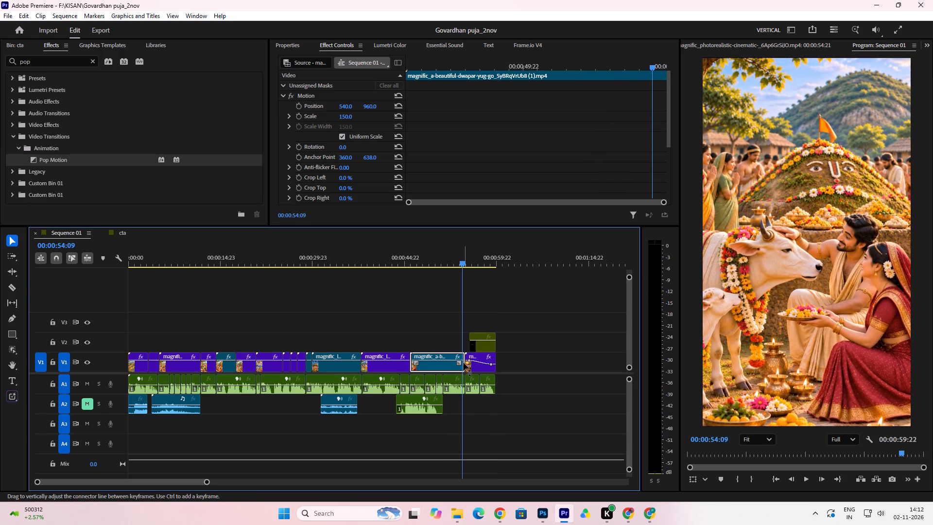
# Trim the end of the Govardhan worship clip before the cart clip back to about 00:00:53:07.
pyautogui.moveTo(465, 355); pyautogui.dragTo(455, 359)
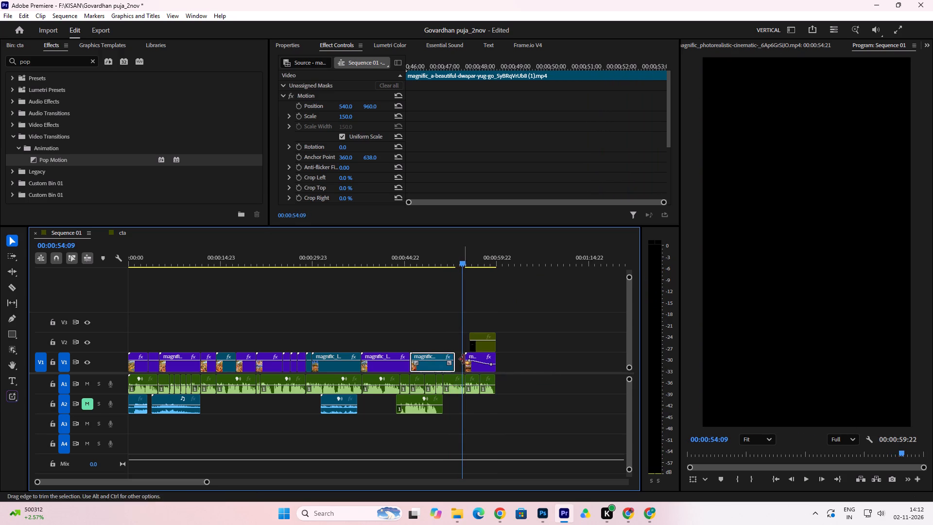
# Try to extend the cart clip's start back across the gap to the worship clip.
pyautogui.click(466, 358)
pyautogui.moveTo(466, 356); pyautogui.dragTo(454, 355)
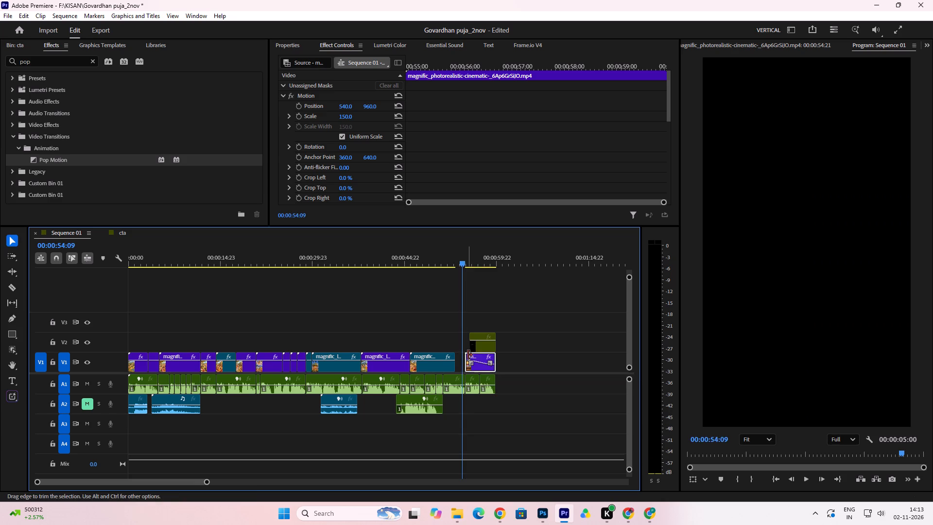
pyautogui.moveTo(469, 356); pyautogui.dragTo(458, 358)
# Move the cart clip earlier on V1 so it starts at 00:00:53:07, directly after the worship clip.
pyautogui.click(479, 365)
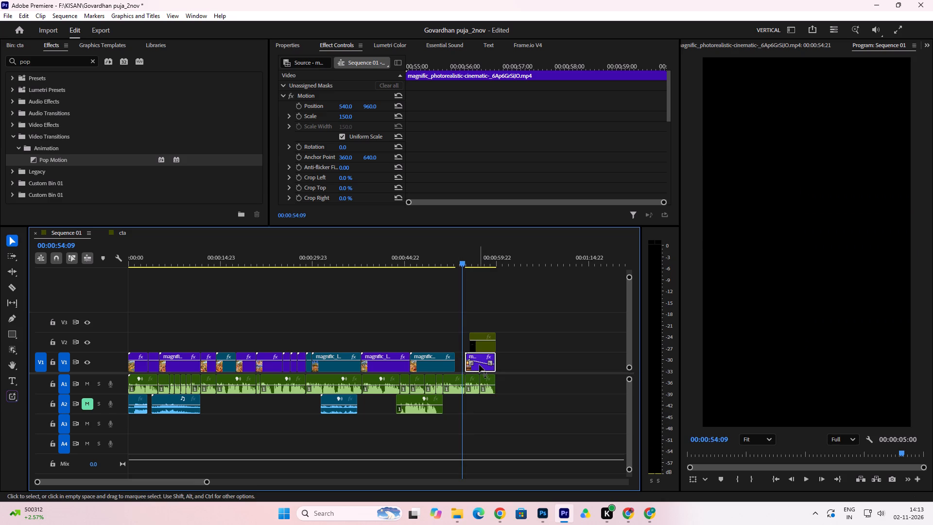
pyautogui.doubleClick(478, 366)
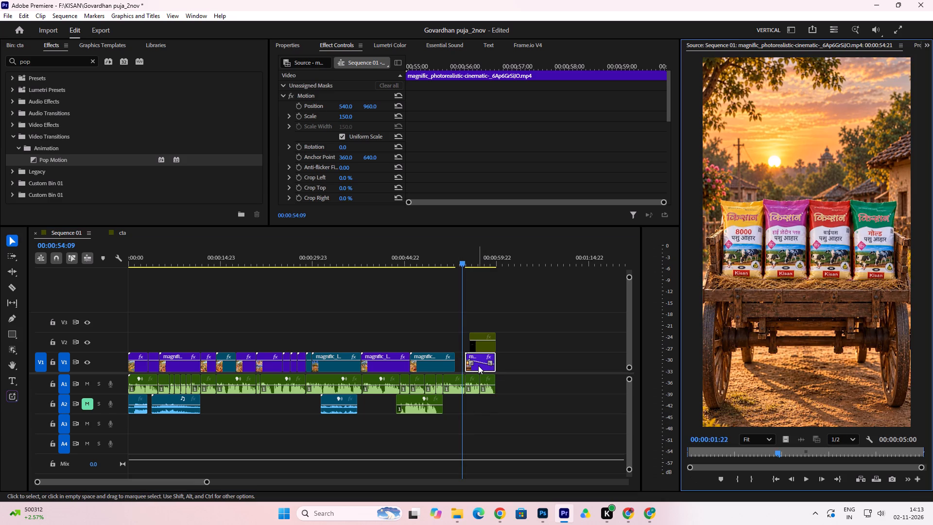
pyautogui.click(477, 367)
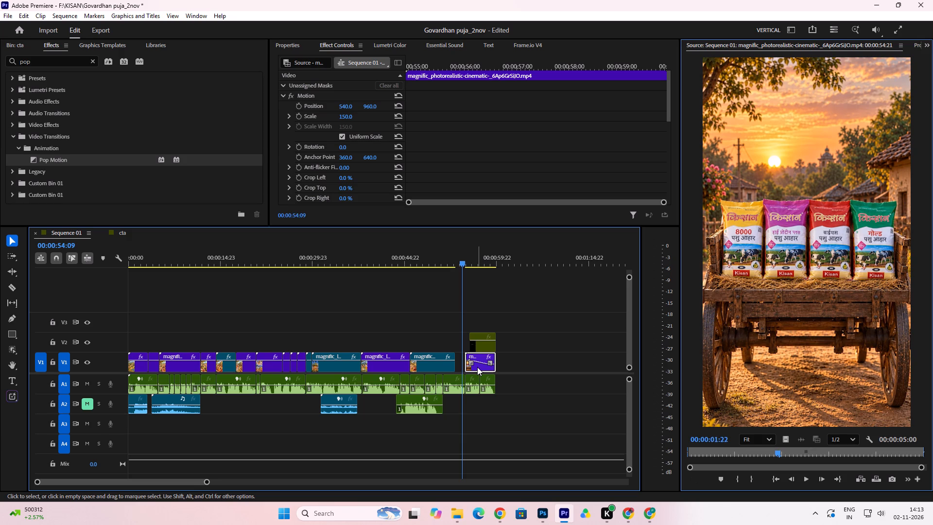
pyautogui.moveTo(477, 367); pyautogui.dragTo(466, 366)
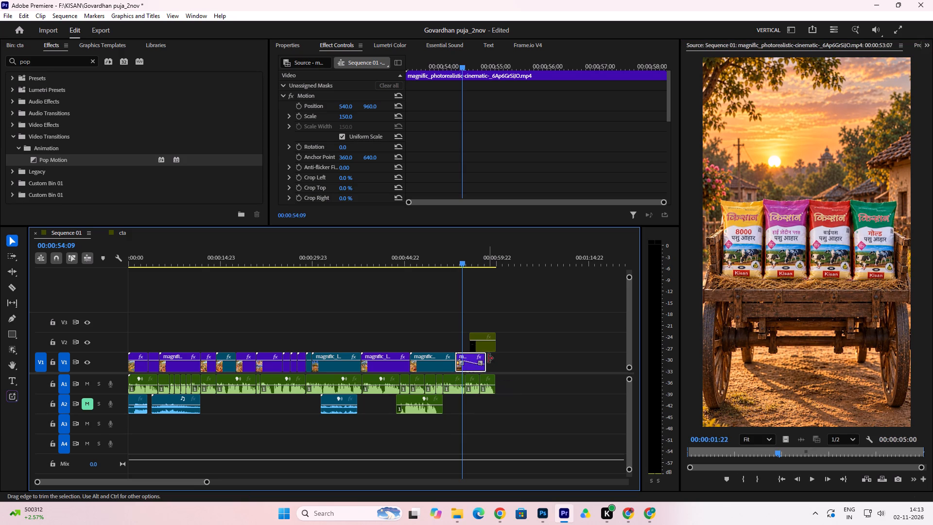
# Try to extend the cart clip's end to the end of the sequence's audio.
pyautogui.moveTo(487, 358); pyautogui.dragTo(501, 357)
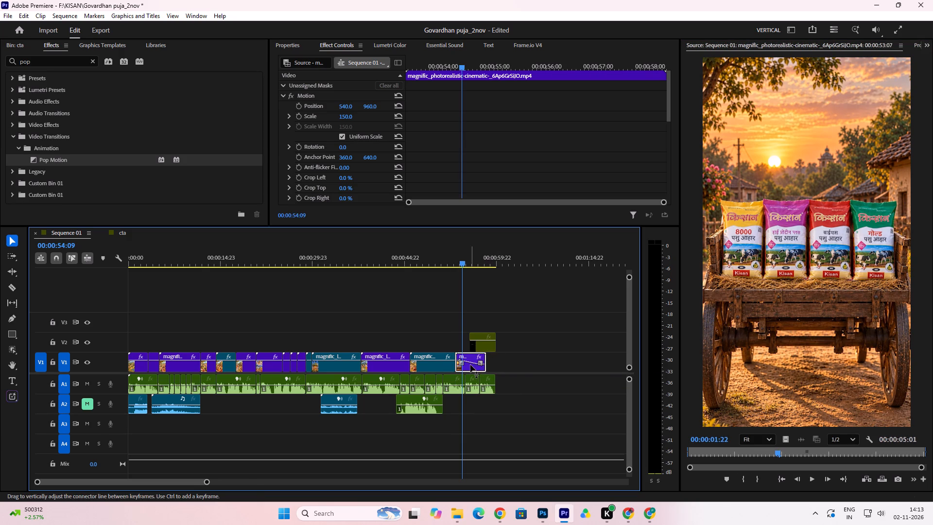
# Play the transition into the cart clip, and undo the cart clip's move and the worship clip's trim.
pyautogui.click(451, 262)
pyautogui.press('space')
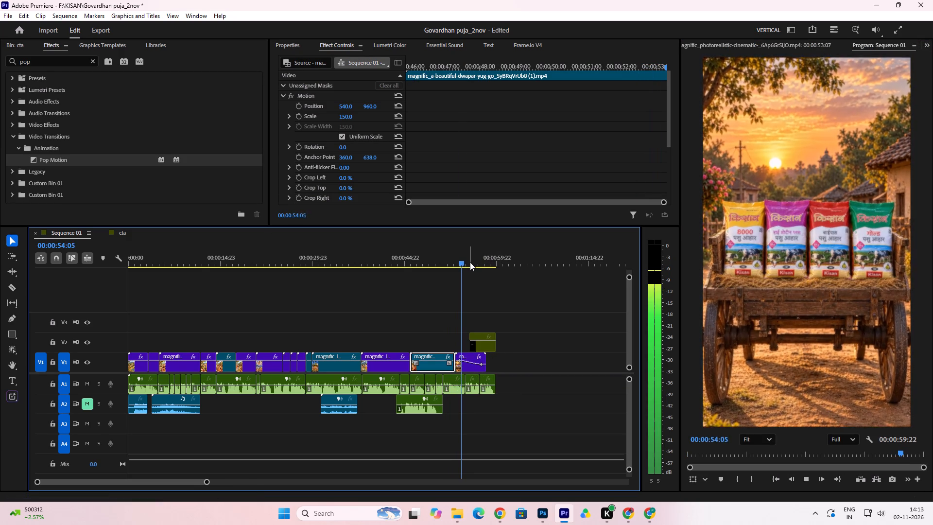
pyautogui.press('space')
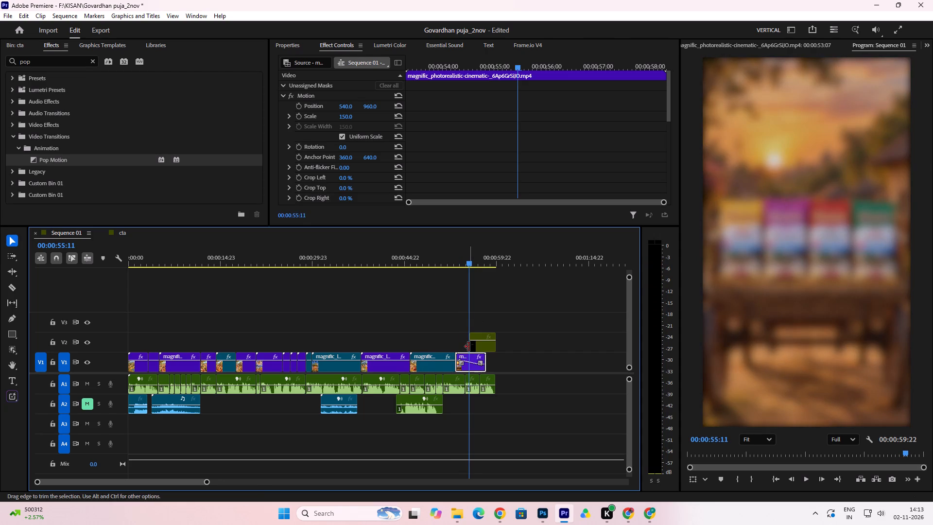
pyautogui.hotkey('ctrl', 'z')
pyautogui.hotkey('ctrl', 'z')
pyautogui.hotkey('ctrl', 'z')
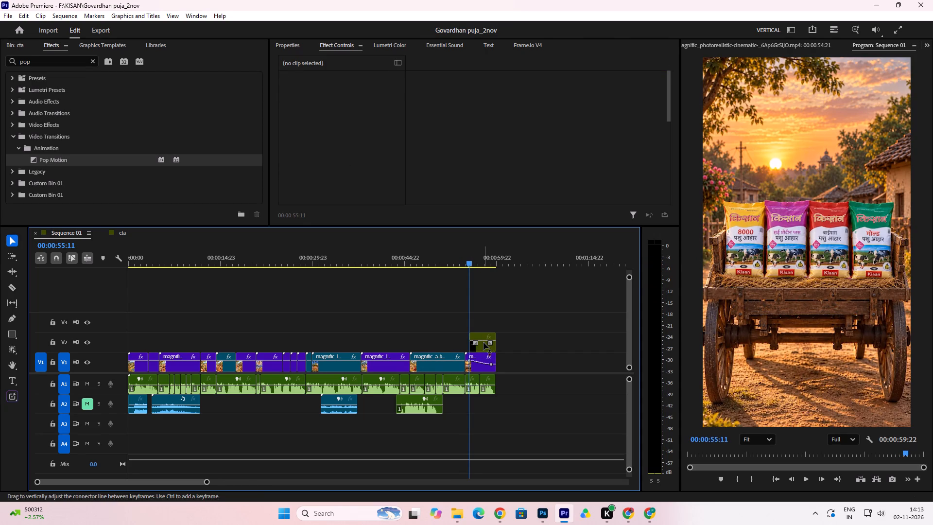
# Play the closing cart and greeting section through to the sequence end, and save the project.
pyautogui.click(459, 253)
pyautogui.press('space')
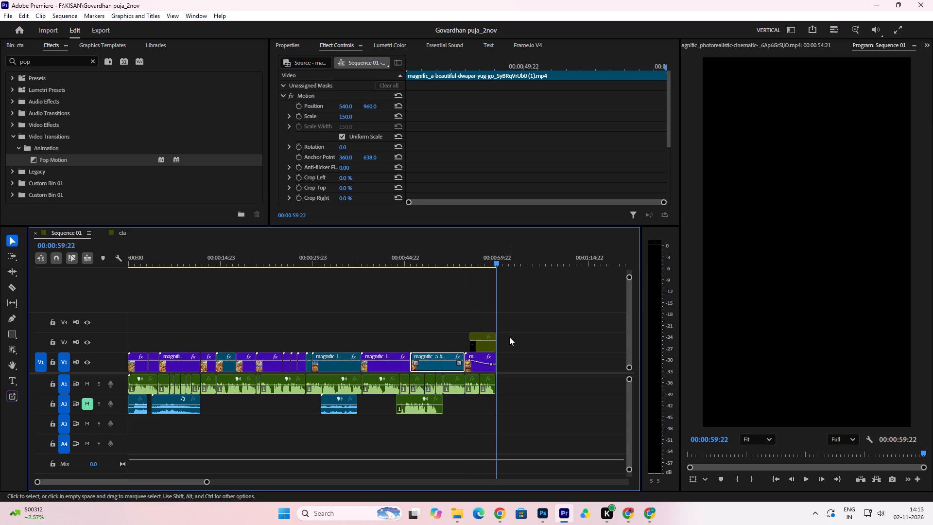
pyautogui.click(481, 259)
pyautogui.hotkey('ctrl', 's')
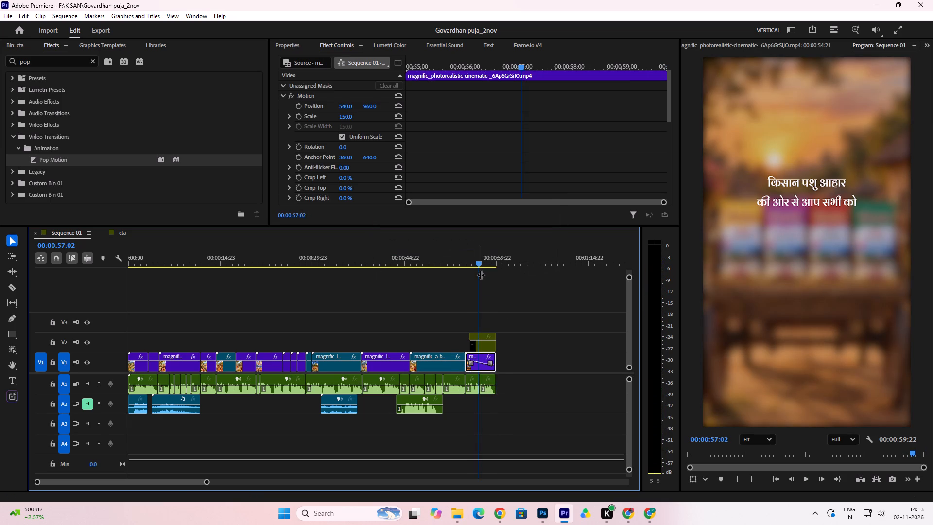
# Play the sequence from its beginning to review the cuts up to the little Krishna prayer clip.
pyautogui.moveTo(189, 256); pyautogui.dragTo(144, 259)
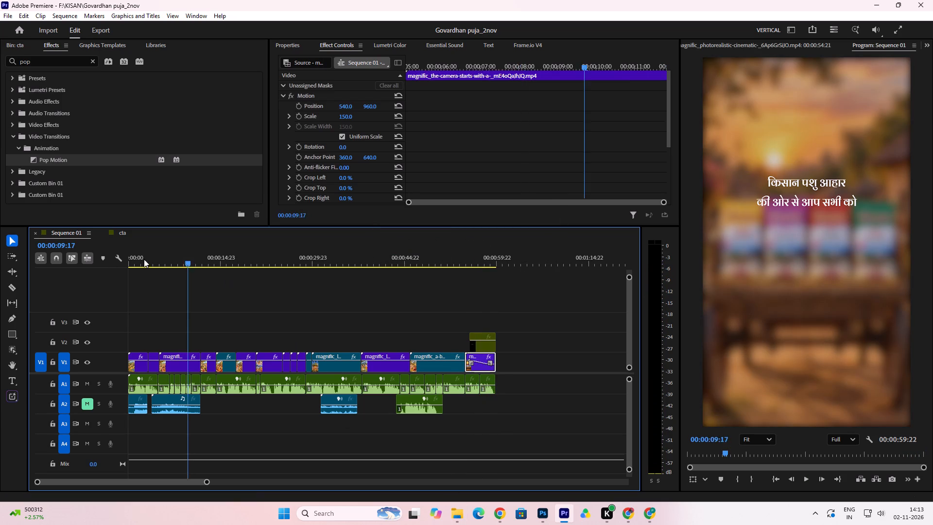
pyautogui.moveTo(144, 259); pyautogui.dragTo(20, 298)
pyautogui.hotkey('ctrl', 's')
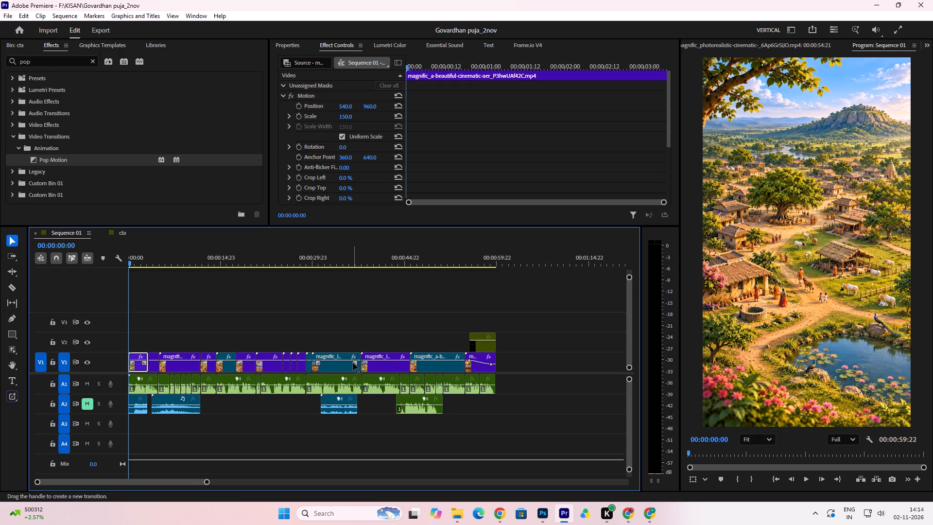
pyautogui.press('space')
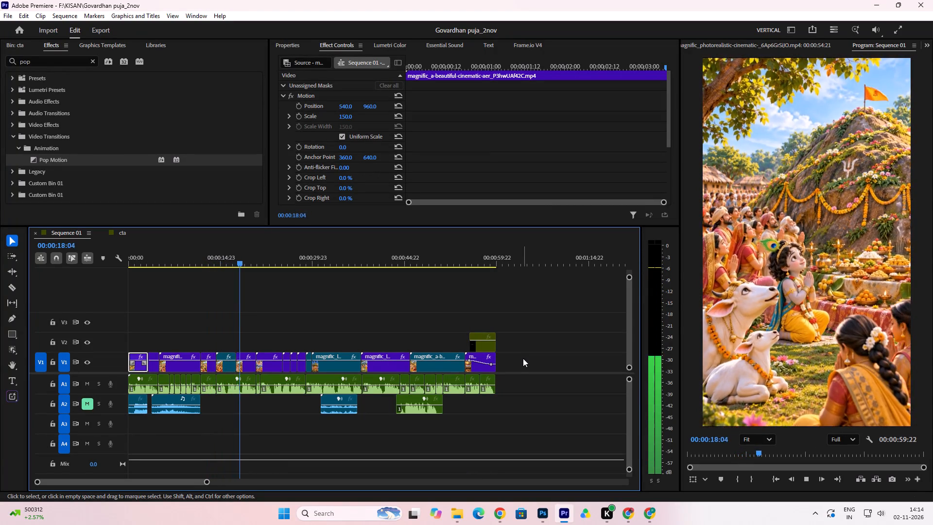
pyautogui.press('space')
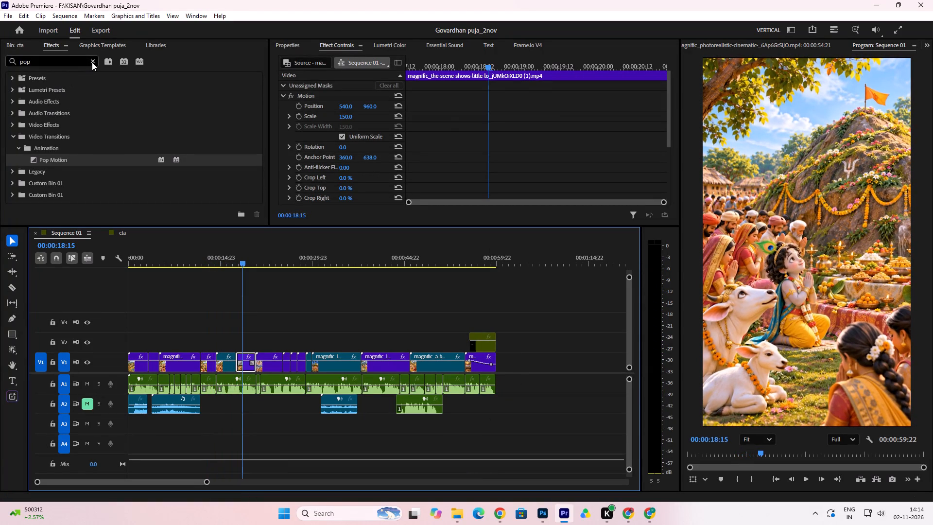
# Add a Cross Dissolve at the V1 cut between the villagers clip and the little Krishna prayer clip, and preview it.
pyautogui.click(92, 62)
pyautogui.click(13, 136)
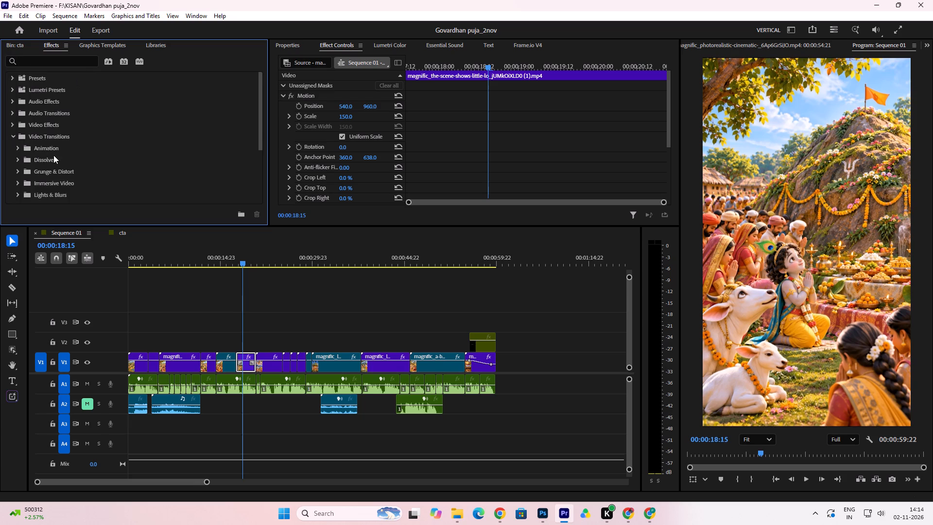
pyautogui.scroll(-2, 53, 155)
pyautogui.click(17, 140)
pyautogui.scroll(-1, 127, 161)
pyautogui.moveTo(158, 175); pyautogui.dragTo(238, 283)
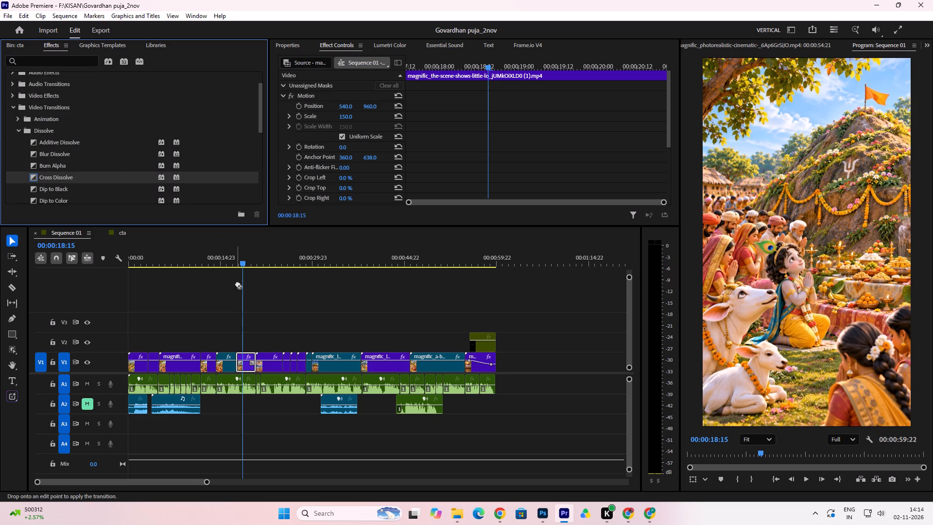
pyautogui.moveTo(238, 283); pyautogui.dragTo(237, 367)
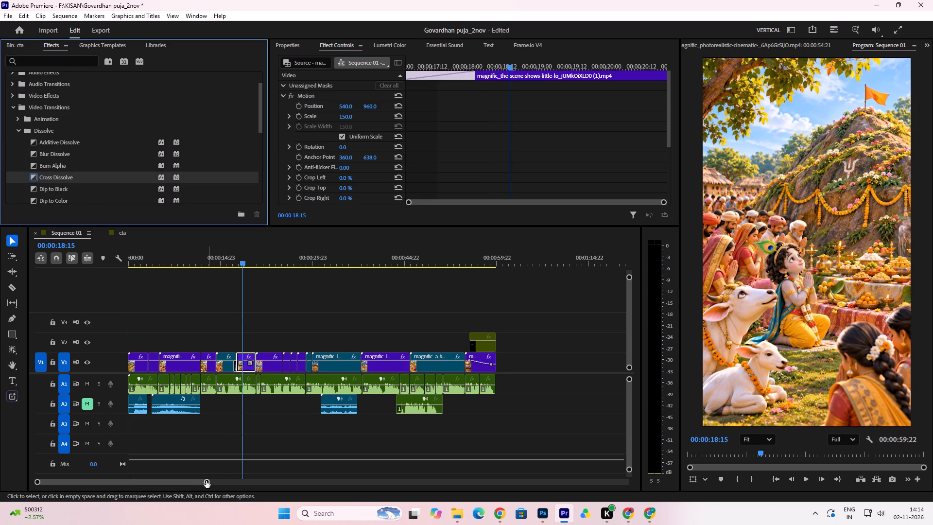
pyautogui.moveTo(206, 482); pyautogui.dragTo(141, 490)
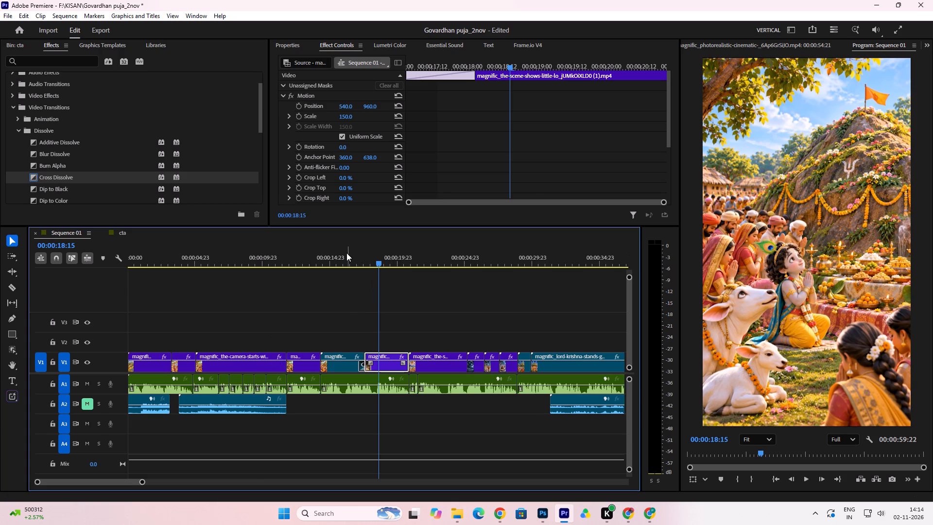
pyautogui.click(346, 252)
pyautogui.press('space')
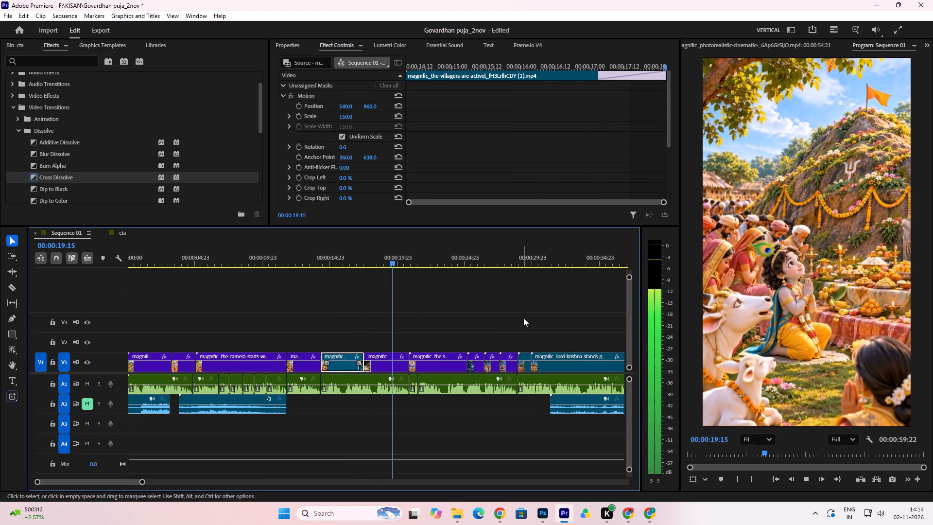
pyautogui.press('space')
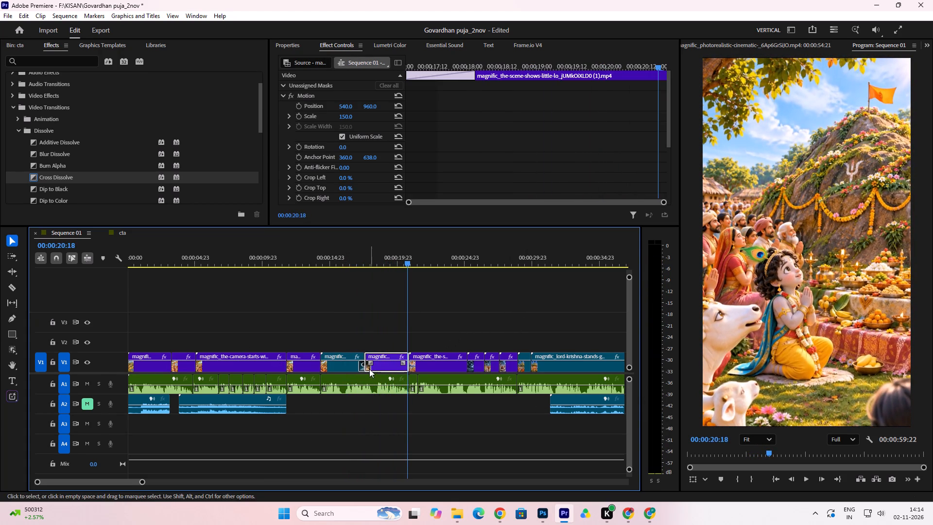
# Lengthen the Cross Dissolve on both sides to a duration of 00:00:01:09, preview it and save the project.
pyautogui.click(367, 366)
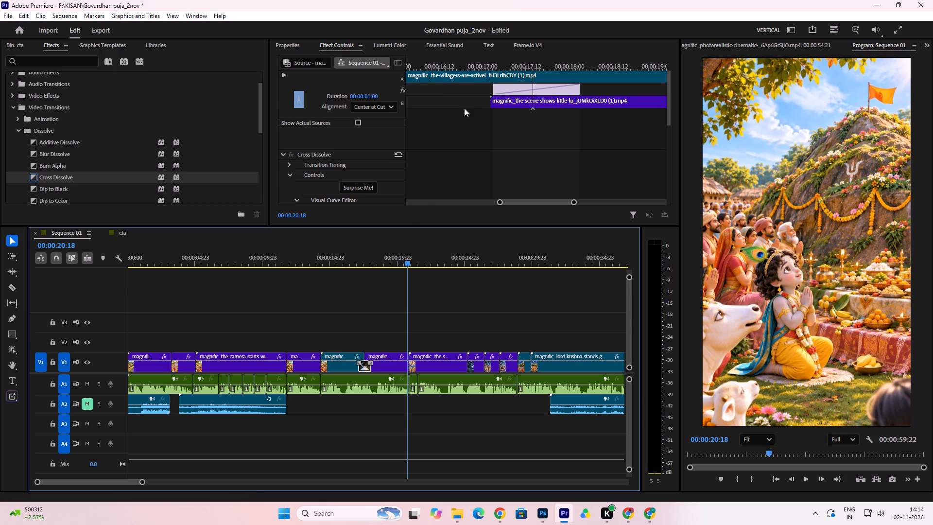
pyautogui.moveTo(492, 90); pyautogui.dragTo(471, 96)
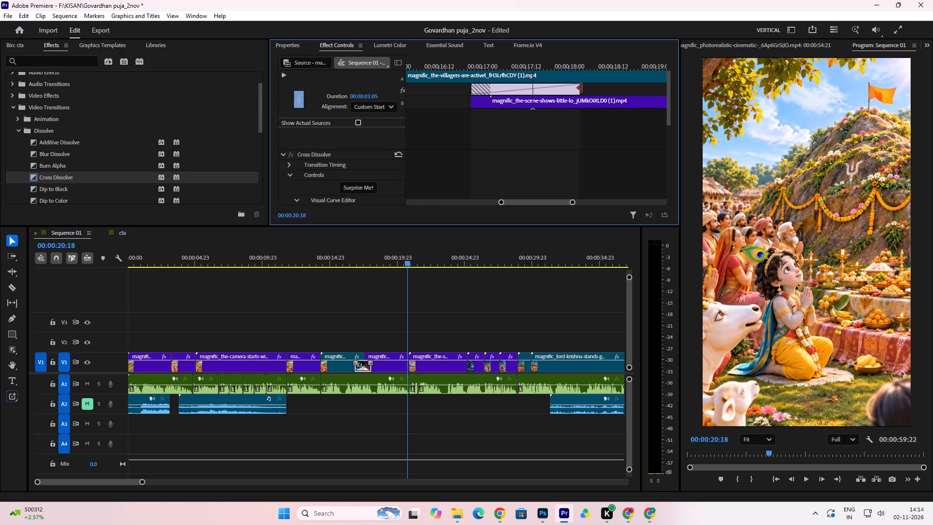
pyautogui.moveTo(580, 87); pyautogui.dragTo(592, 89)
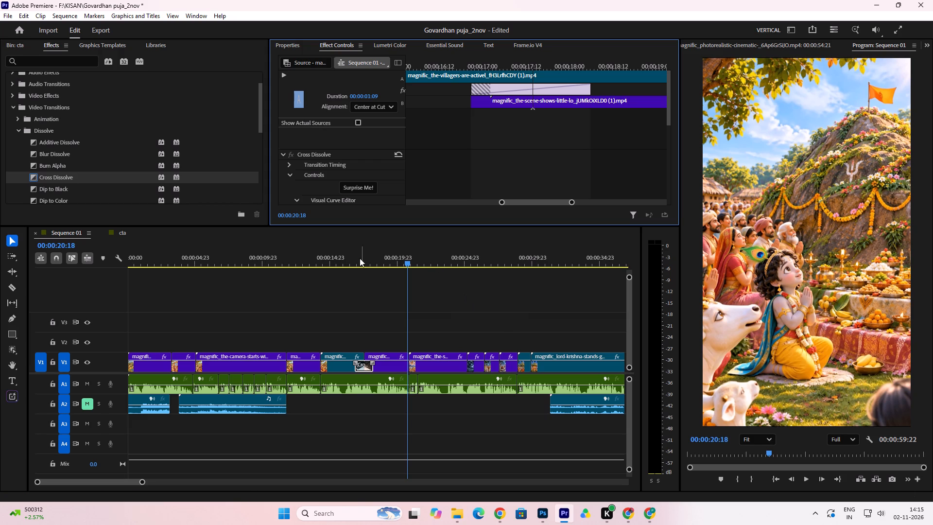
pyautogui.click(346, 258)
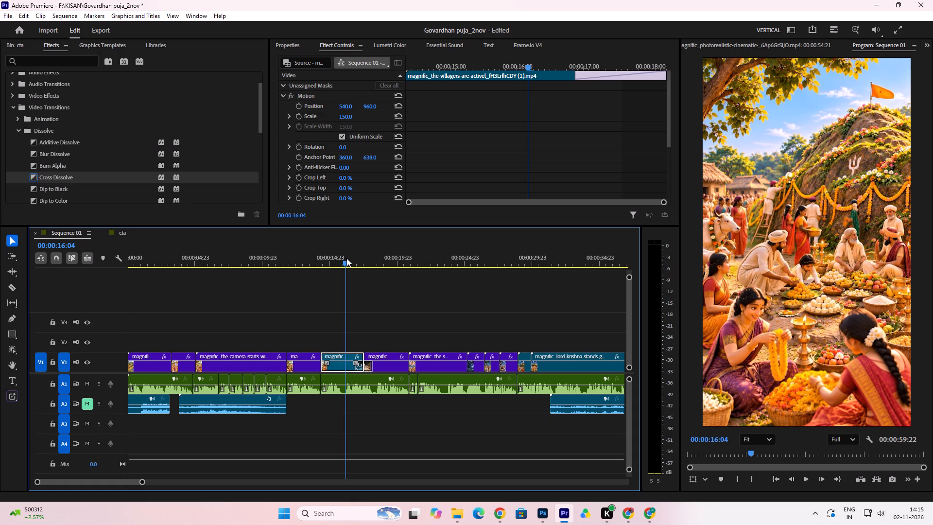
pyautogui.press('space')
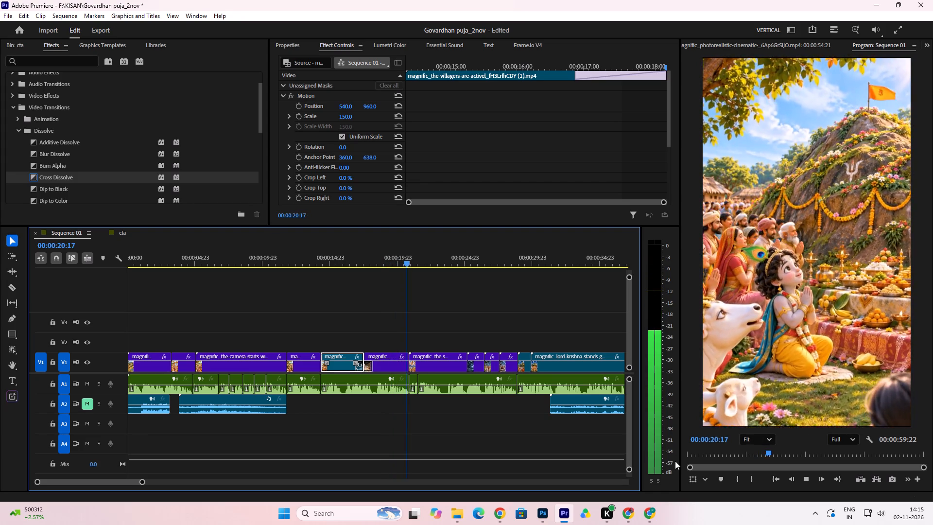
pyautogui.press('space')
pyautogui.hotkey('ctrl', 's')
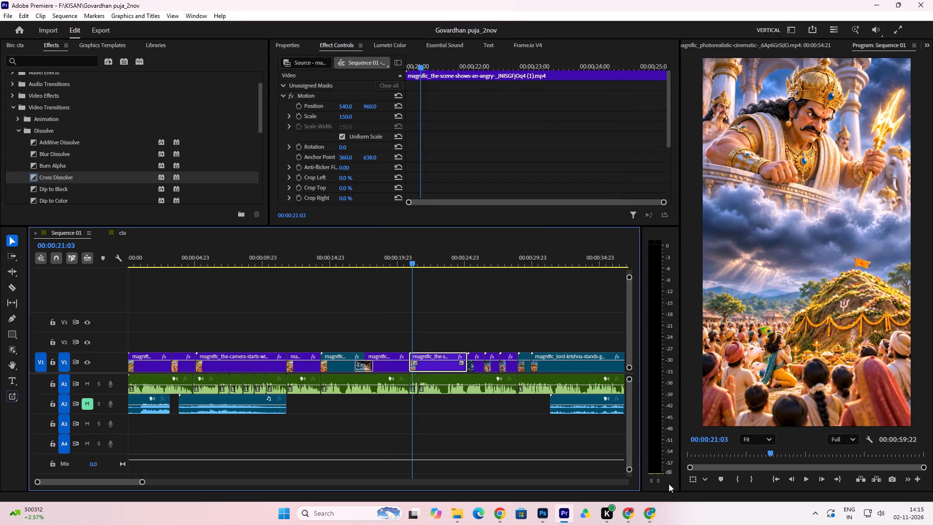
pyautogui.hotkey('ctrl', 's')
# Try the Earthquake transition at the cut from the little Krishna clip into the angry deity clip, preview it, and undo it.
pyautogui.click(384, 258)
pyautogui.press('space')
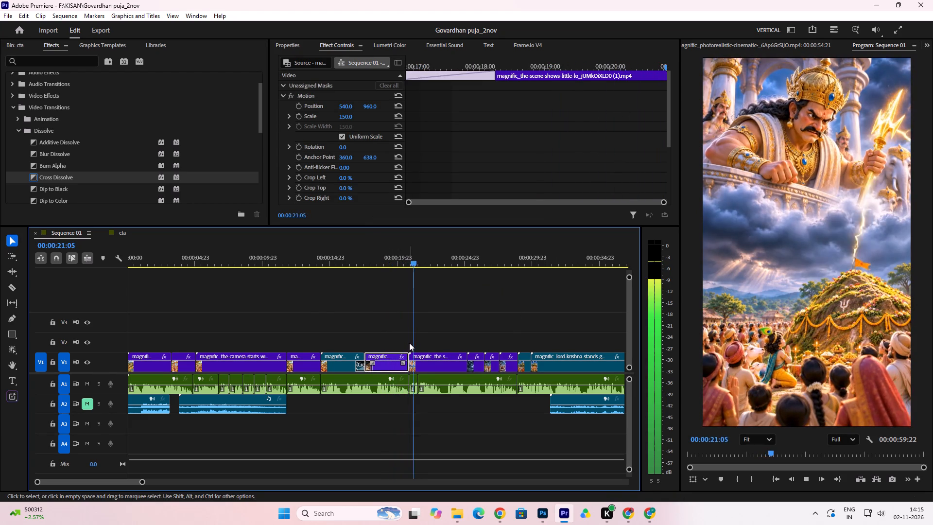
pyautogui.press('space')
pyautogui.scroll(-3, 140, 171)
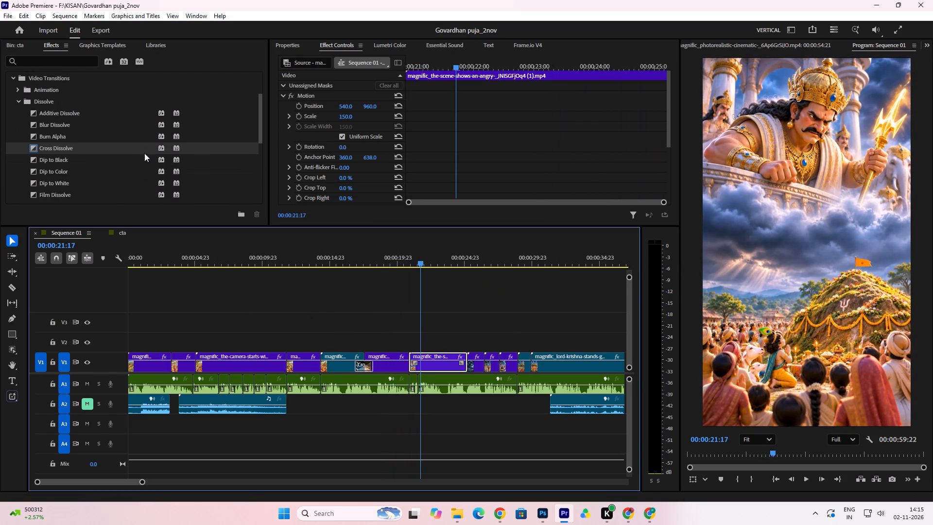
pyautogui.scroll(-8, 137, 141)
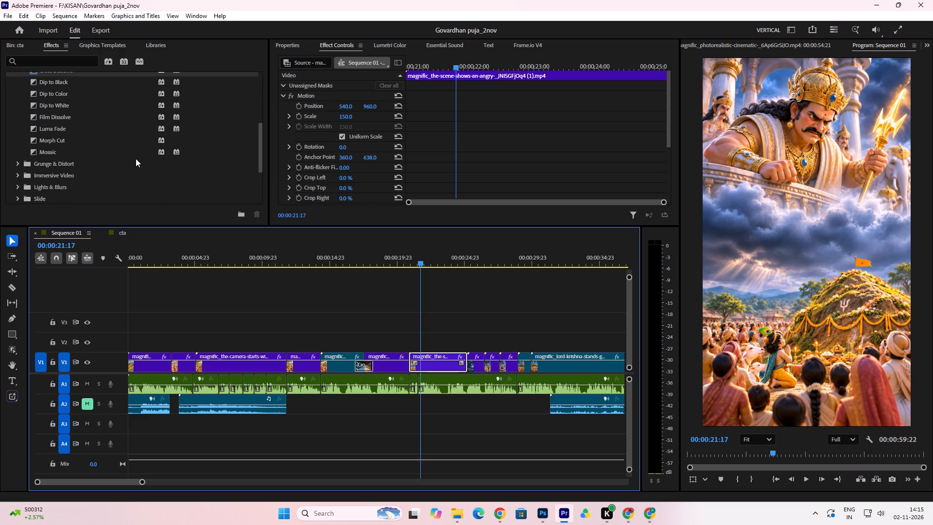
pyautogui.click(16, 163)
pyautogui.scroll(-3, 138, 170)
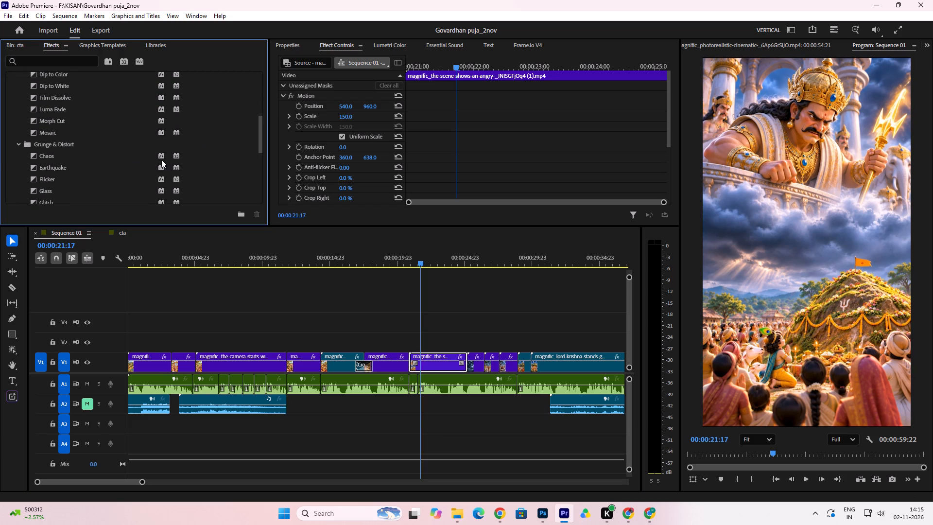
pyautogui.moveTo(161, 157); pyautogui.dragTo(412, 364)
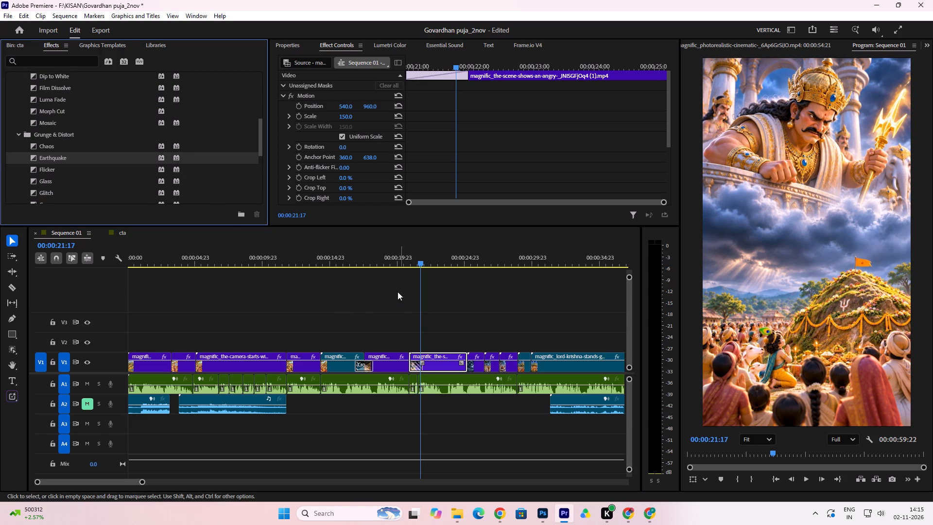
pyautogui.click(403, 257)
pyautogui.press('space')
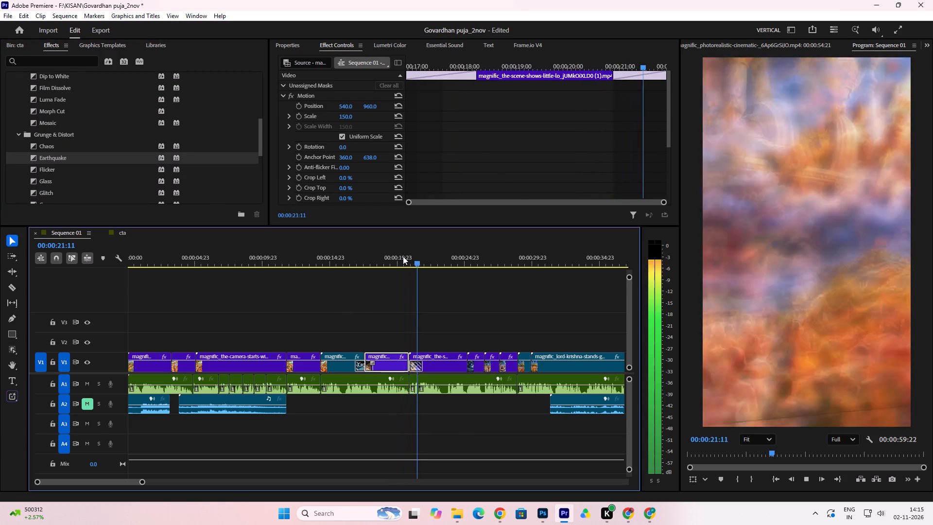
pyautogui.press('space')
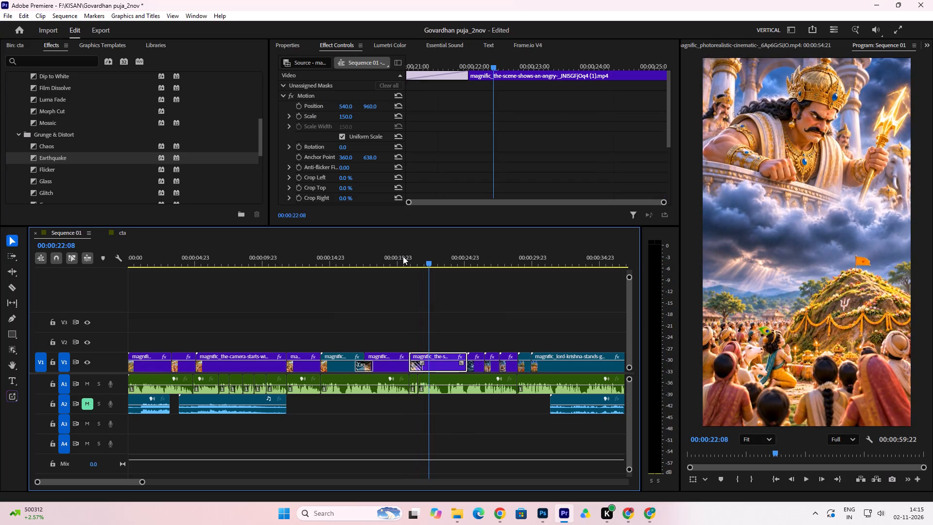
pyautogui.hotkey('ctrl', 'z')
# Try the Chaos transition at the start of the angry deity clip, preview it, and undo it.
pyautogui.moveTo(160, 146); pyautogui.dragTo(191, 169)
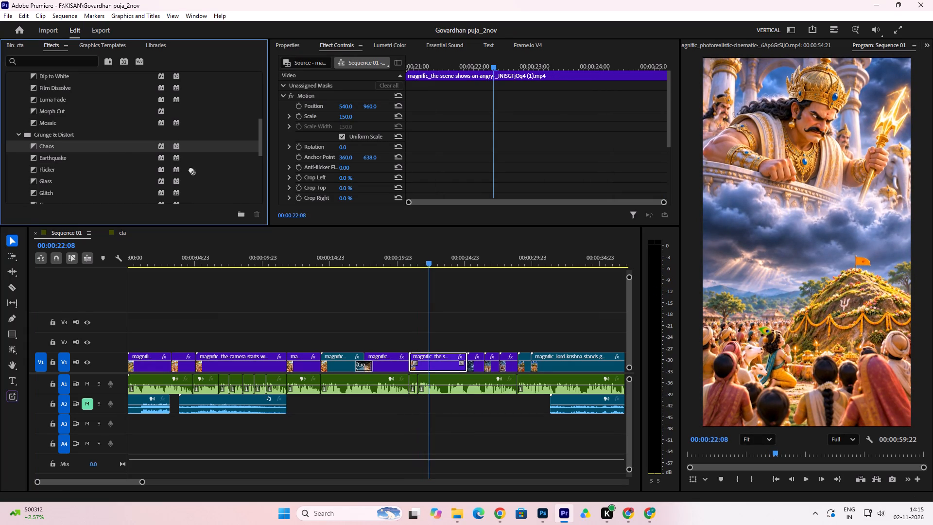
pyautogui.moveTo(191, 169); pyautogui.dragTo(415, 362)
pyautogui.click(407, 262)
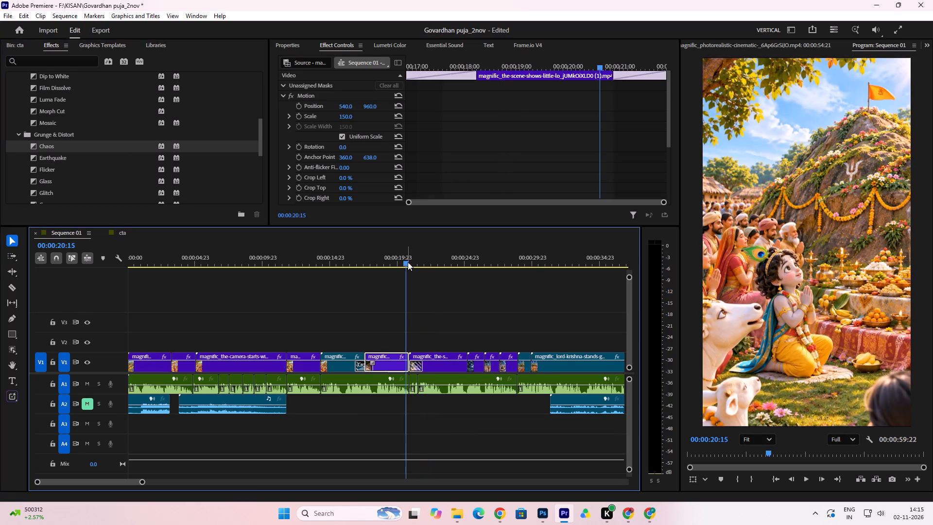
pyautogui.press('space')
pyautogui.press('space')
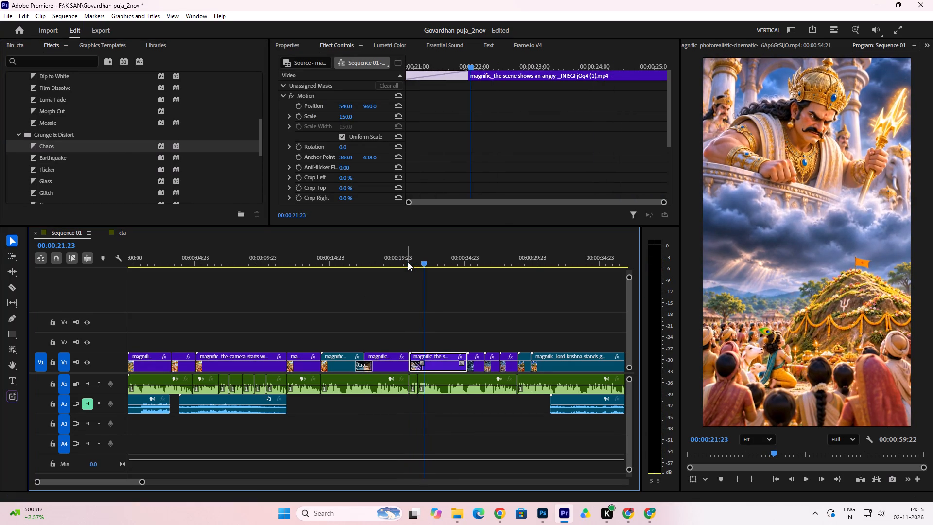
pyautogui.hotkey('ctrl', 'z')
# Add a Burn Chroma transition at the V1 cut from the little Krishna clip into the angry deity clip, and preview it.
pyautogui.scroll(-1, 153, 174)
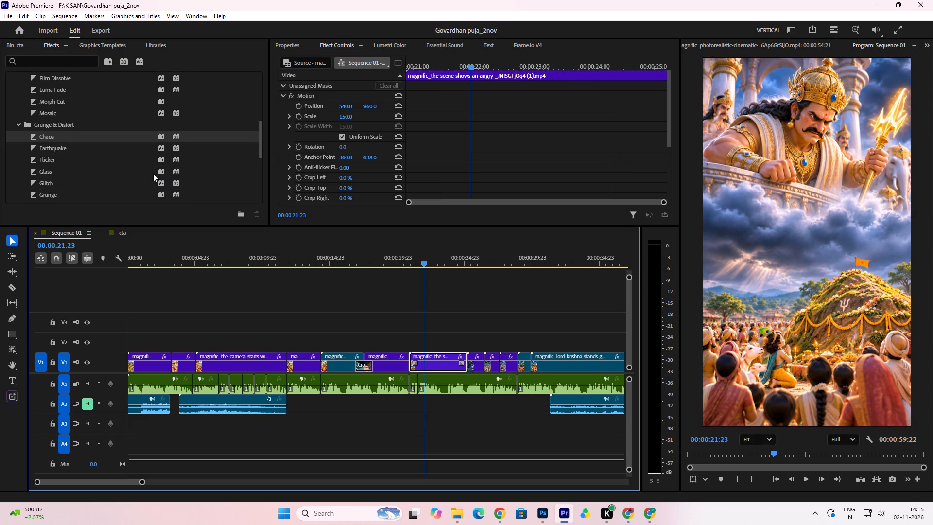
pyautogui.scroll(-9, 159, 161)
pyautogui.scroll(14, 159, 161)
pyautogui.scroll(-12, 159, 161)
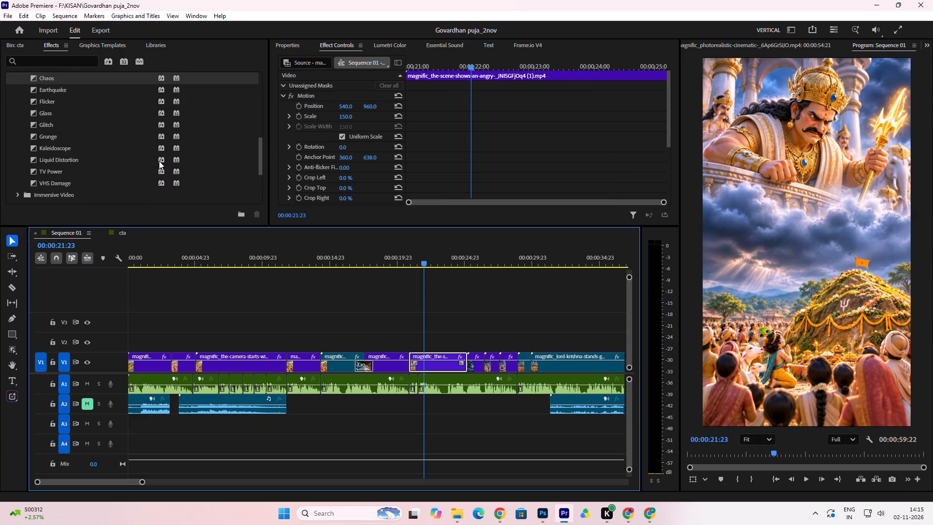
pyautogui.scroll(-5, 159, 161)
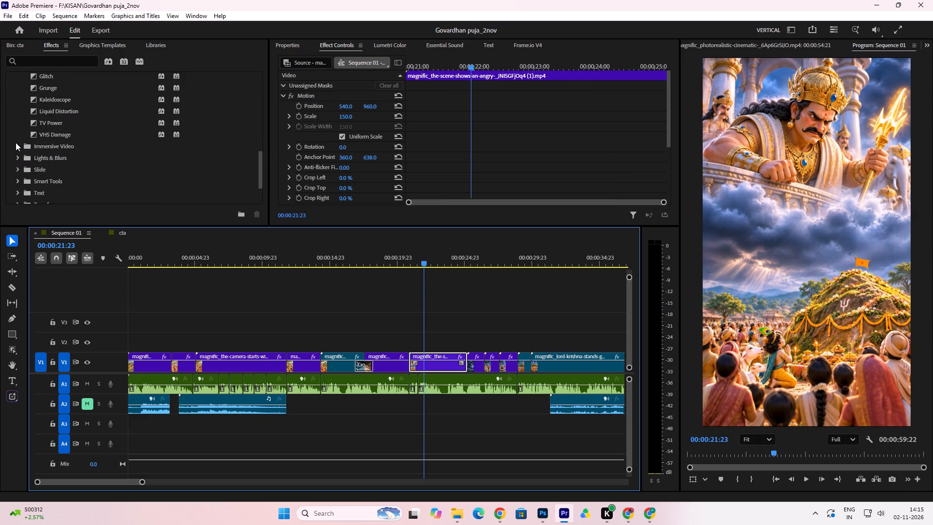
pyautogui.click(19, 149)
pyautogui.scroll(-1, 154, 183)
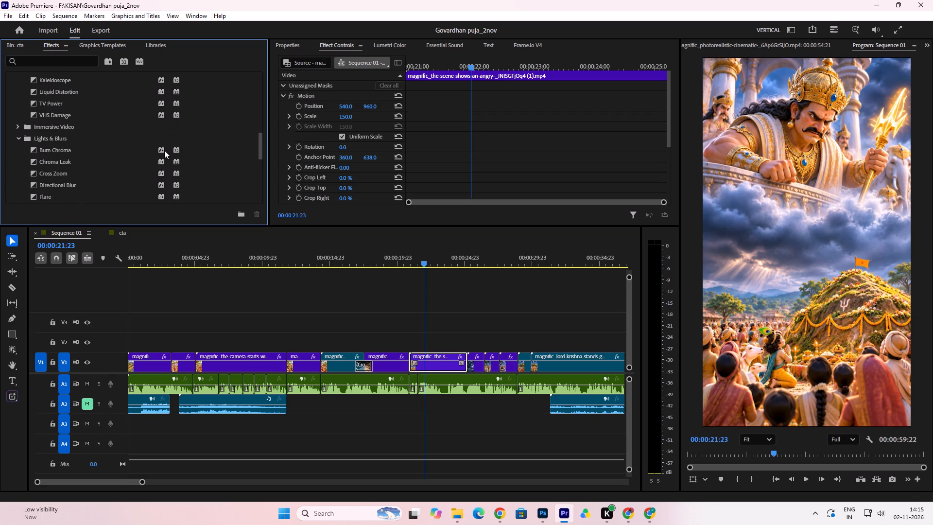
pyautogui.moveTo(162, 149); pyautogui.dragTo(414, 359)
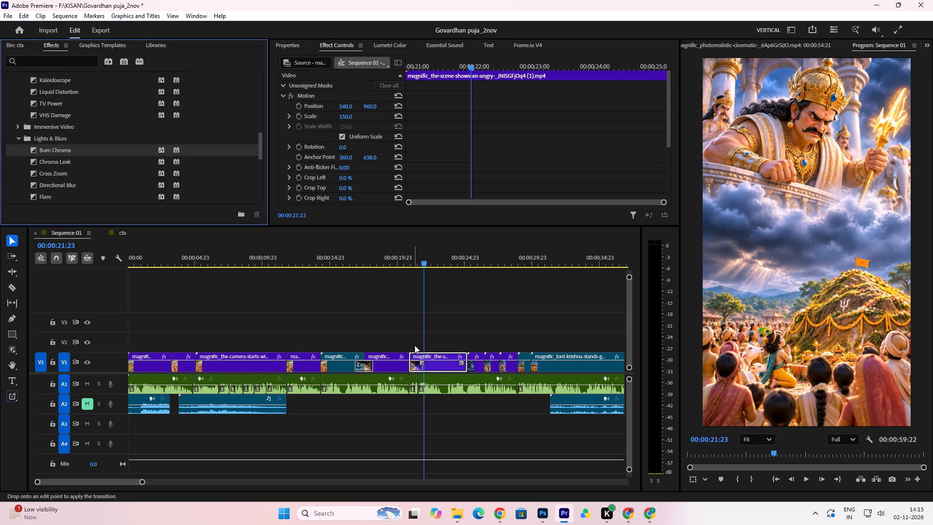
pyautogui.click(401, 261)
pyautogui.press('space')
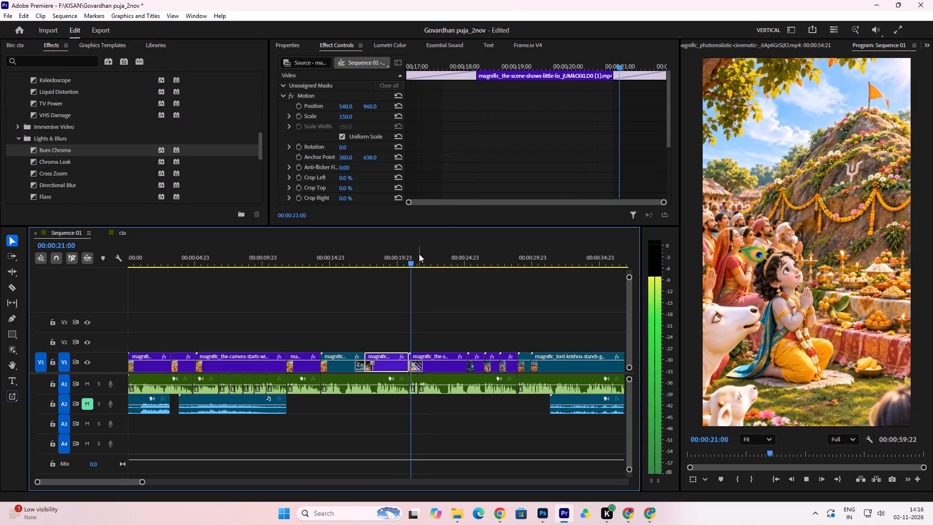
pyautogui.press('space')
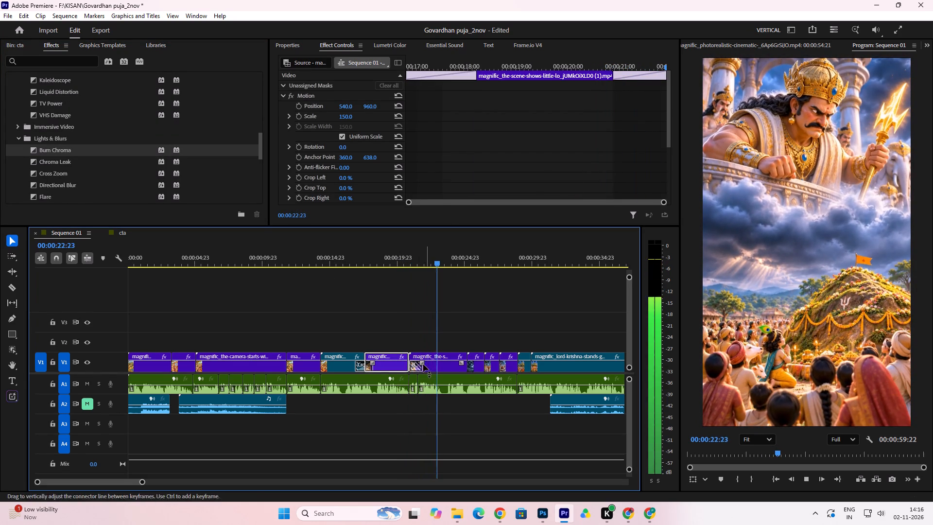
# Extend the Burn Chroma transition's start back over the little Krishna clip for a duration of 00:00:01:09, and preview it.
pyautogui.click(417, 368)
pyautogui.click(418, 365)
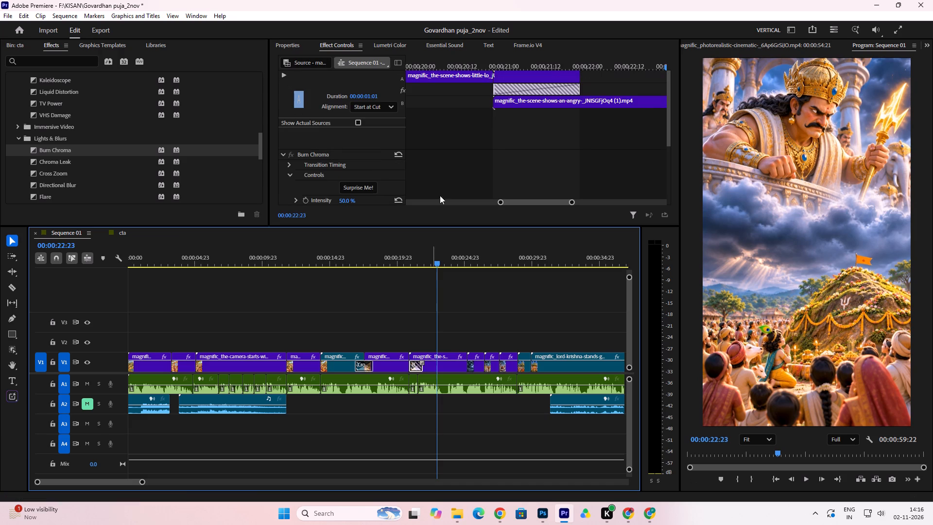
pyautogui.moveTo(494, 87); pyautogui.dragTo(467, 91)
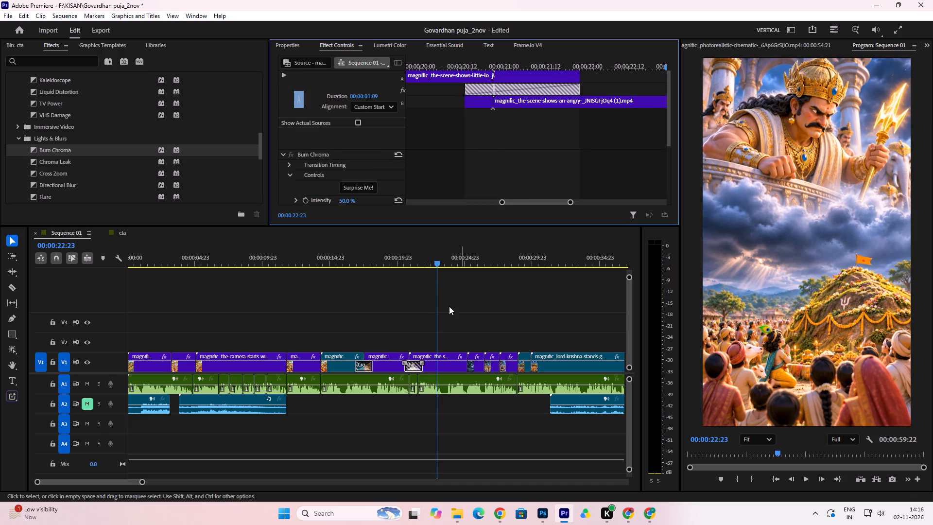
pyautogui.click(400, 265)
pyautogui.press('space')
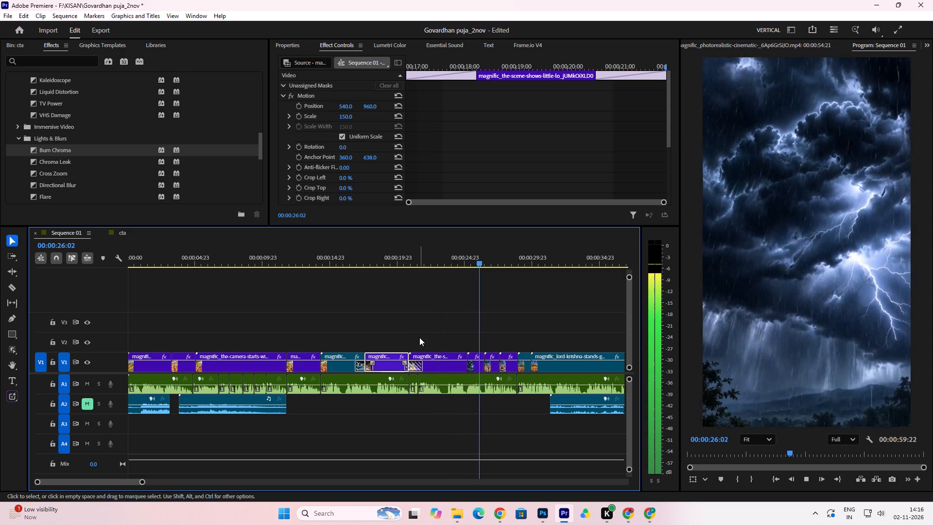
pyautogui.press('space')
# Add a Light Leak transition at the V1 cut from the angry deity clip into the storm clouds clip, and preview it.
pyautogui.scroll(8, 185, 159)
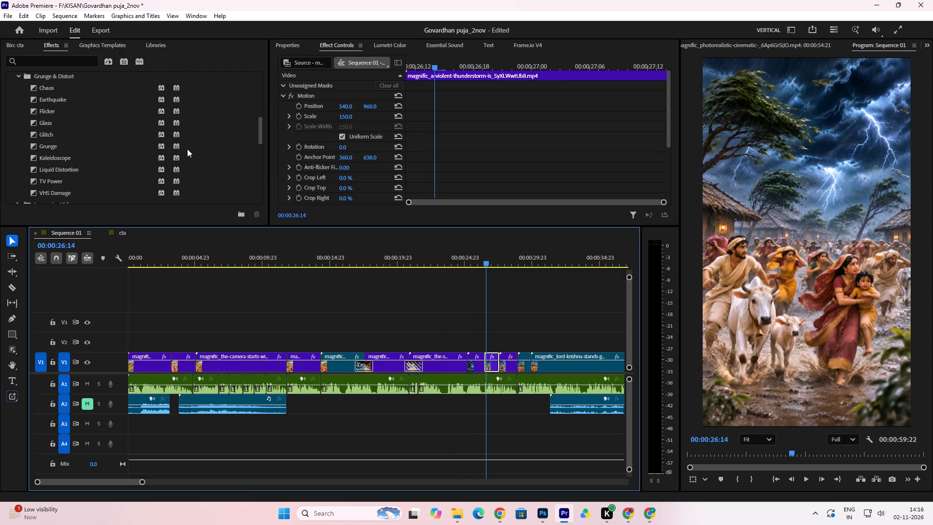
pyautogui.scroll(4, 187, 149)
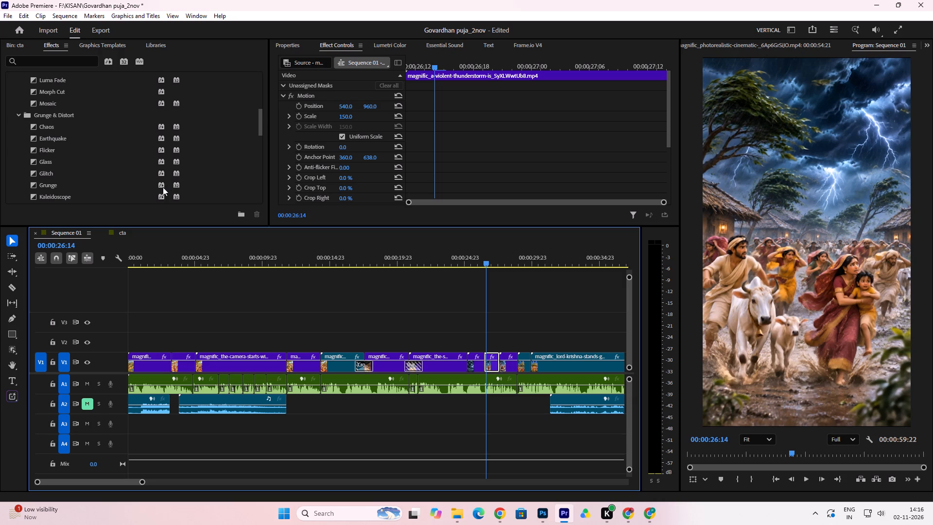
pyautogui.scroll(-12, 160, 179)
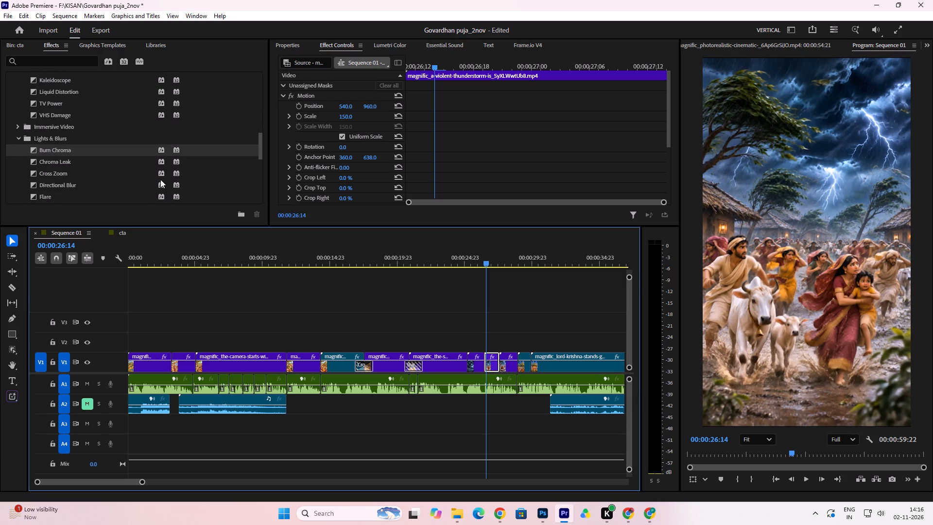
pyautogui.scroll(-5, 136, 174)
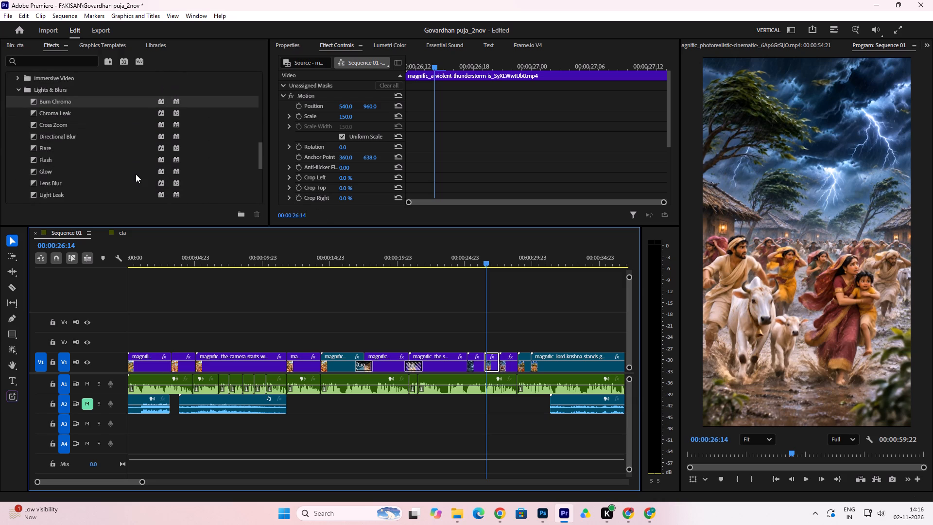
pyautogui.scroll(-3, 136, 174)
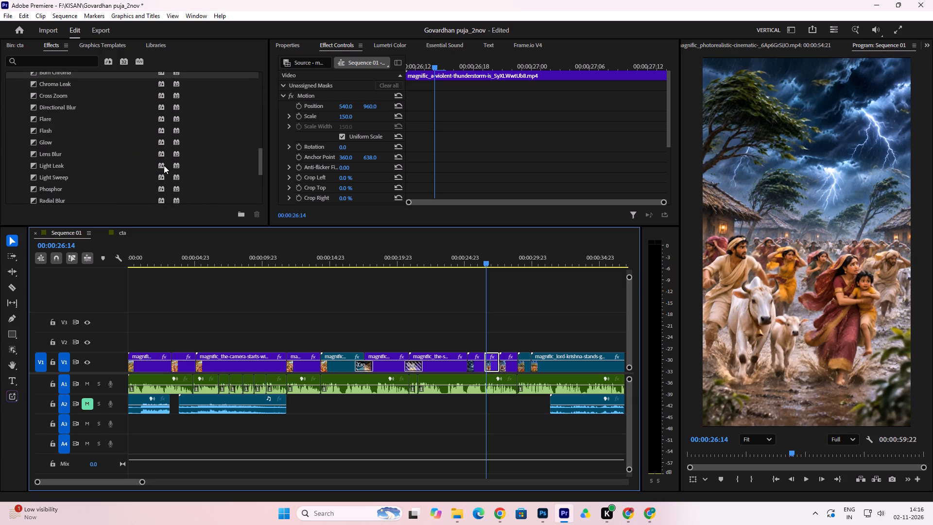
pyautogui.moveTo(161, 163); pyautogui.dragTo(464, 359)
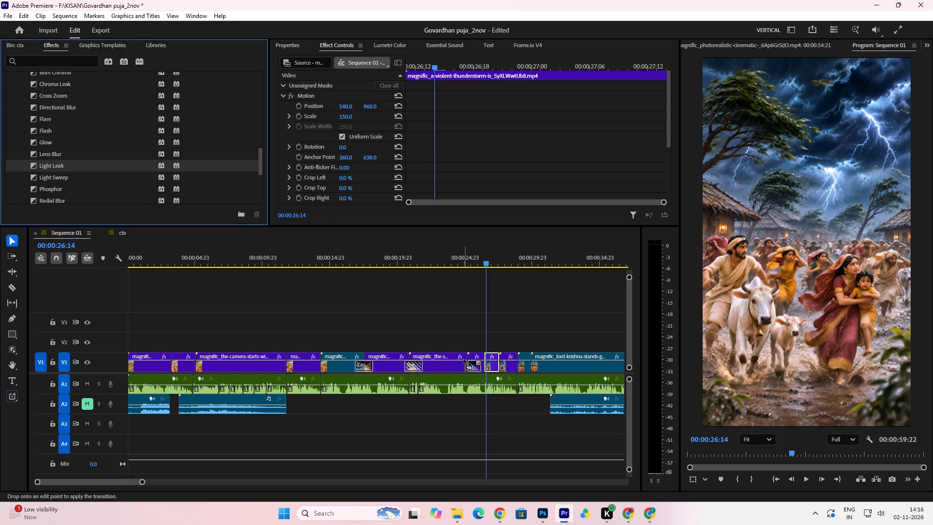
pyautogui.moveTo(464, 359); pyautogui.dragTo(465, 360)
pyautogui.click(457, 261)
pyautogui.press('space')
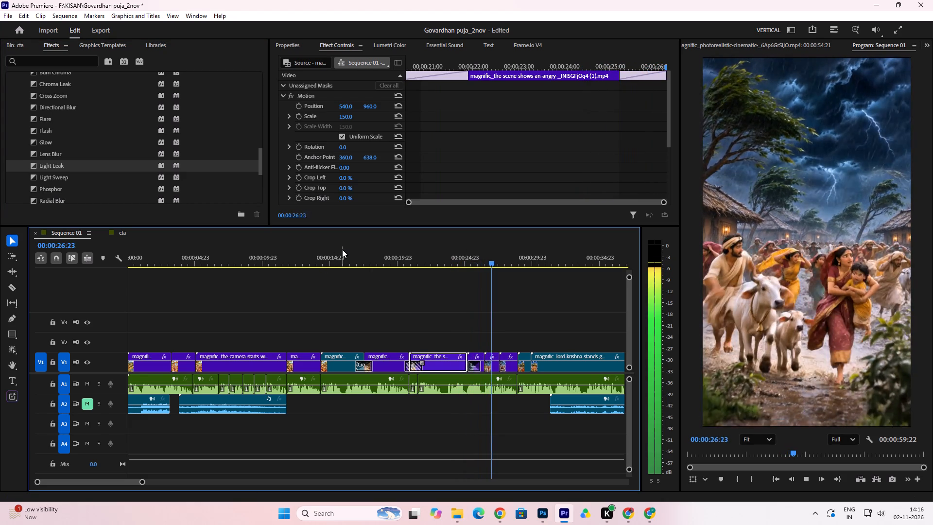
pyautogui.press('space')
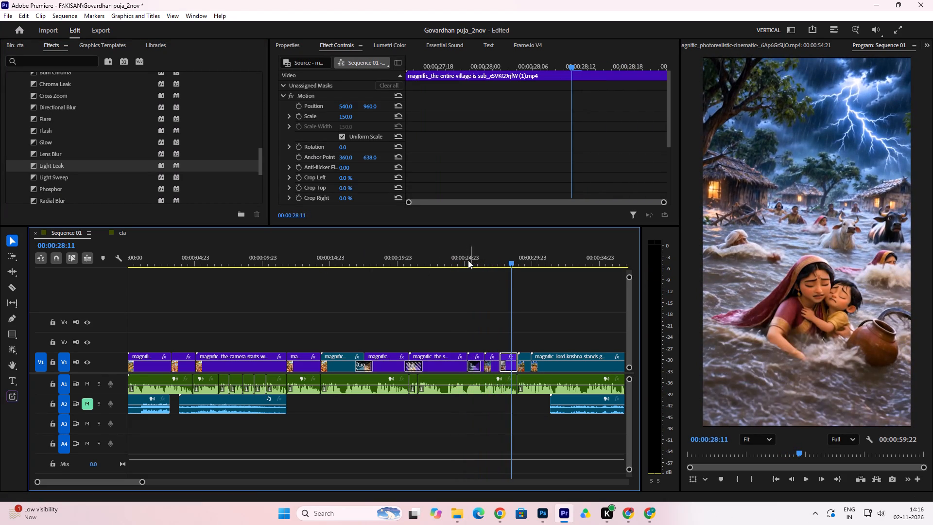
pyautogui.click(462, 262)
pyautogui.press('space')
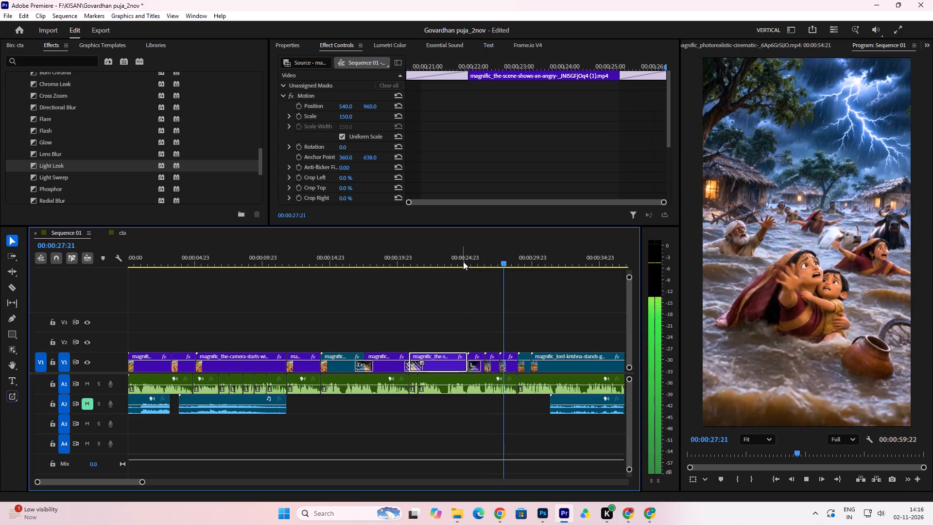
pyautogui.press('space')
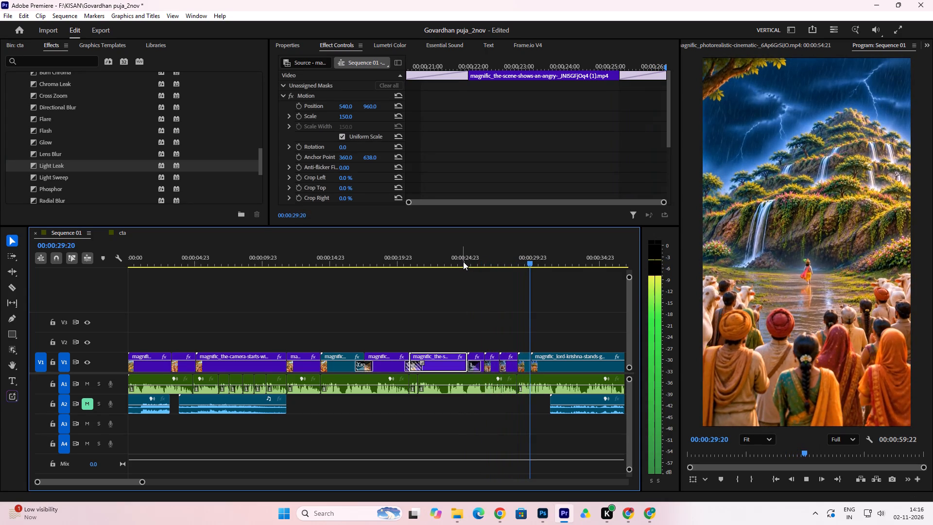
# Add an Additive Dissolve at the V1 cut from the flooded village clip into the waterfall hill clip, and preview it.
pyautogui.scroll(20, 151, 159)
pyautogui.scroll(3, 151, 159)
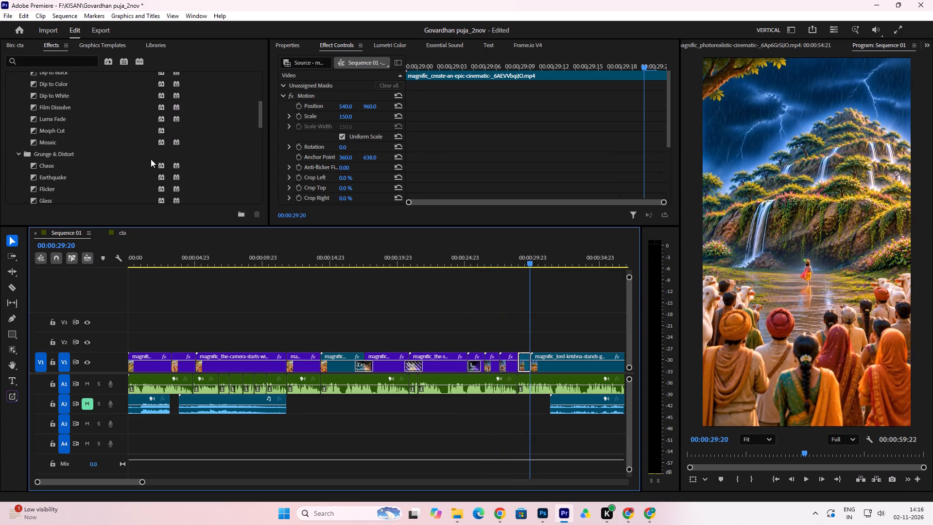
pyautogui.scroll(13, 151, 159)
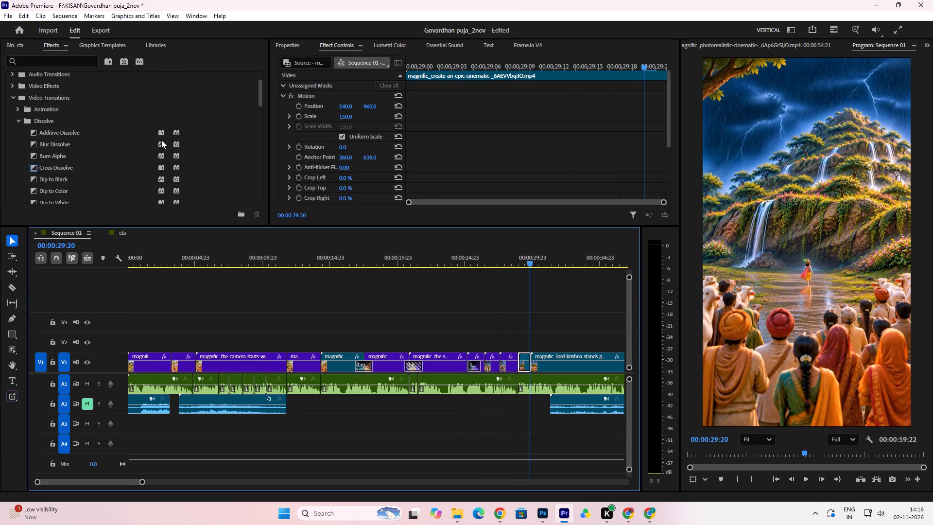
pyautogui.moveTo(161, 140); pyautogui.dragTo(517, 359)
pyautogui.click(514, 260)
pyautogui.press('space')
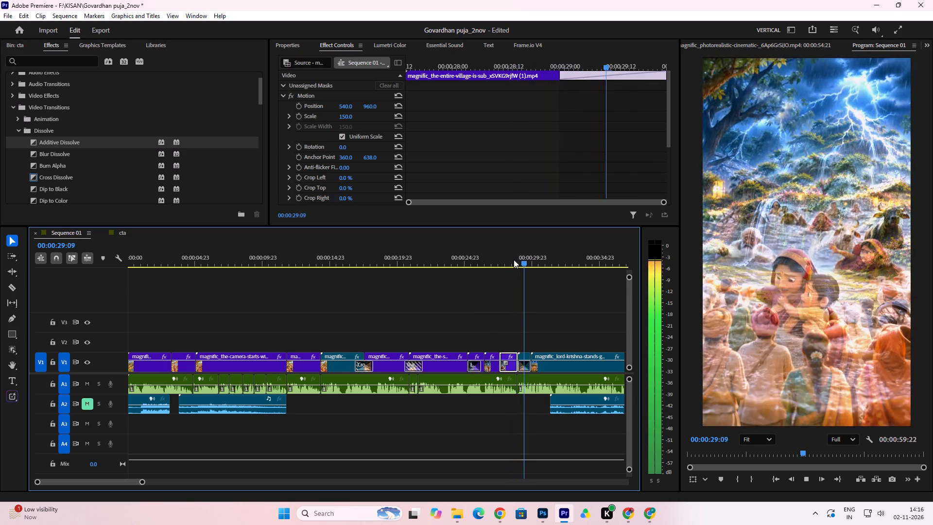
pyautogui.press('space')
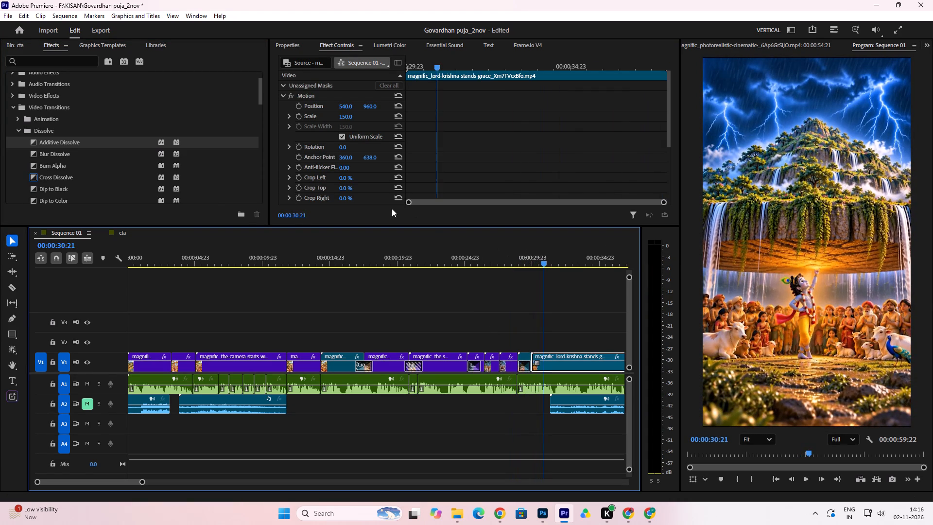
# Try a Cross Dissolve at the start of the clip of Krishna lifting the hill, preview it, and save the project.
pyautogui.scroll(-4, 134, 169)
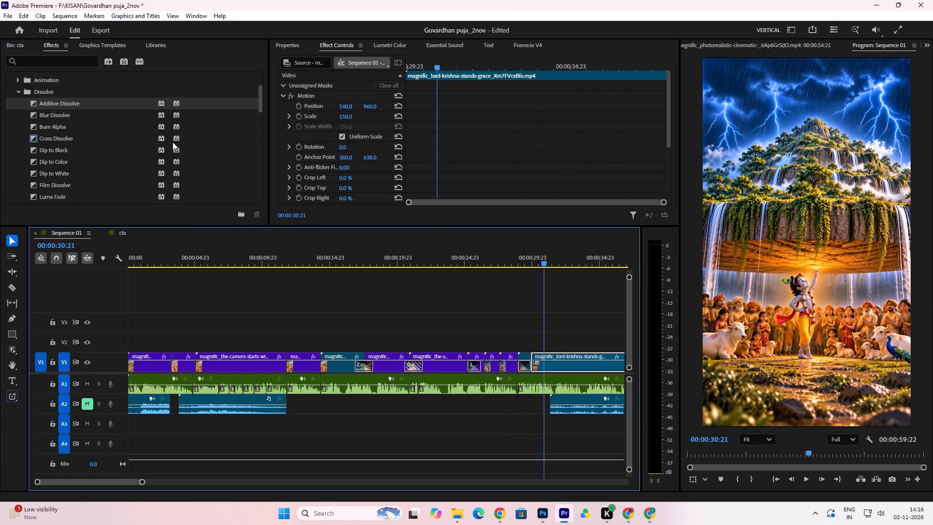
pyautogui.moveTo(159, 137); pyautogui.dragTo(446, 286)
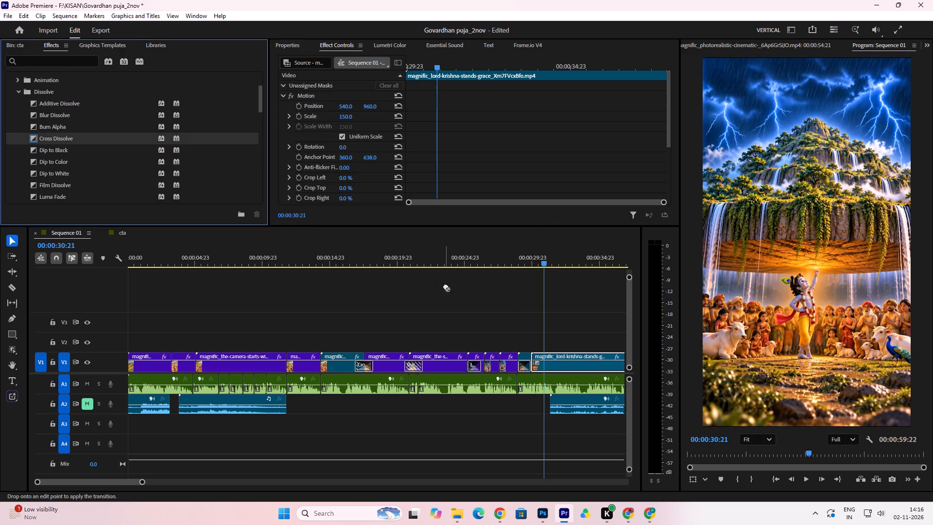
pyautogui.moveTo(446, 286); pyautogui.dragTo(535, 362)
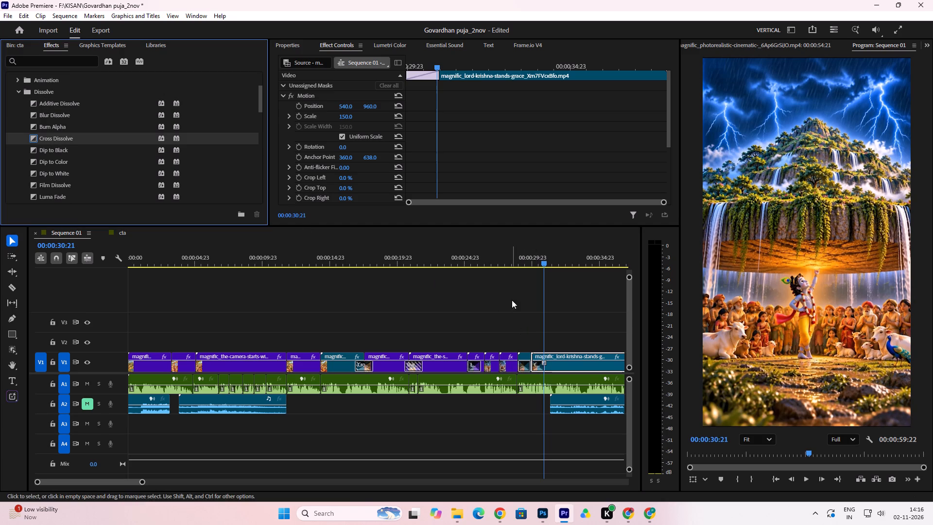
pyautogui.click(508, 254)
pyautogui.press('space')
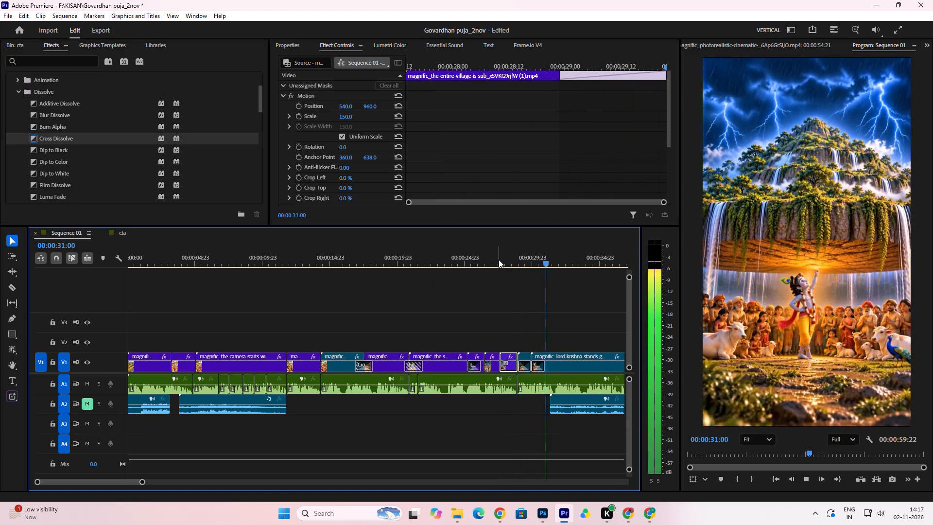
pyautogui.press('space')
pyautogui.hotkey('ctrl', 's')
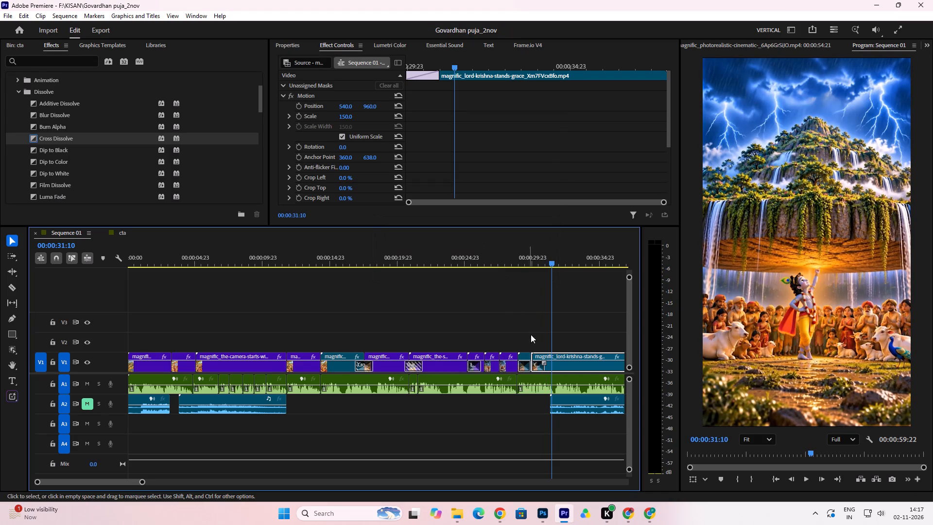
# Inspect the Additive Dissolve's settings and replay the passage from the flooded village clip into the waterfall hill clip.
pyautogui.click(527, 264)
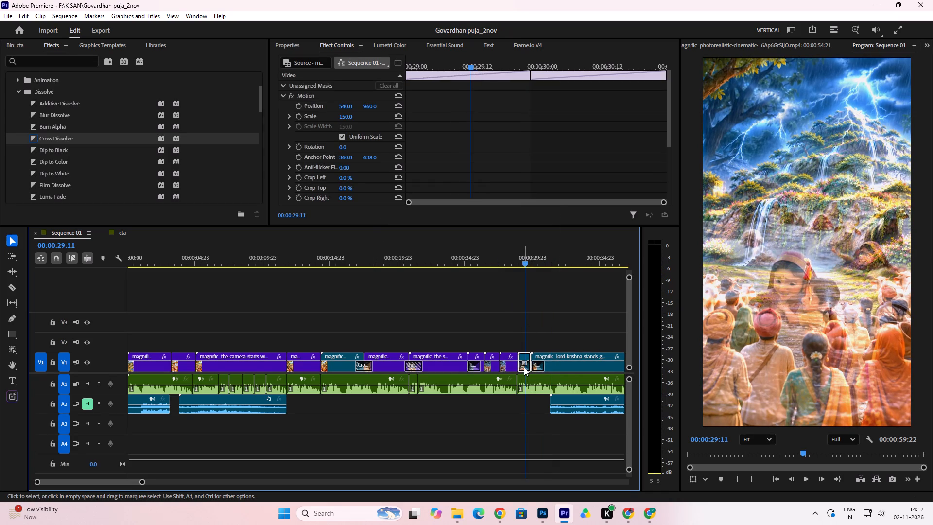
pyautogui.click(524, 367)
pyautogui.click(522, 366)
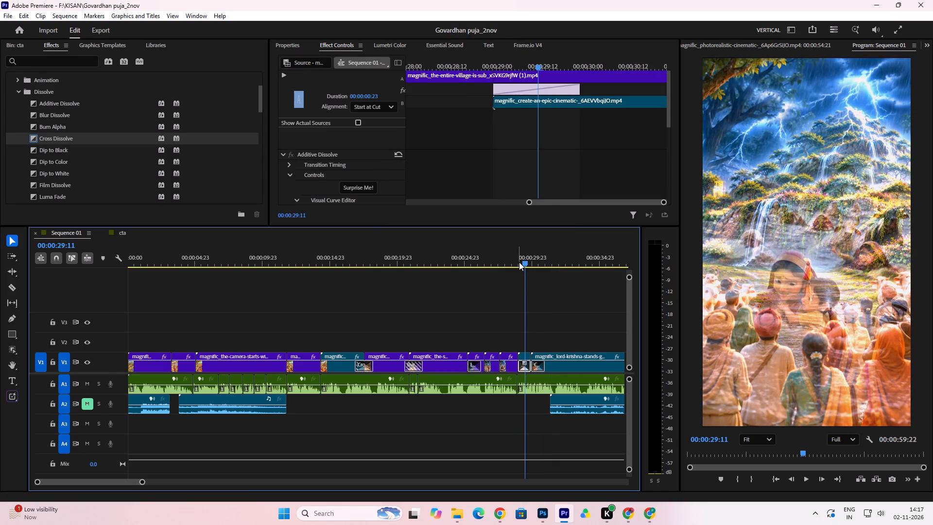
pyautogui.click(519, 262)
pyautogui.press('space')
pyautogui.press('space')
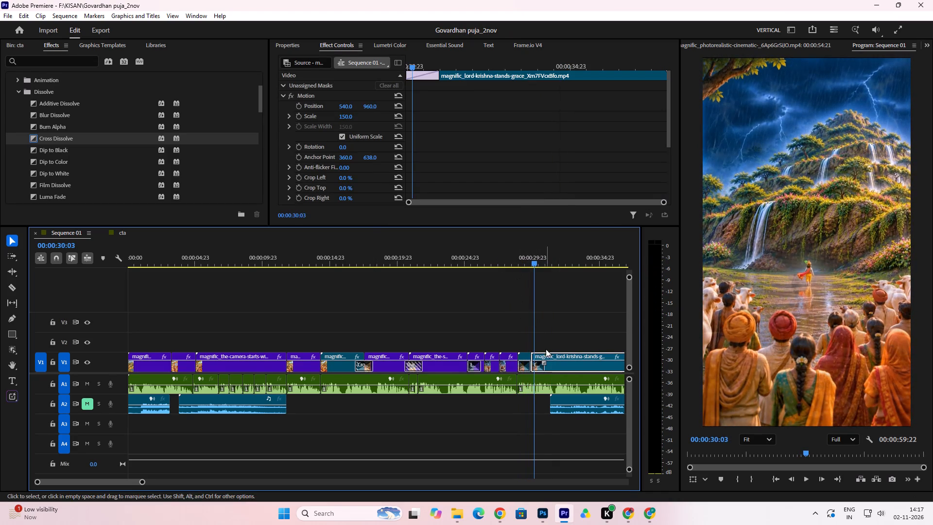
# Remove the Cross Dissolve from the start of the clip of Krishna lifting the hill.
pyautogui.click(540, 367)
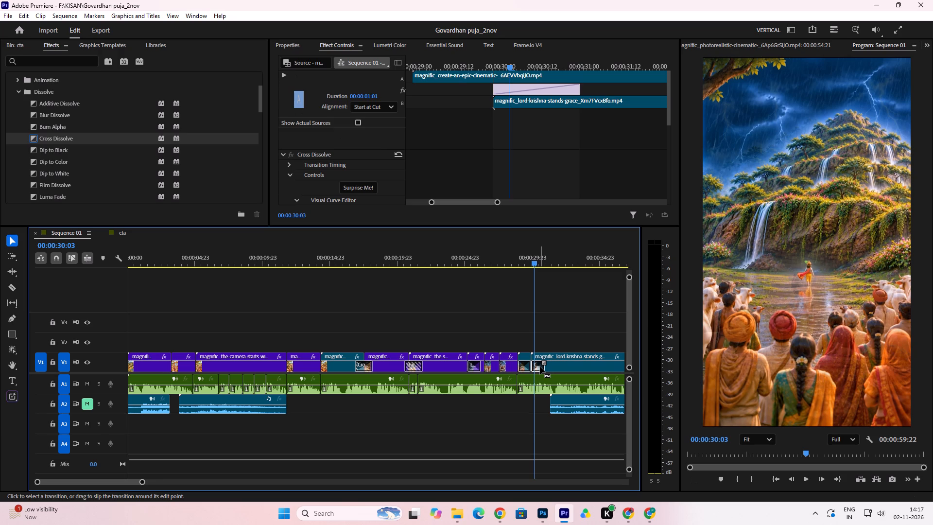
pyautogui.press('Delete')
# Remove the Additive Dissolve from the start of the waterfall hill clip on V1, keeping the clip itself.
pyautogui.click(525, 368)
pyautogui.press('Delete')
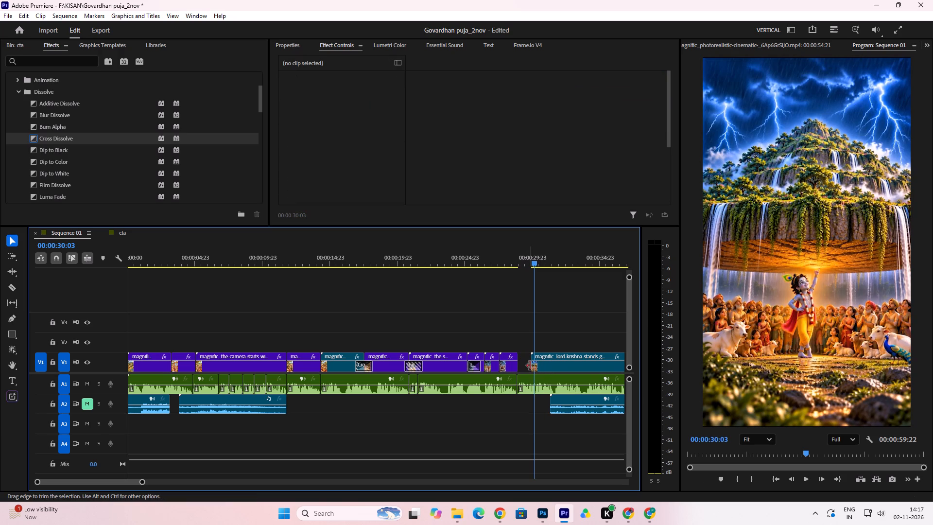
pyautogui.hotkey('ctrl', 'z')
pyautogui.click(523, 367)
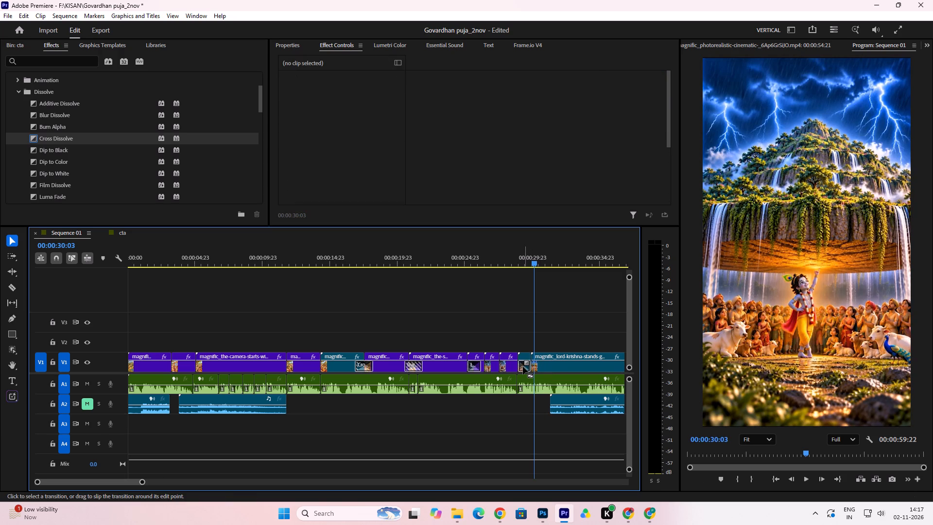
pyautogui.press('Delete')
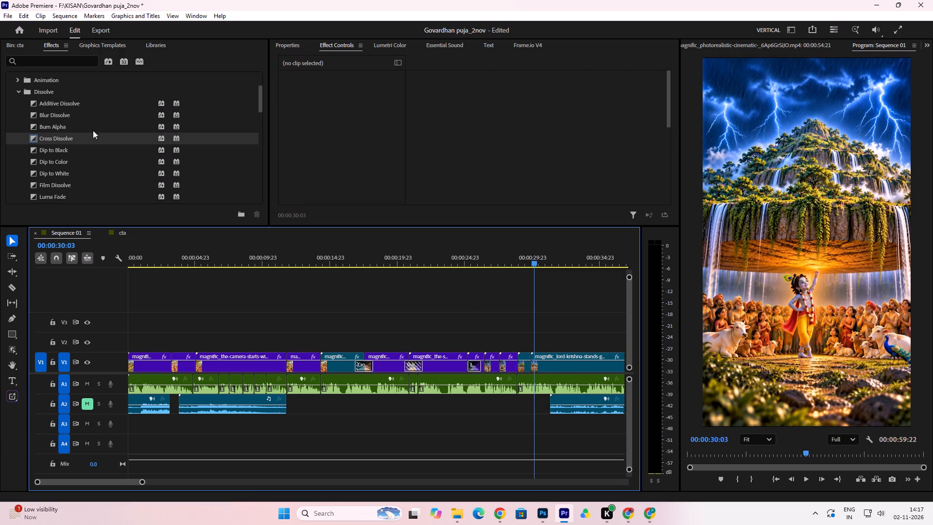
# Add an Additive Dissolve at the start of the clip of Krishna lifting the hill, save the project, and preview it.
pyautogui.moveTo(161, 102); pyautogui.dragTo(481, 309)
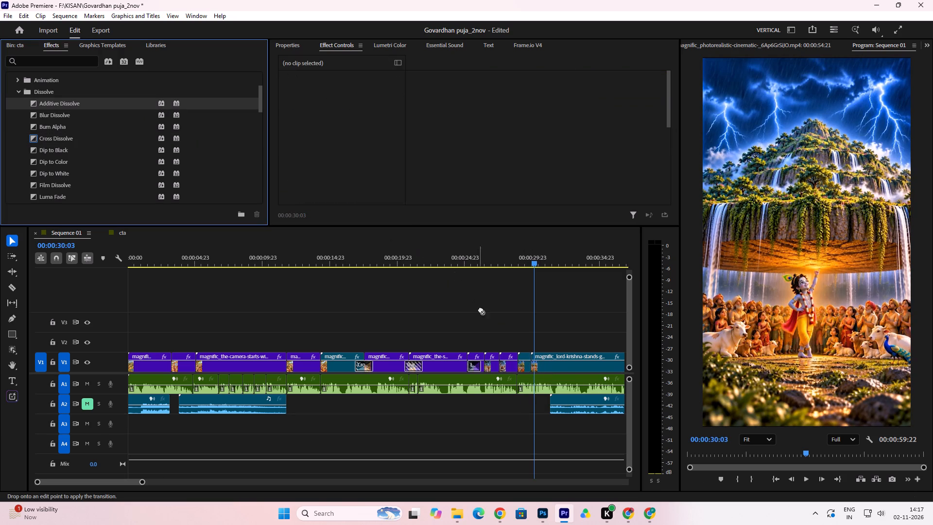
pyautogui.moveTo(481, 309); pyautogui.dragTo(531, 363)
pyautogui.click(512, 259)
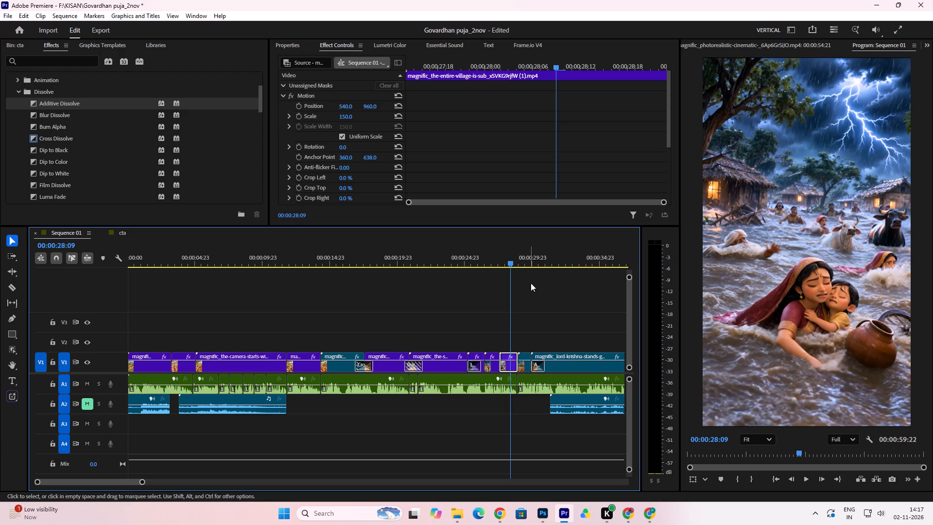
pyautogui.hotkey('ctrl', 's')
pyautogui.press('space')
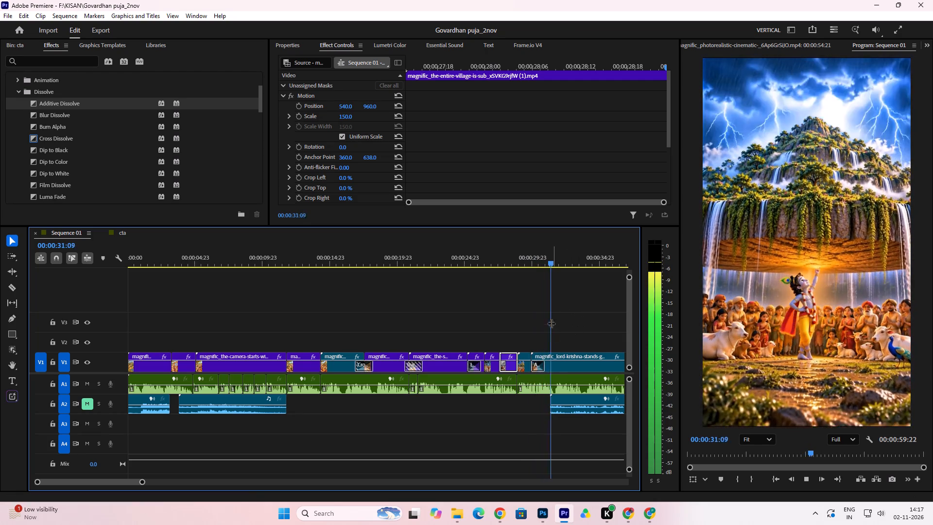
pyautogui.press('space')
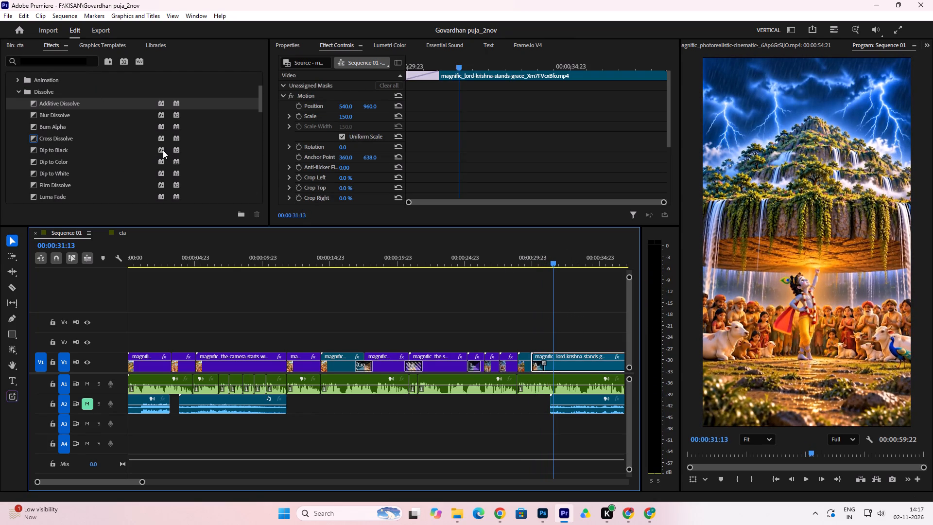
# Add a Dip to Black at the V1 cut from the flooded village clip into the waterfall hill clip.
pyautogui.moveTo(162, 148); pyautogui.dragTo(520, 362)
pyautogui.click(520, 265)
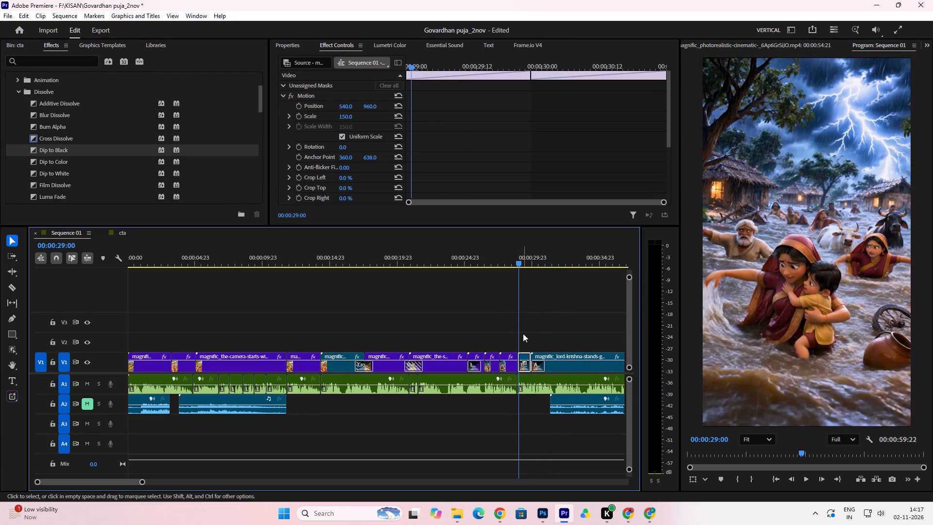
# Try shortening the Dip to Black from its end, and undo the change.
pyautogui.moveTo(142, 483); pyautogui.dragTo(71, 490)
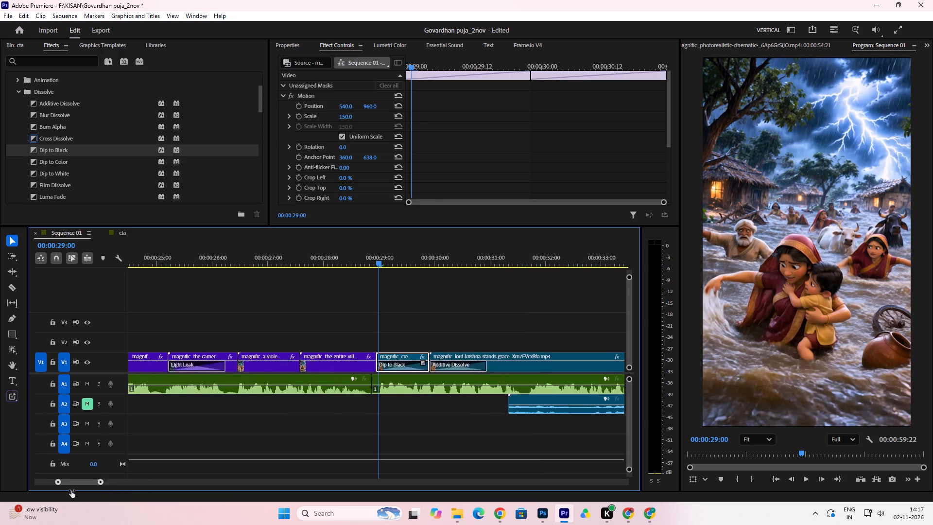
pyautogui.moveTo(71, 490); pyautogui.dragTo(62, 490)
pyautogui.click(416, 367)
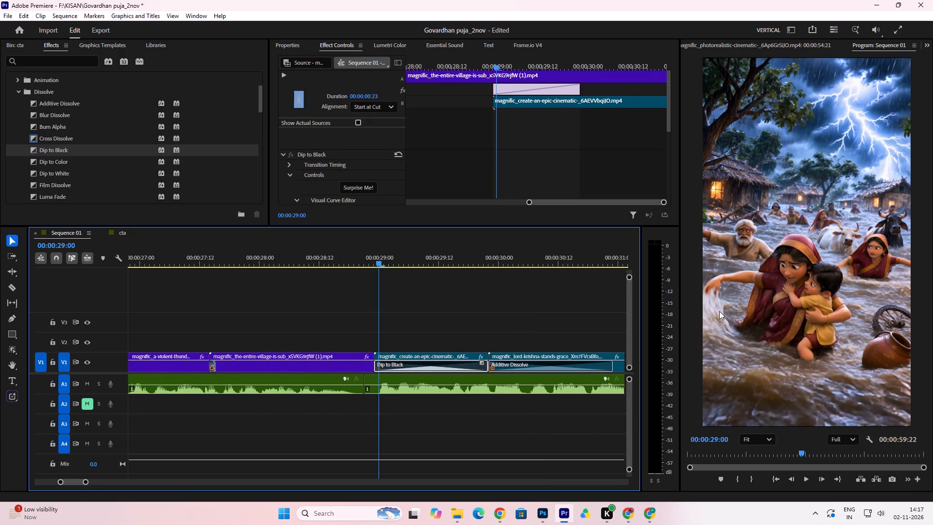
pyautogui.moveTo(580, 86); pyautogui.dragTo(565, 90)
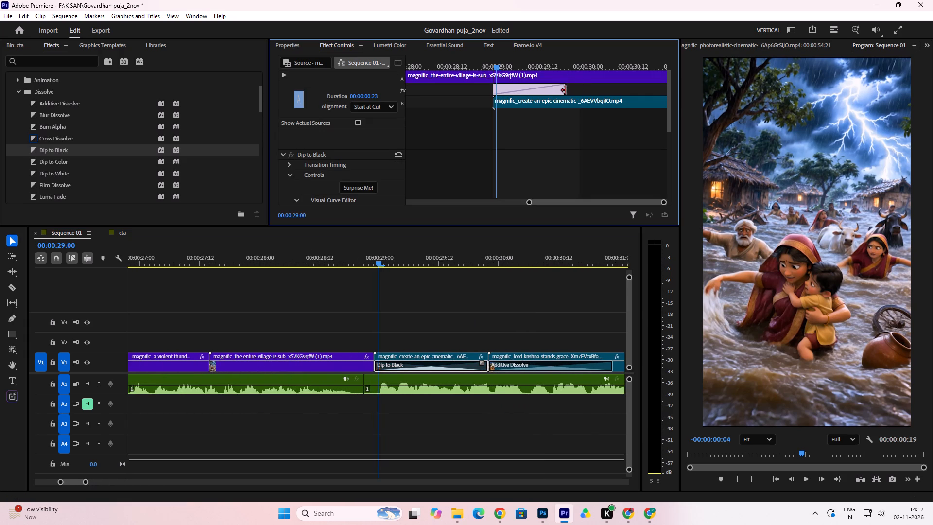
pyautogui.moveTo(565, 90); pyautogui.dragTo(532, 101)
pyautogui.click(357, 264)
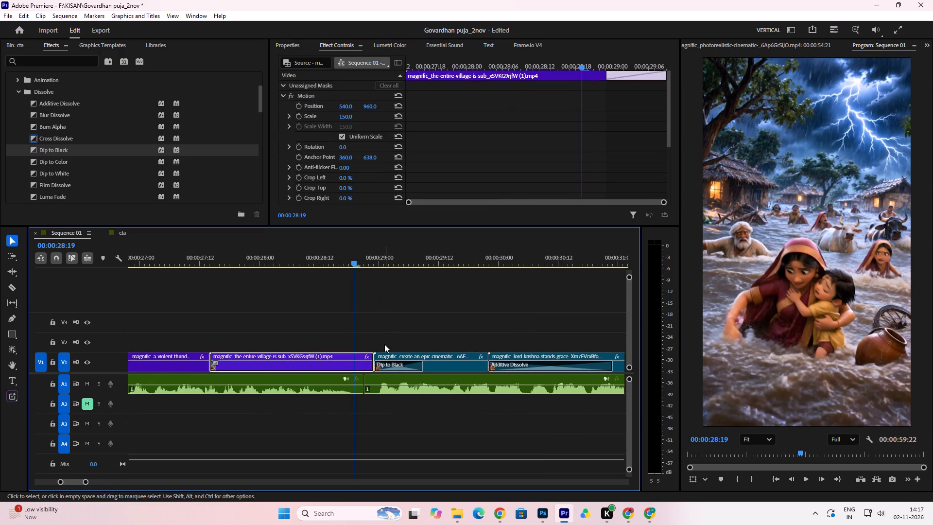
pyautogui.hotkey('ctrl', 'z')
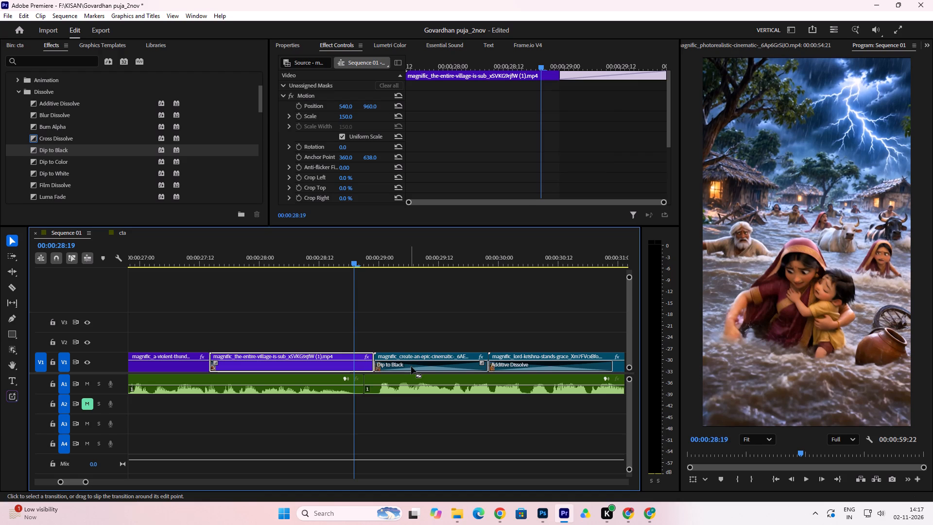
# Shift the Dip to Black earlier so it straddles the cut between the flooded village and waterfall hill clips, and preview the passage.
pyautogui.click(411, 367)
pyautogui.moveTo(553, 94); pyautogui.dragTo(530, 96)
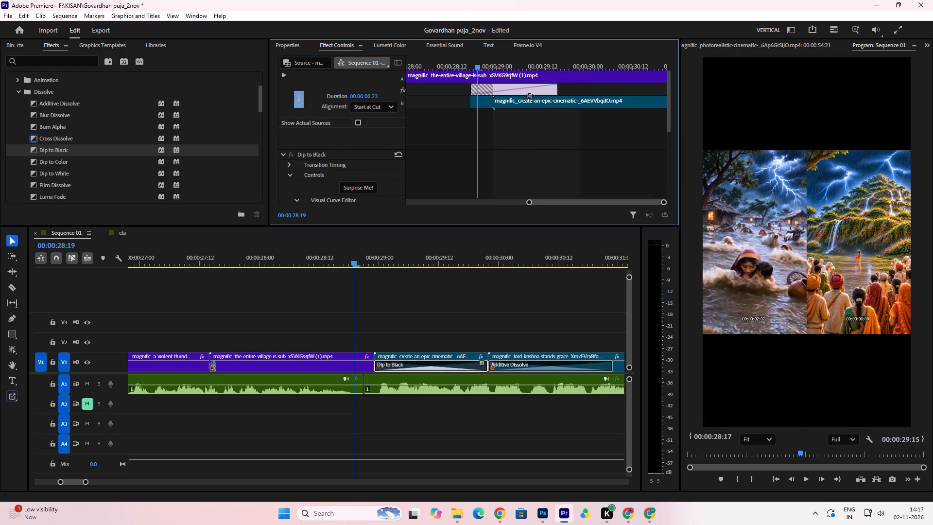
pyautogui.moveTo(530, 96); pyautogui.dragTo(509, 99)
pyautogui.click(292, 256)
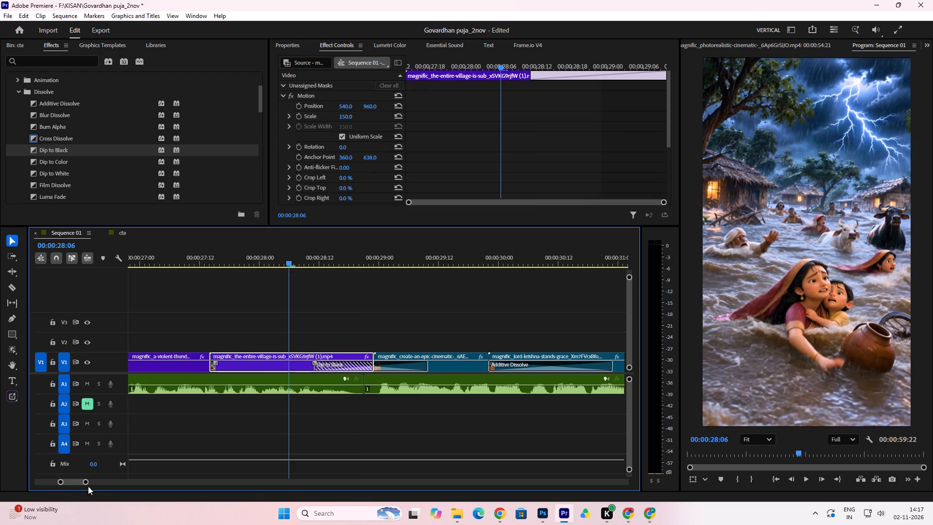
pyautogui.moveTo(88, 480); pyautogui.dragTo(131, 482)
pyautogui.press('space')
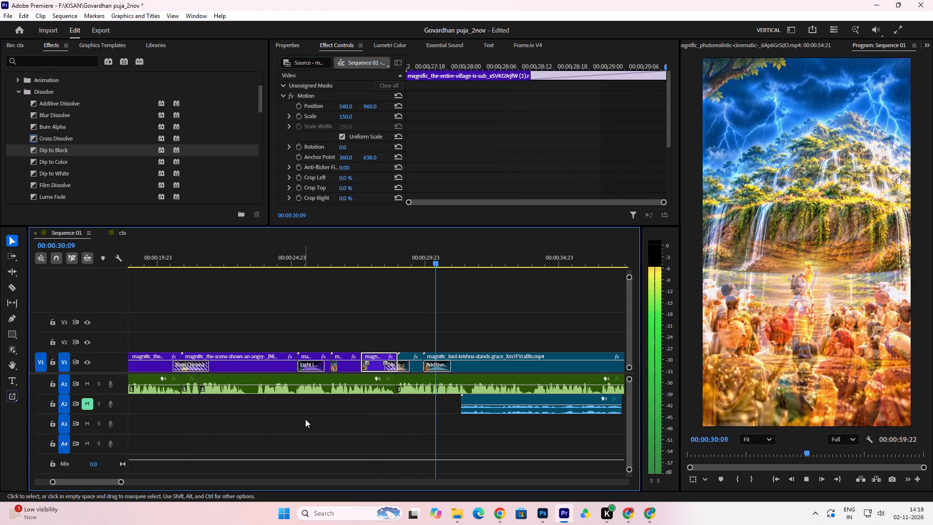
pyautogui.press('space')
# Shorten the Additive Dissolve on the clip of Krishna lifting the hill to 00:00:00:21, preview it, and save the project.
pyautogui.click(442, 366)
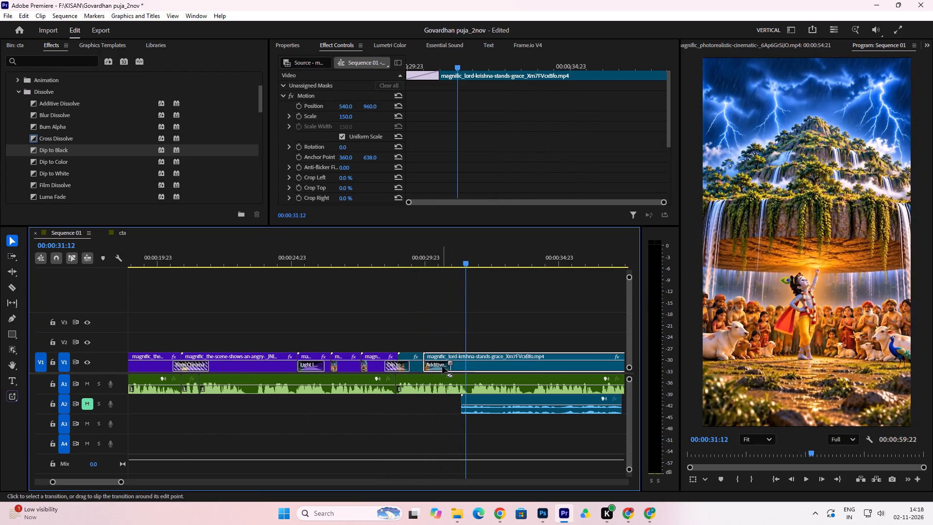
pyautogui.moveTo(568, 89); pyautogui.dragTo(579, 89)
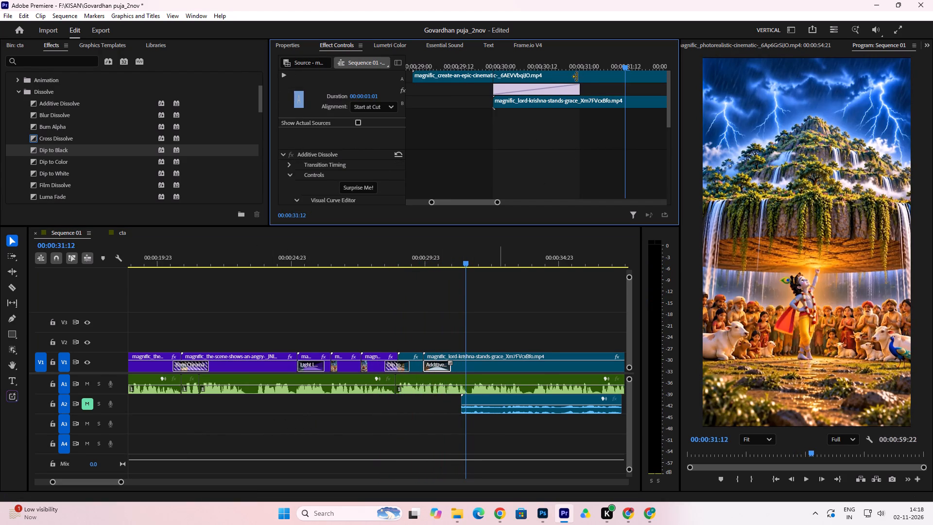
pyautogui.moveTo(581, 88); pyautogui.dragTo(567, 93)
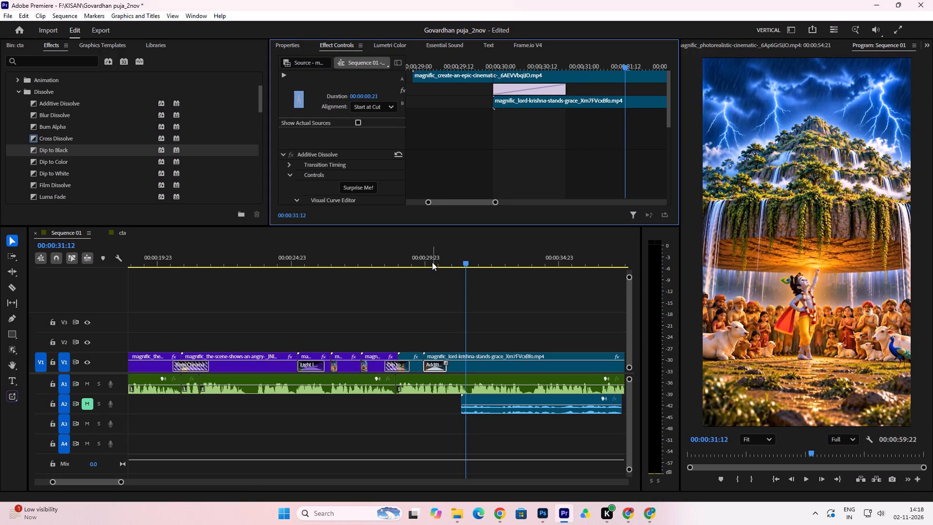
pyautogui.click(425, 261)
pyautogui.press('space')
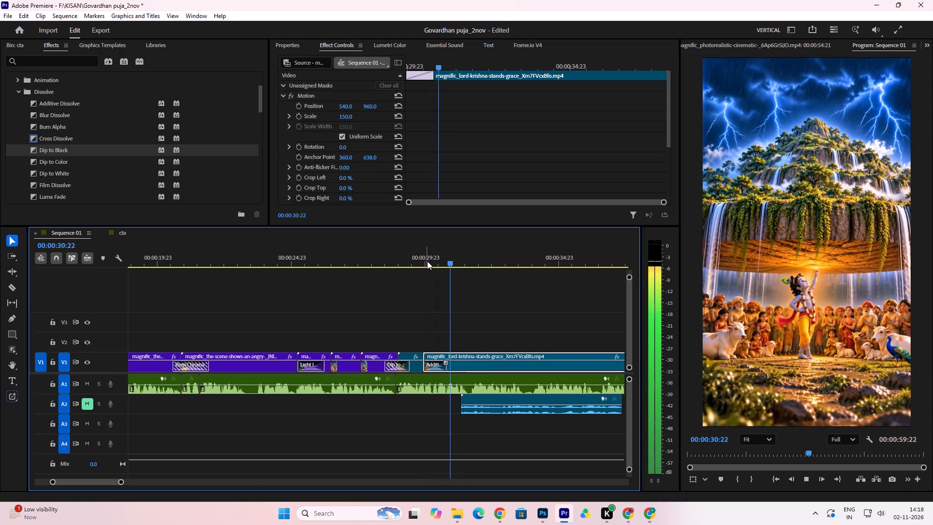
pyautogui.hotkey('ctrl', 's')
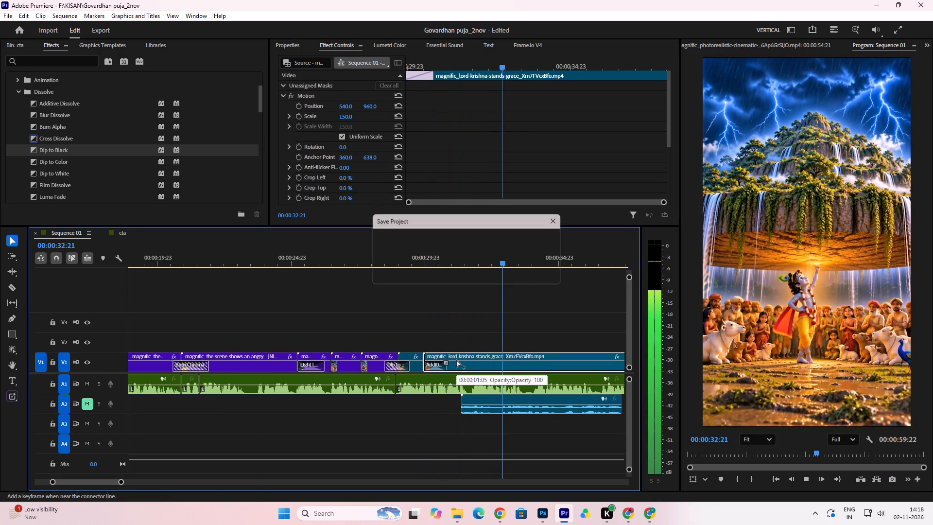
# Add a Burn Alpha transition at the V1 cut from Krishna lifting the hill to Indra kneeling, and preview it.
pyautogui.press('space')
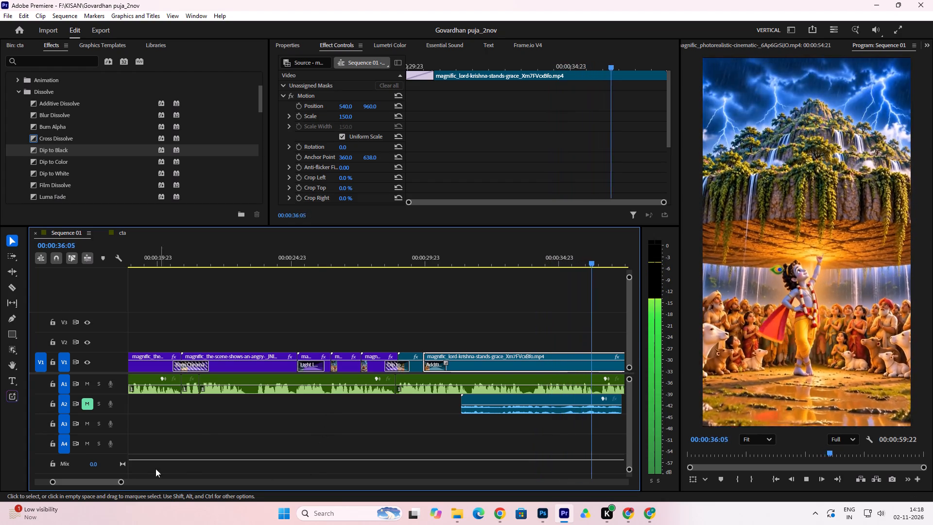
pyautogui.moveTo(121, 481); pyautogui.dragTo(116, 492)
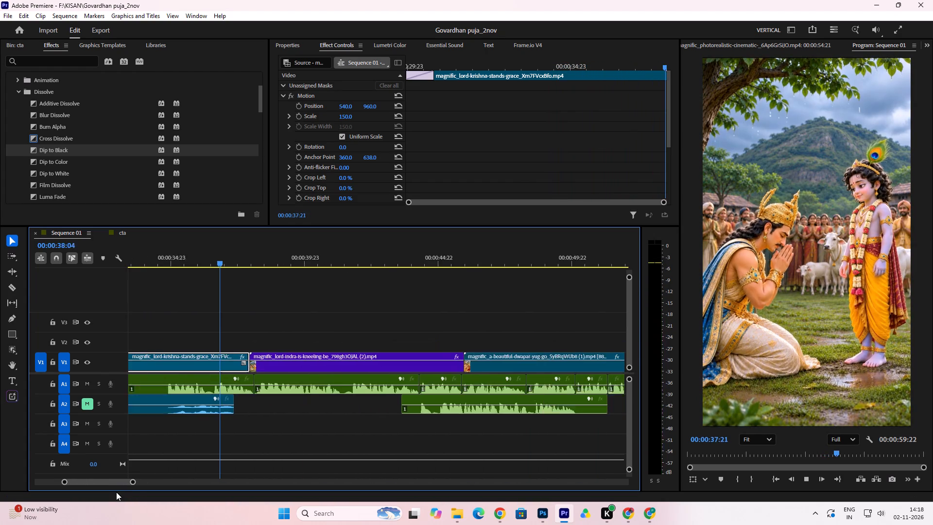
pyautogui.moveTo(116, 492); pyautogui.dragTo(123, 492)
pyautogui.moveTo(123, 482); pyautogui.dragTo(157, 483)
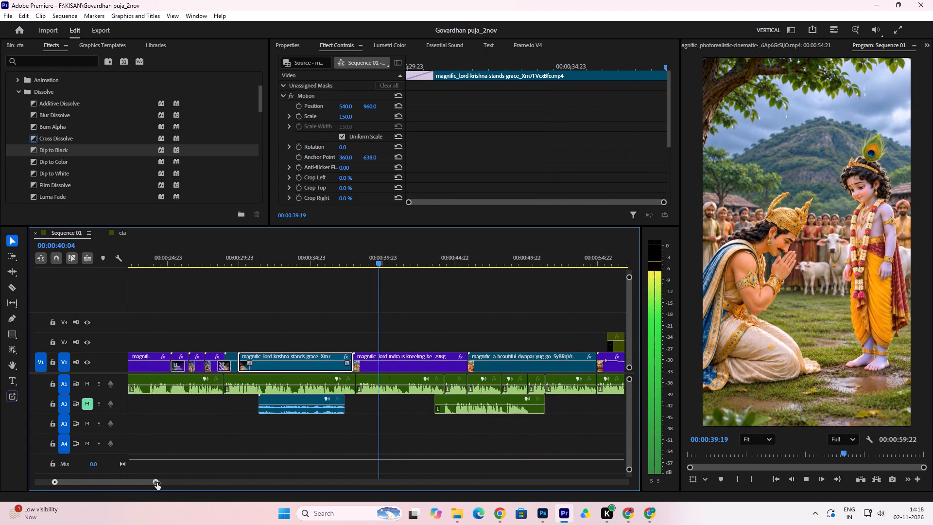
pyautogui.moveTo(157, 483); pyautogui.dragTo(170, 483)
pyautogui.click(344, 259)
pyautogui.press('space')
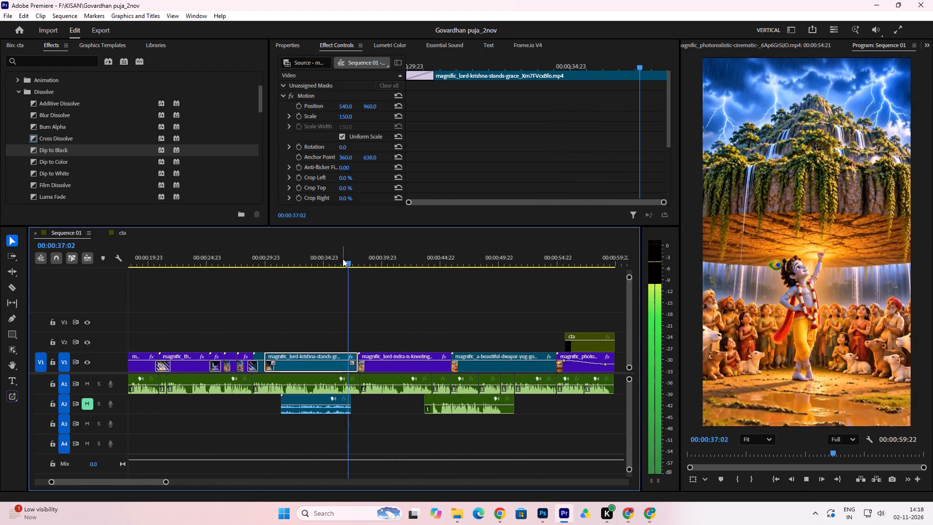
pyautogui.press('space')
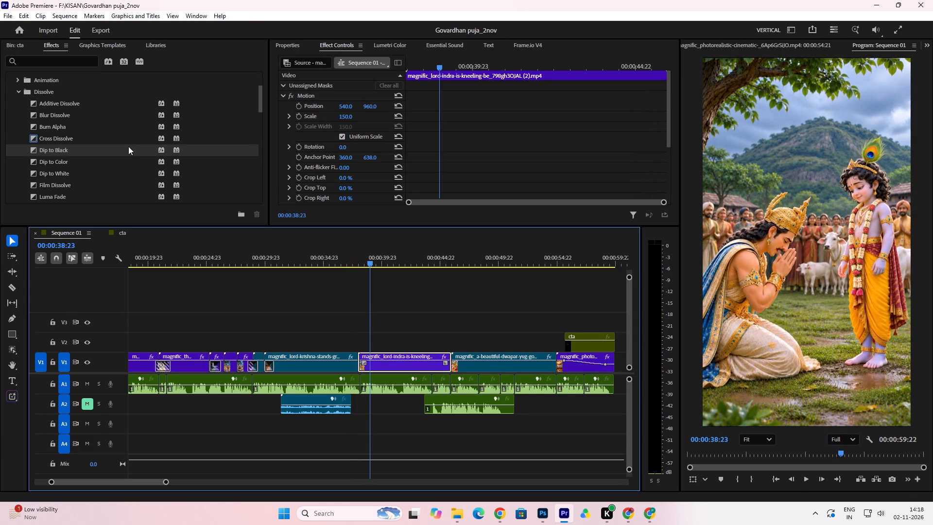
pyautogui.moveTo(161, 124); pyautogui.dragTo(179, 158)
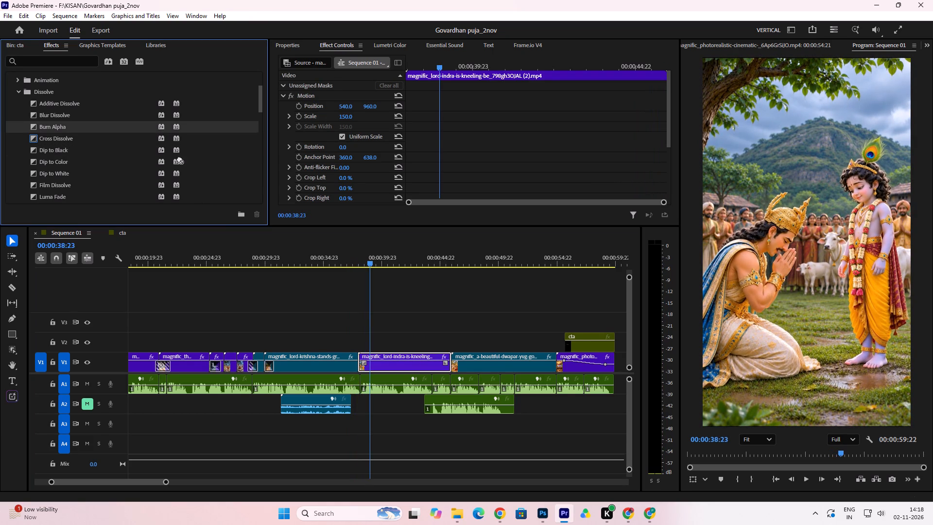
pyautogui.moveTo(179, 158); pyautogui.dragTo(357, 364)
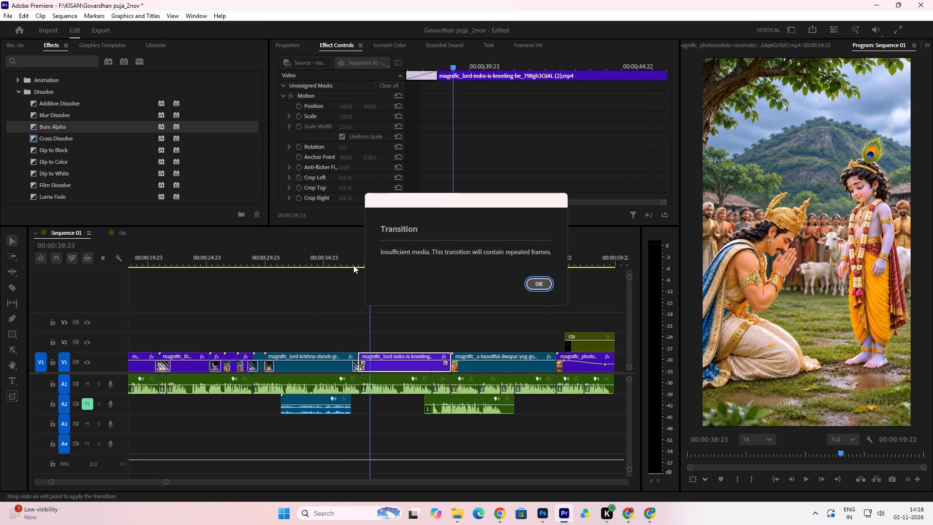
pyautogui.click(536, 281)
pyautogui.click(350, 253)
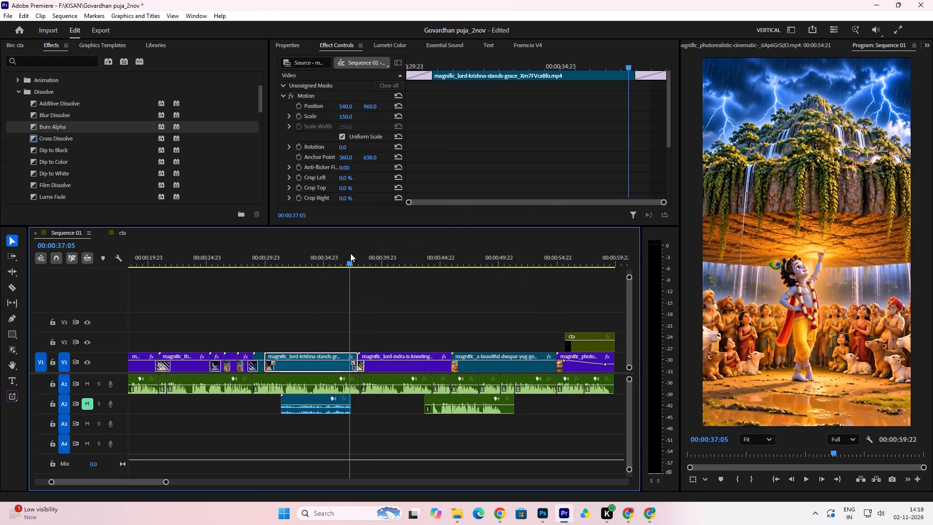
pyautogui.press('space')
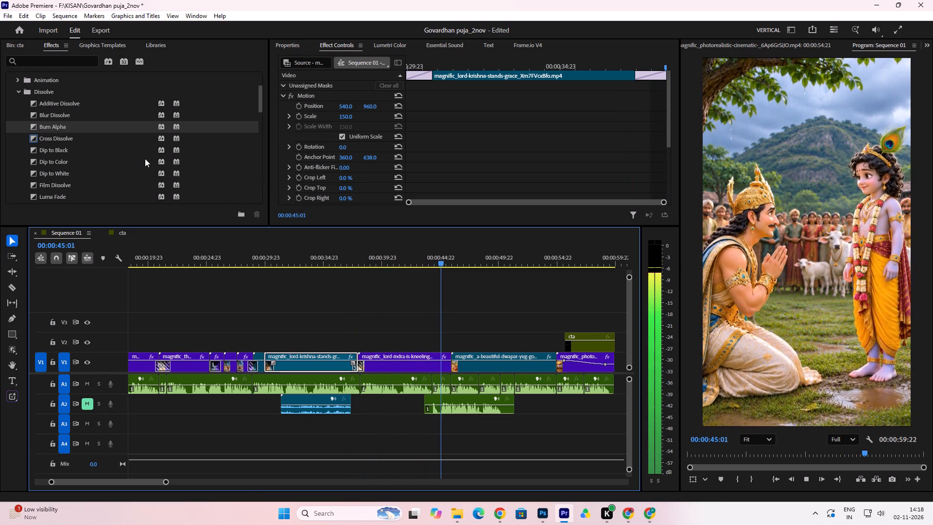
pyautogui.press('space')
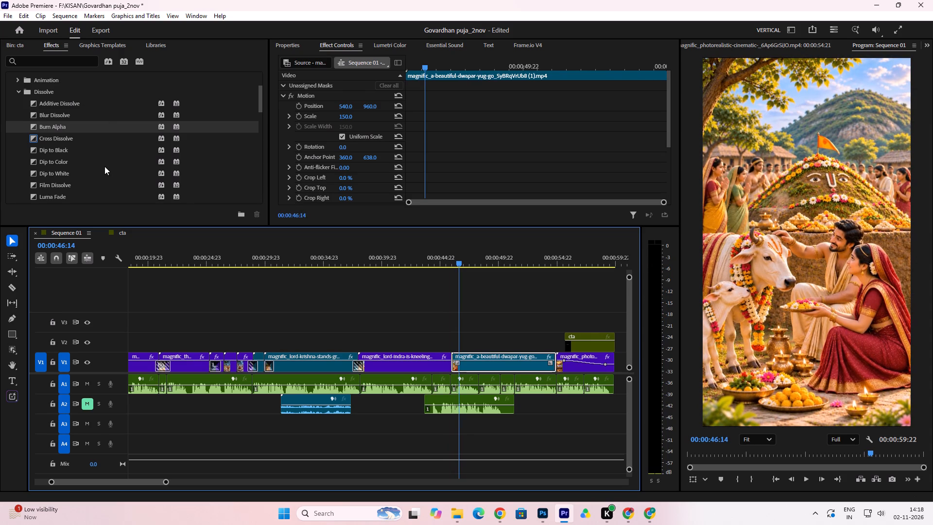
# Add a Film Dissolve at the V1 cut from the kneeling Indra clip into the cow worship clip, and preview it.
pyautogui.scroll(-2, 108, 165)
pyautogui.moveTo(162, 165); pyautogui.dragTo(212, 221)
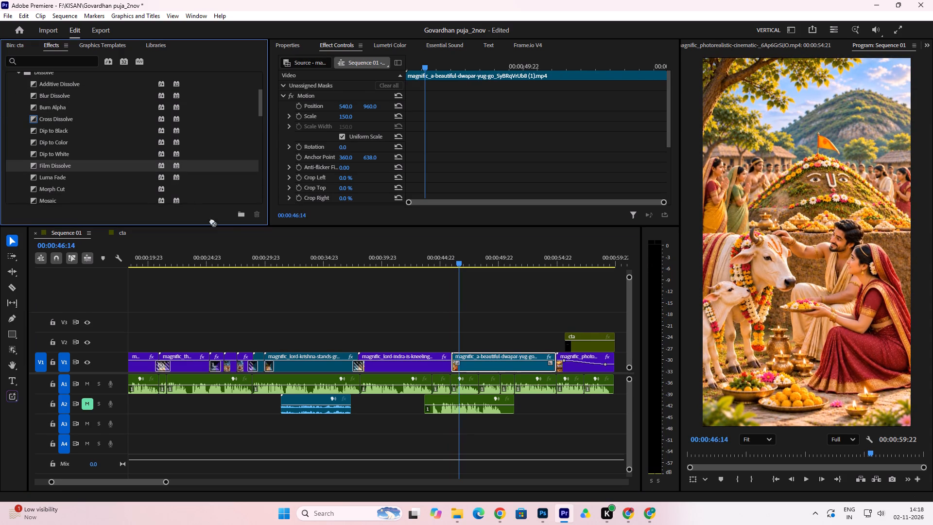
pyautogui.moveTo(212, 221); pyautogui.dragTo(452, 358)
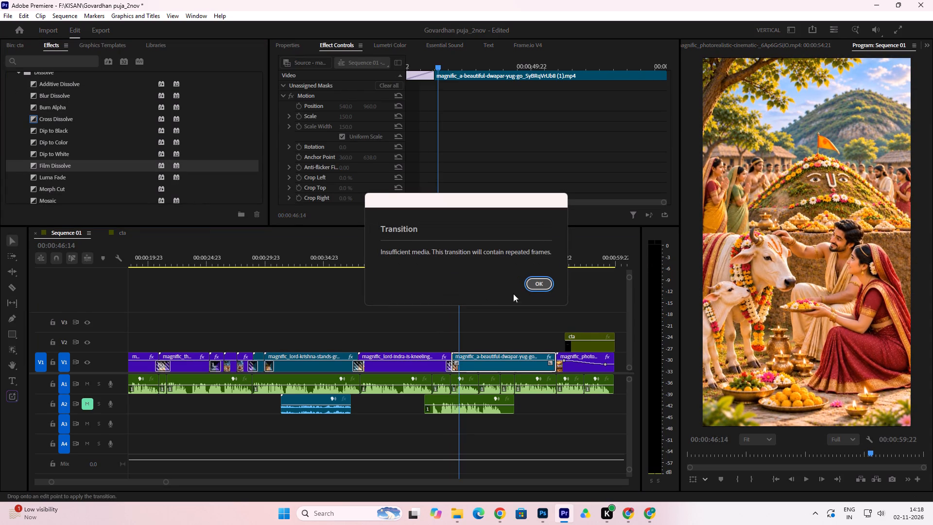
pyautogui.click(539, 282)
pyautogui.click(447, 258)
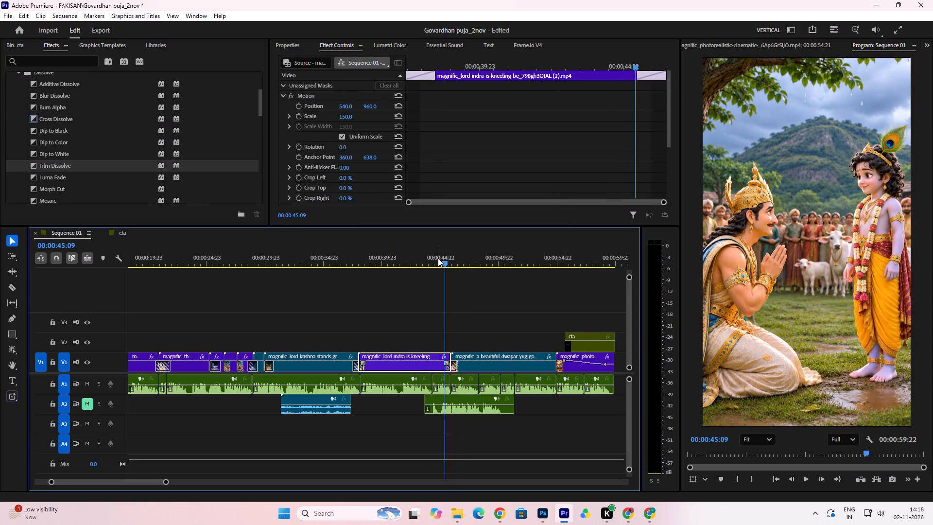
pyautogui.click(438, 258)
pyautogui.press('space')
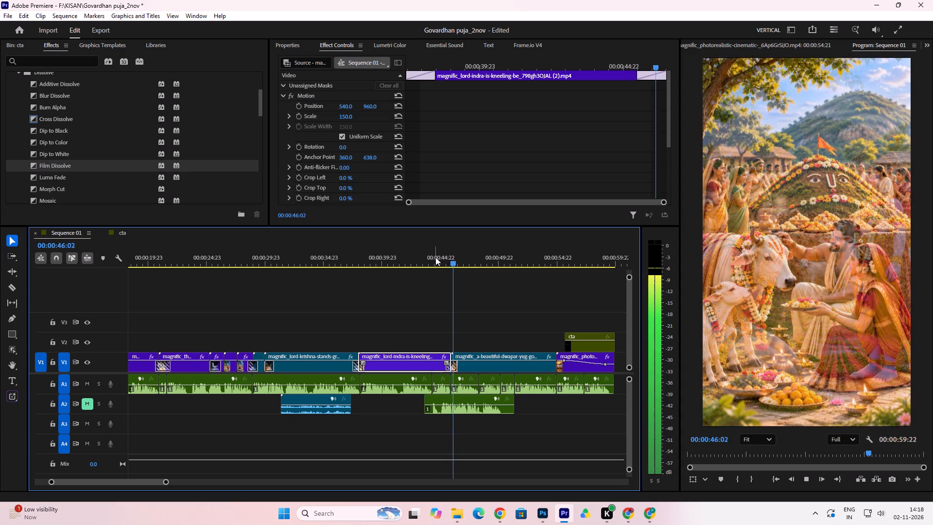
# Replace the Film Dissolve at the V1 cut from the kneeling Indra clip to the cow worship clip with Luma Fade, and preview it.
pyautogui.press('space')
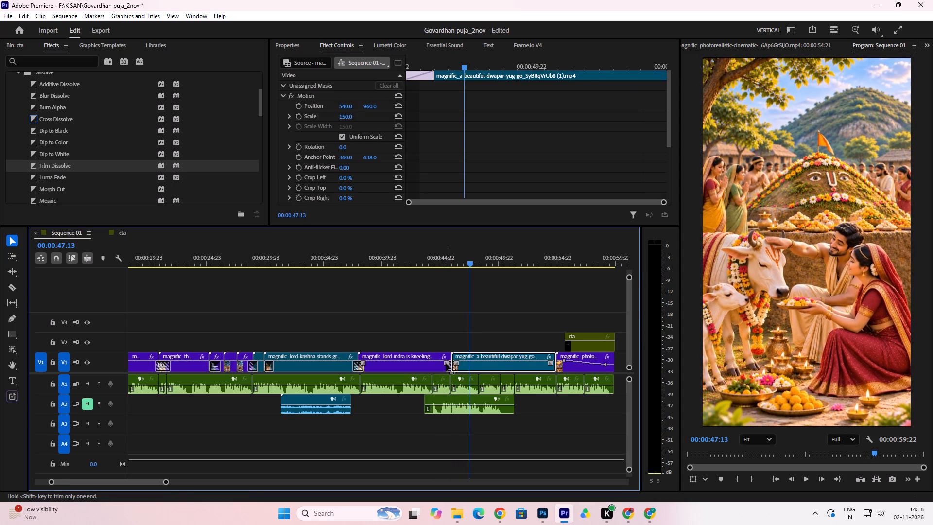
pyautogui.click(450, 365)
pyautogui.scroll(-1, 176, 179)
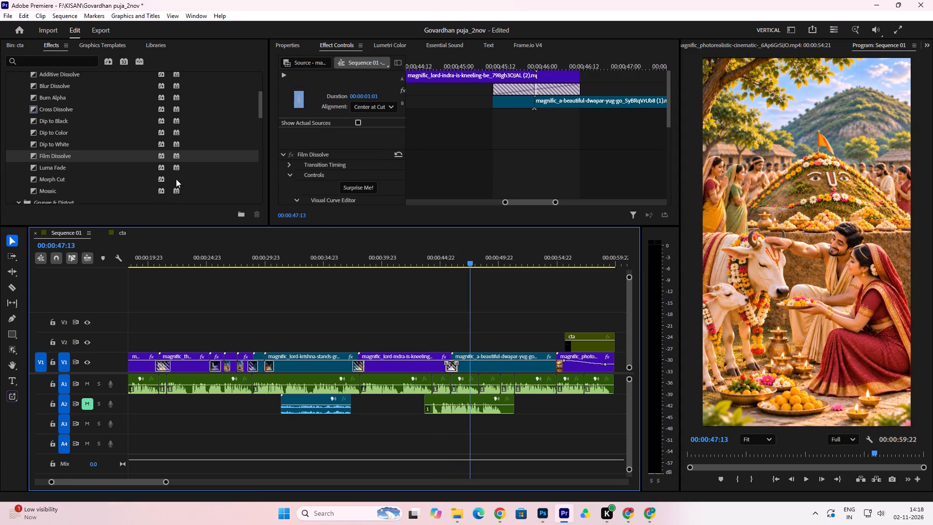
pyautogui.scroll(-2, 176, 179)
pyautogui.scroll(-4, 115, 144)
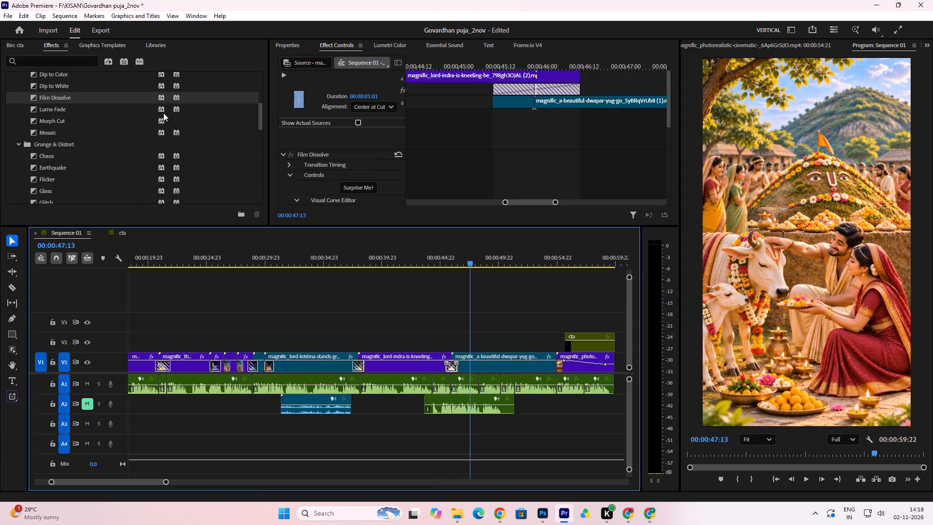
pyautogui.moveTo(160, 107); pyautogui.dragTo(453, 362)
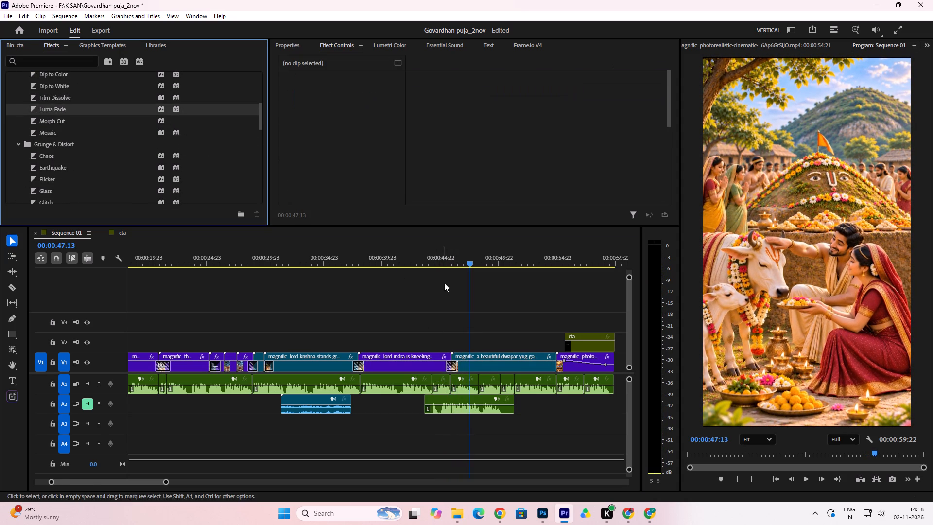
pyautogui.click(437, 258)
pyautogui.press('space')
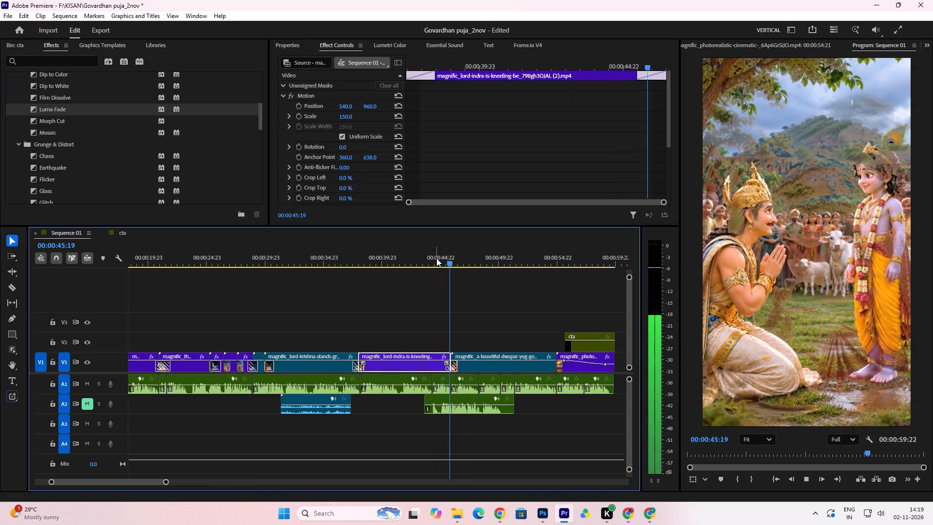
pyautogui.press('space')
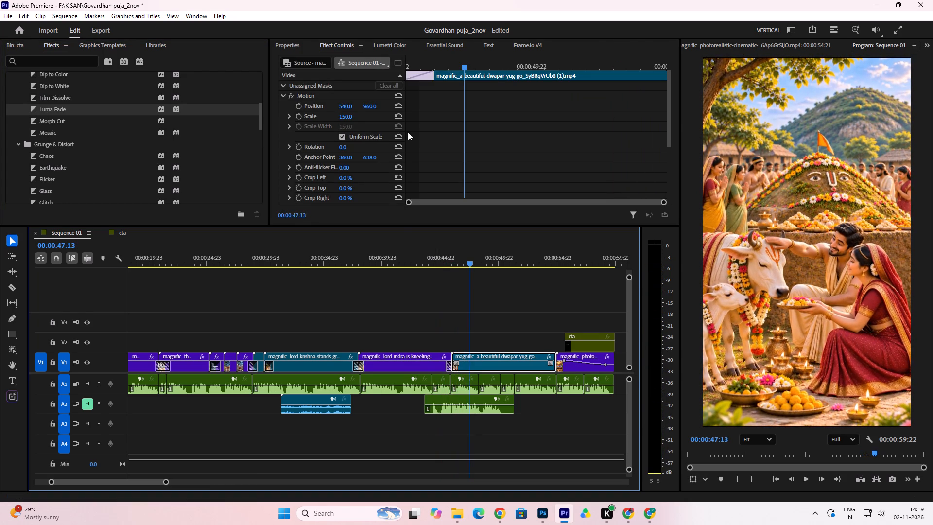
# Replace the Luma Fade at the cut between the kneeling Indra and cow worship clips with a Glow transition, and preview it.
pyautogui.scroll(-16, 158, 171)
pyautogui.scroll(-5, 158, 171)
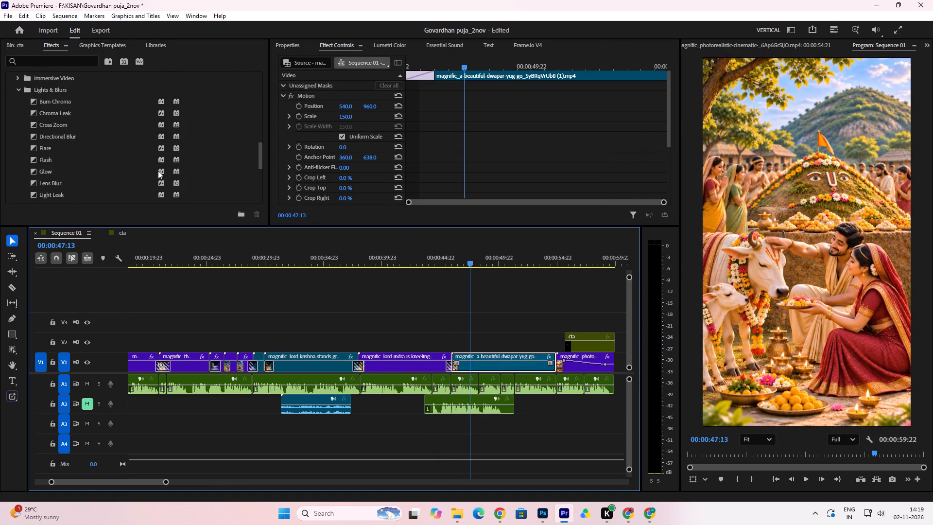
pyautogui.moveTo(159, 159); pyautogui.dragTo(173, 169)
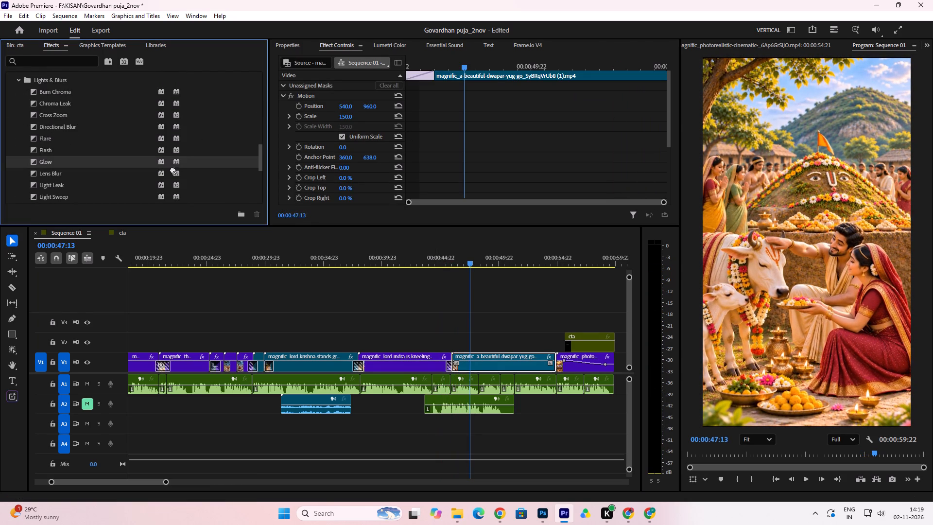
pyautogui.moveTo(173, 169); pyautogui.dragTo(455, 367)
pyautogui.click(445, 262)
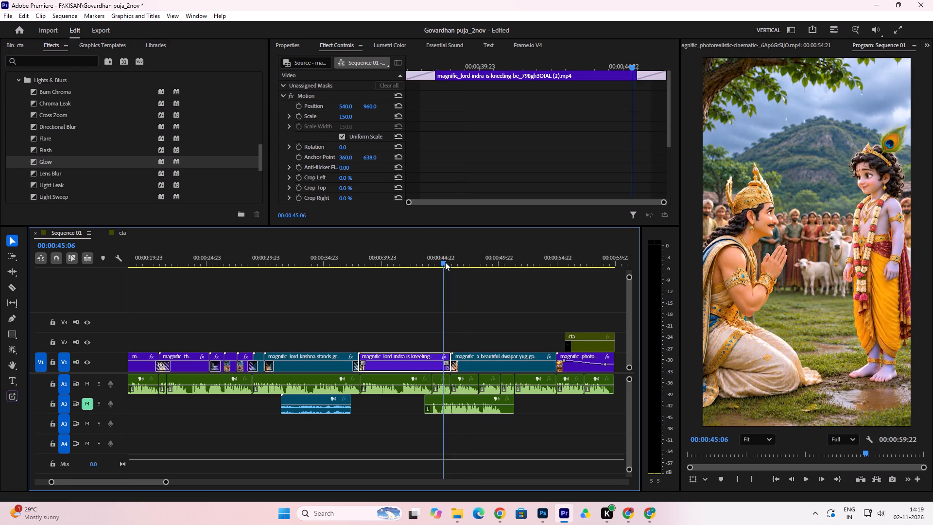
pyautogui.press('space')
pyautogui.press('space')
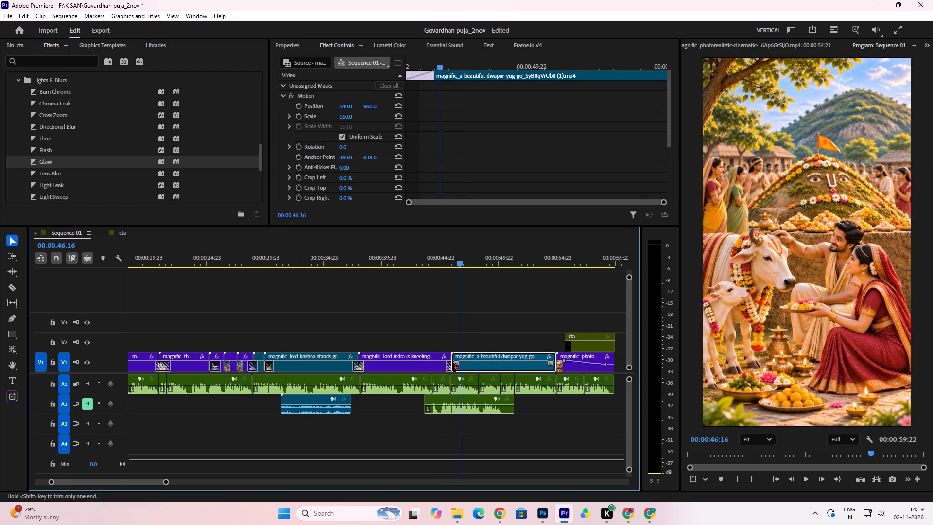
# Extend the Glow transition at both ends to about 00:00:01:19 across the cut into the cow worship clip, and preview it.
pyautogui.click(454, 368)
pyautogui.click(449, 366)
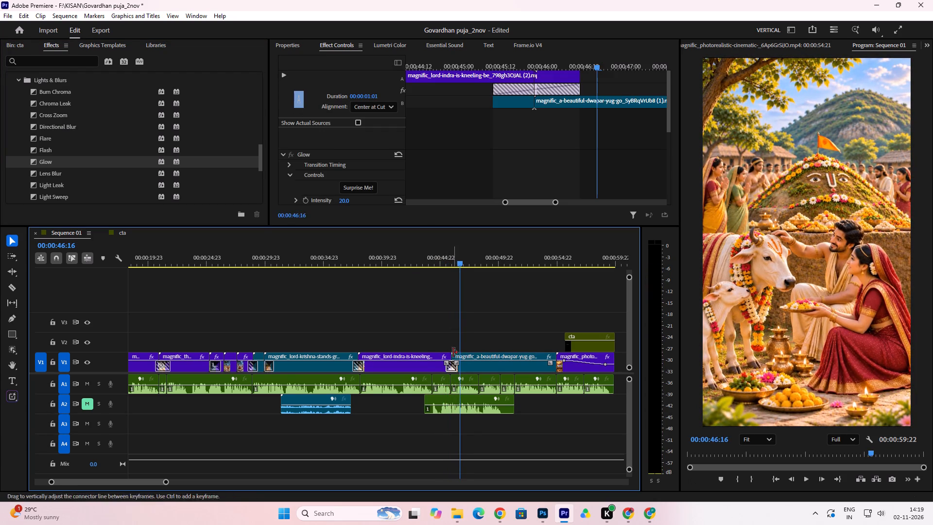
pyautogui.moveTo(493, 88); pyautogui.dragTo(463, 89)
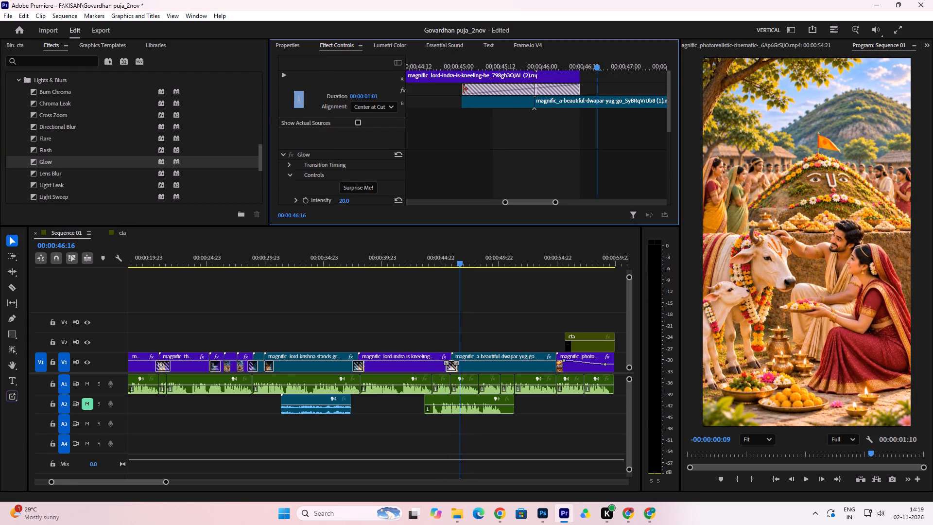
pyautogui.moveTo(463, 89); pyautogui.dragTo(461, 89)
pyautogui.moveTo(580, 87); pyautogui.dragTo(612, 88)
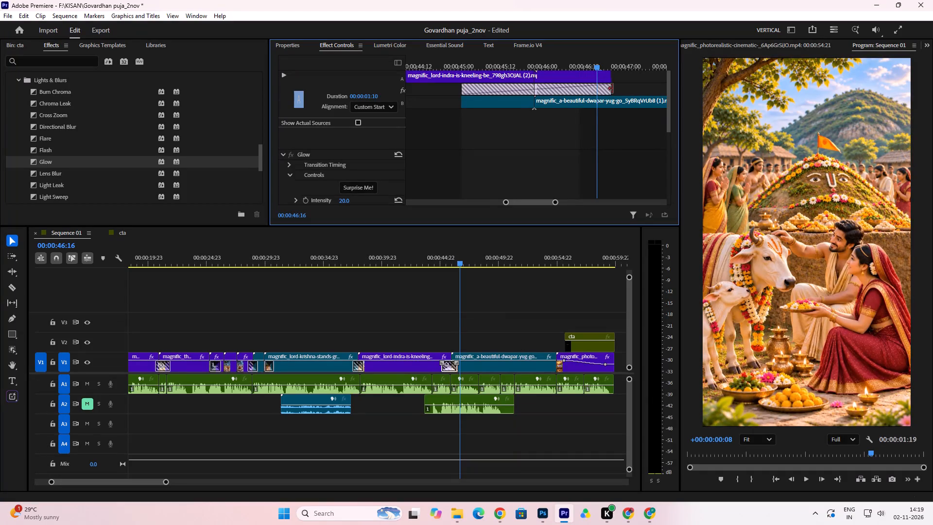
pyautogui.moveTo(612, 88); pyautogui.dragTo(611, 89)
pyautogui.click(431, 260)
pyautogui.press('space')
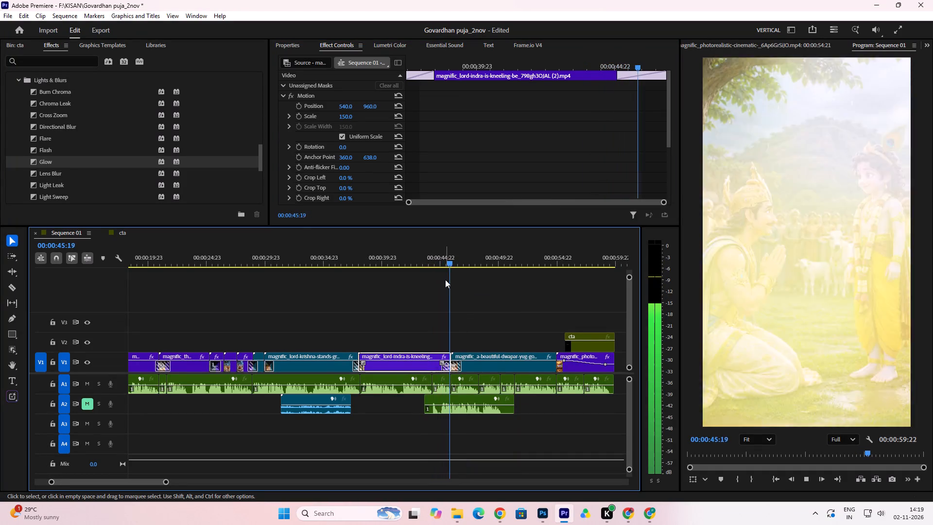
pyautogui.press('space')
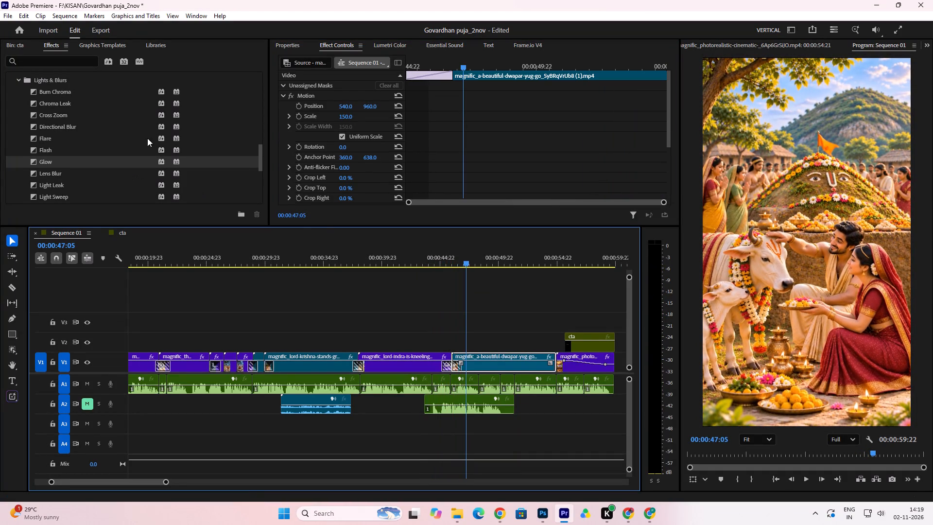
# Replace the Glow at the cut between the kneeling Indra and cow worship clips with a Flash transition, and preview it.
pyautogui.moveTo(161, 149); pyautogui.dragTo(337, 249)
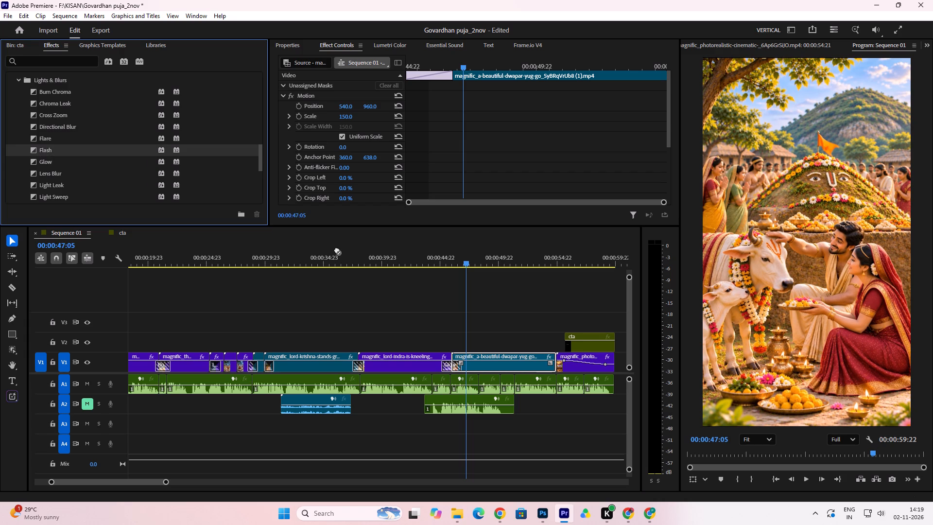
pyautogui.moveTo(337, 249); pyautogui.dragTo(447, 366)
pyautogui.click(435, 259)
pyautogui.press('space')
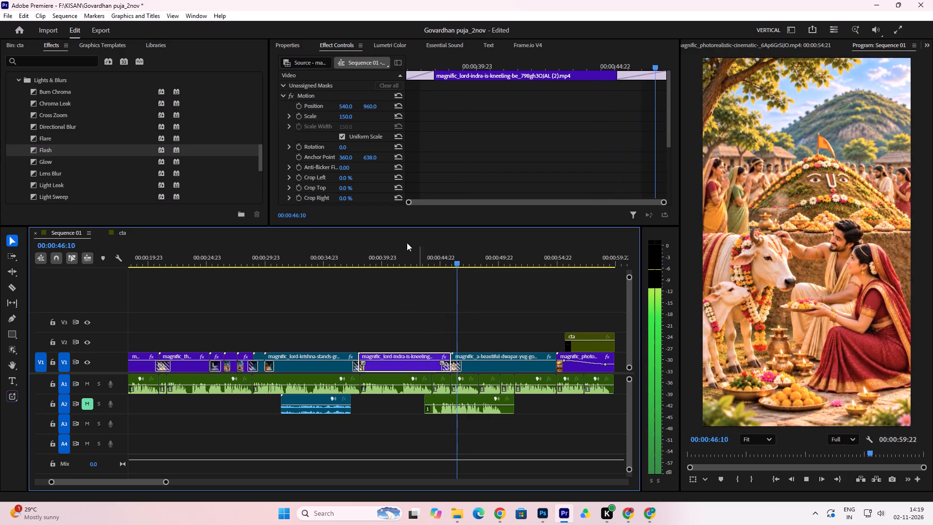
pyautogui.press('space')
# Replace the Flash at the cut between the kneeling Indra and cow worship clips with a Light Leak transition, and preview it.
pyautogui.scroll(-2, 110, 179)
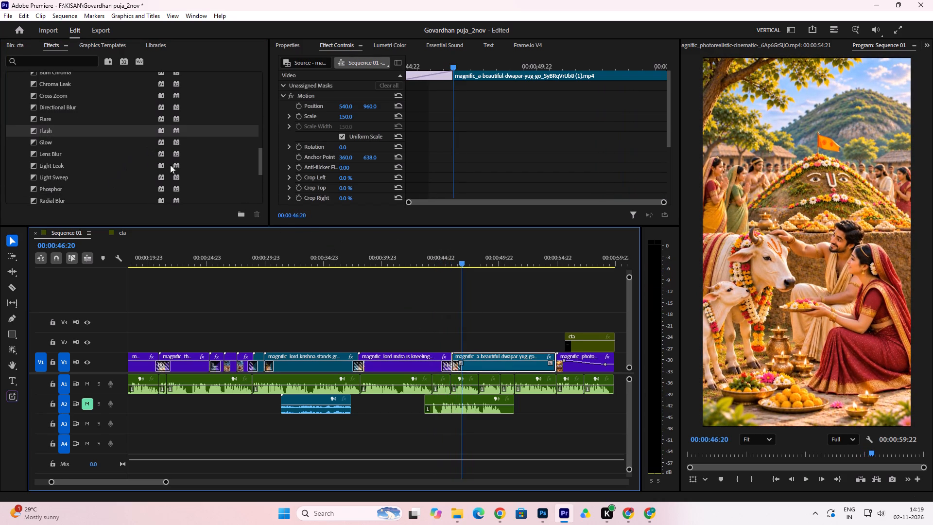
pyautogui.moveTo(161, 166); pyautogui.dragTo(449, 366)
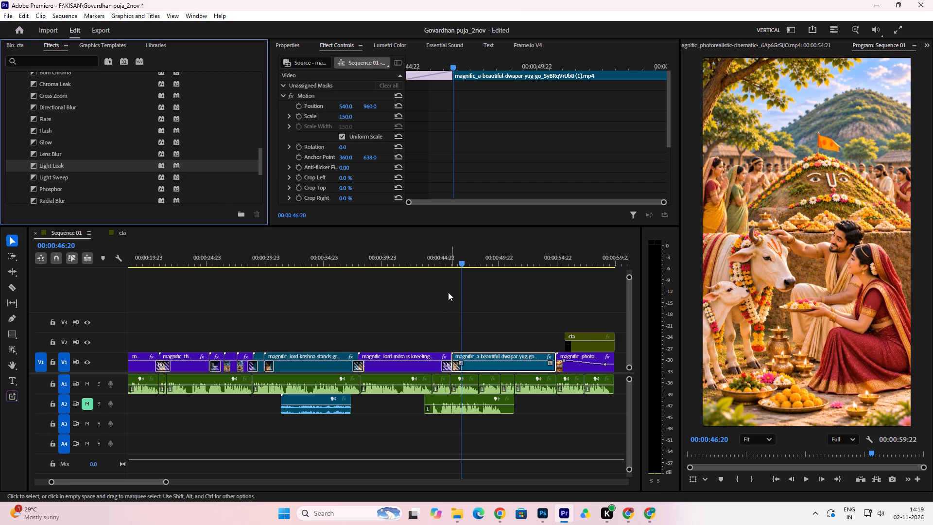
pyautogui.click(442, 257)
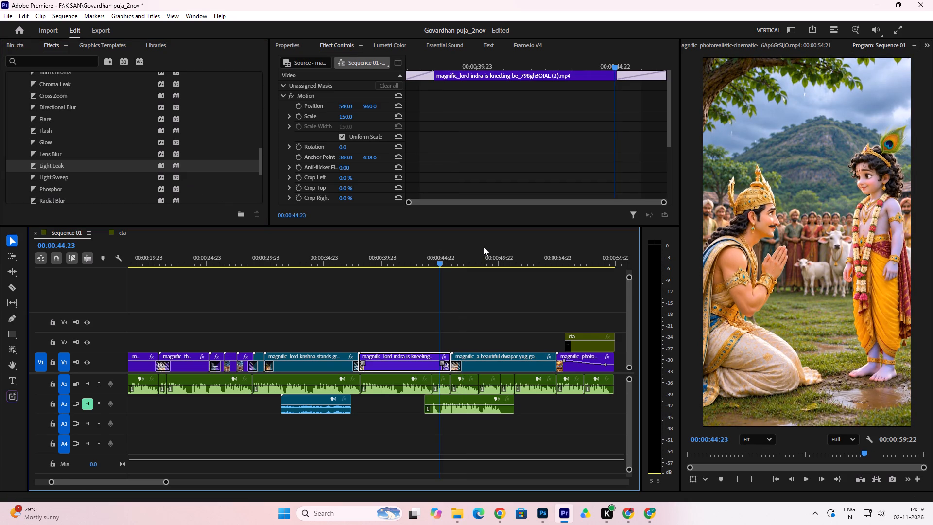
pyautogui.press('space')
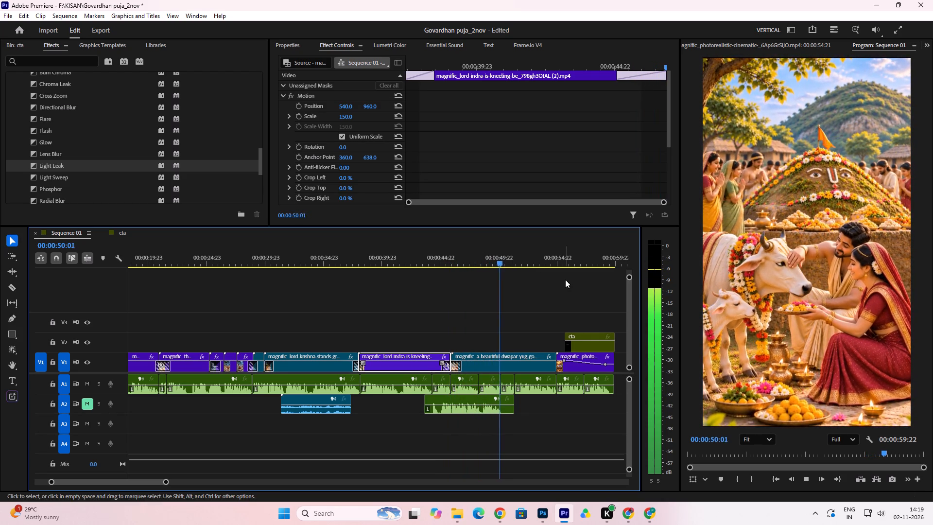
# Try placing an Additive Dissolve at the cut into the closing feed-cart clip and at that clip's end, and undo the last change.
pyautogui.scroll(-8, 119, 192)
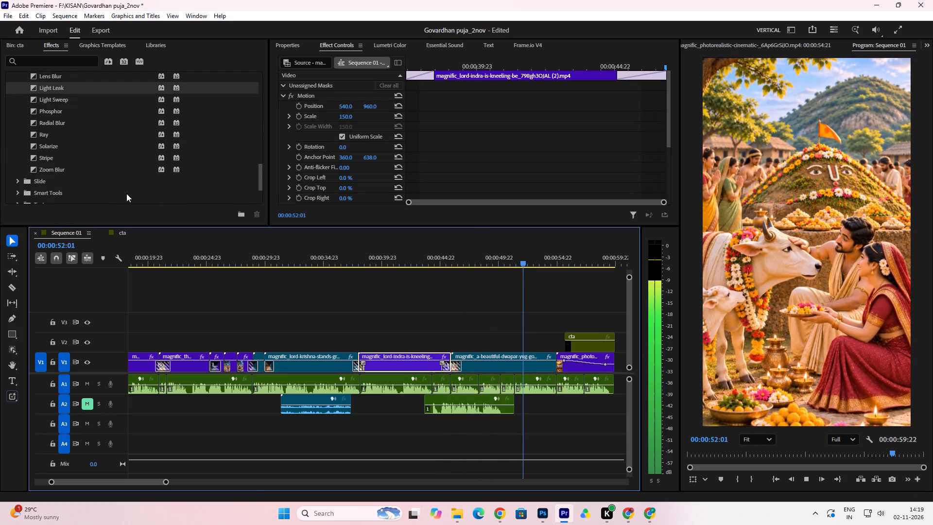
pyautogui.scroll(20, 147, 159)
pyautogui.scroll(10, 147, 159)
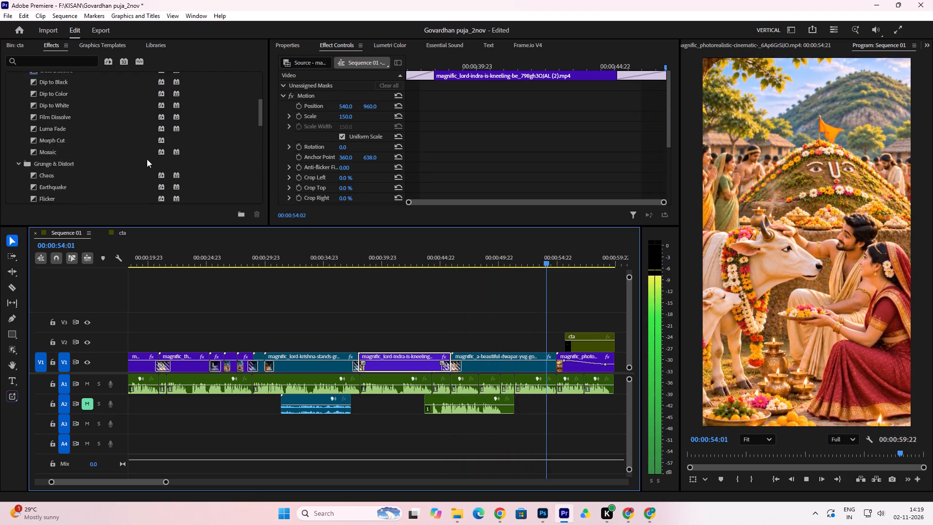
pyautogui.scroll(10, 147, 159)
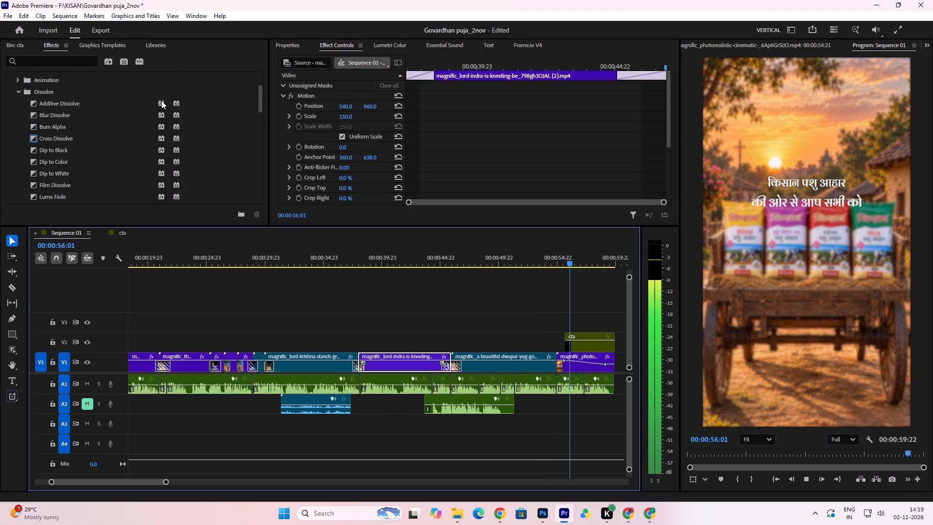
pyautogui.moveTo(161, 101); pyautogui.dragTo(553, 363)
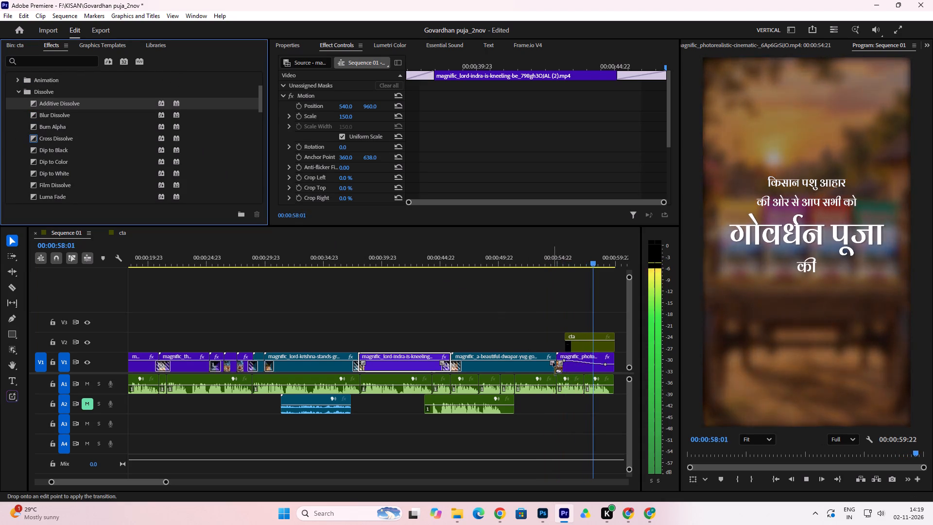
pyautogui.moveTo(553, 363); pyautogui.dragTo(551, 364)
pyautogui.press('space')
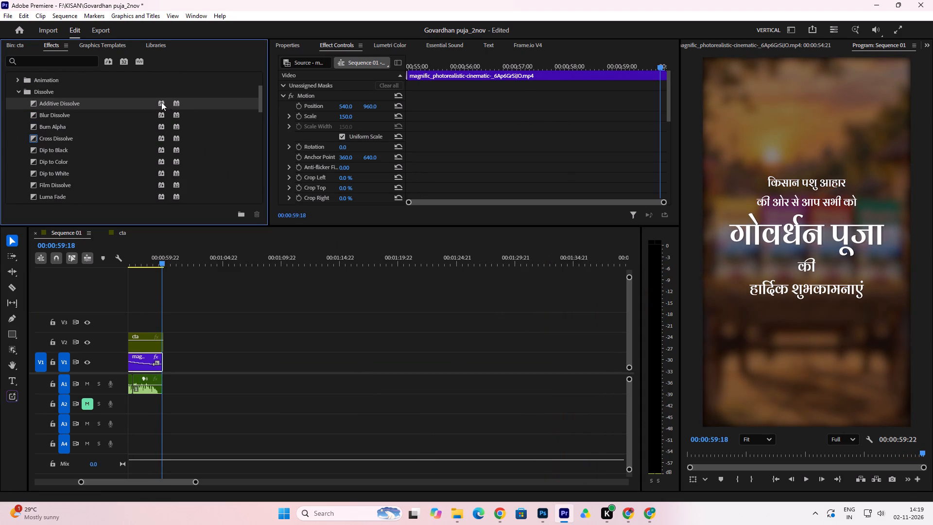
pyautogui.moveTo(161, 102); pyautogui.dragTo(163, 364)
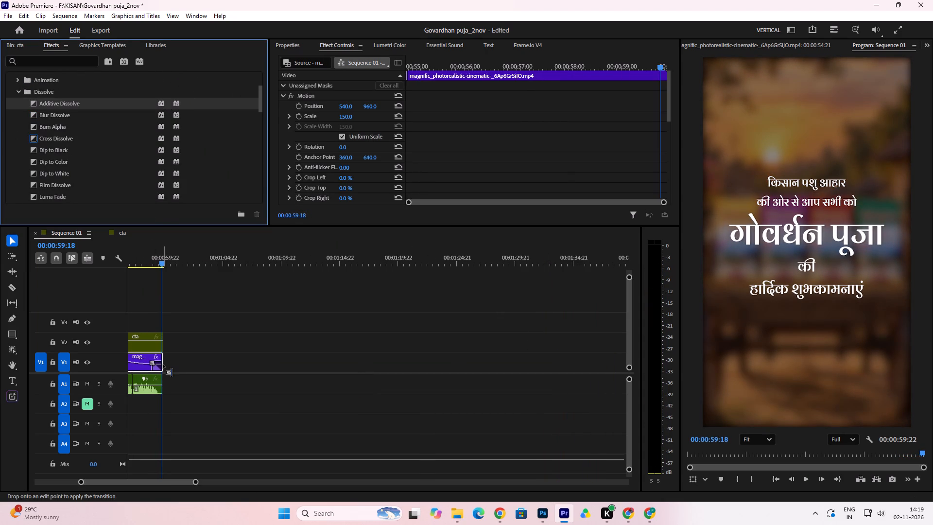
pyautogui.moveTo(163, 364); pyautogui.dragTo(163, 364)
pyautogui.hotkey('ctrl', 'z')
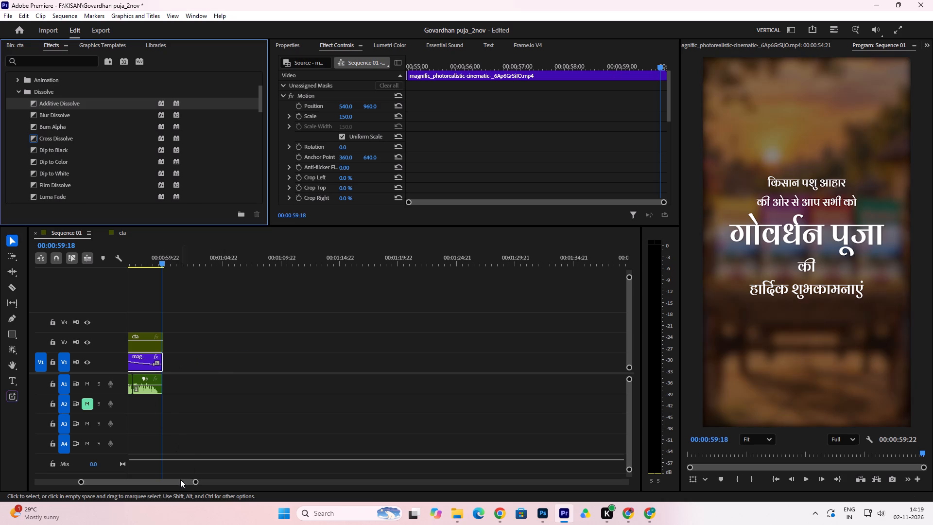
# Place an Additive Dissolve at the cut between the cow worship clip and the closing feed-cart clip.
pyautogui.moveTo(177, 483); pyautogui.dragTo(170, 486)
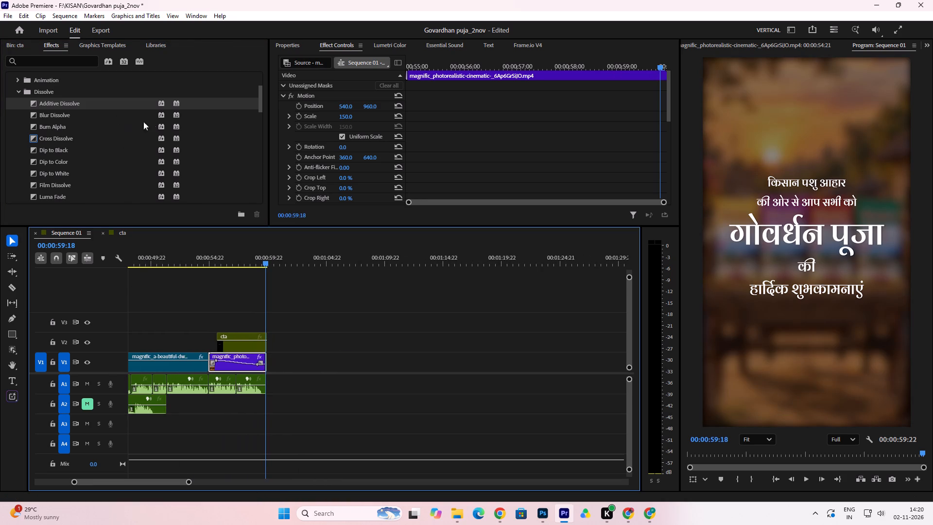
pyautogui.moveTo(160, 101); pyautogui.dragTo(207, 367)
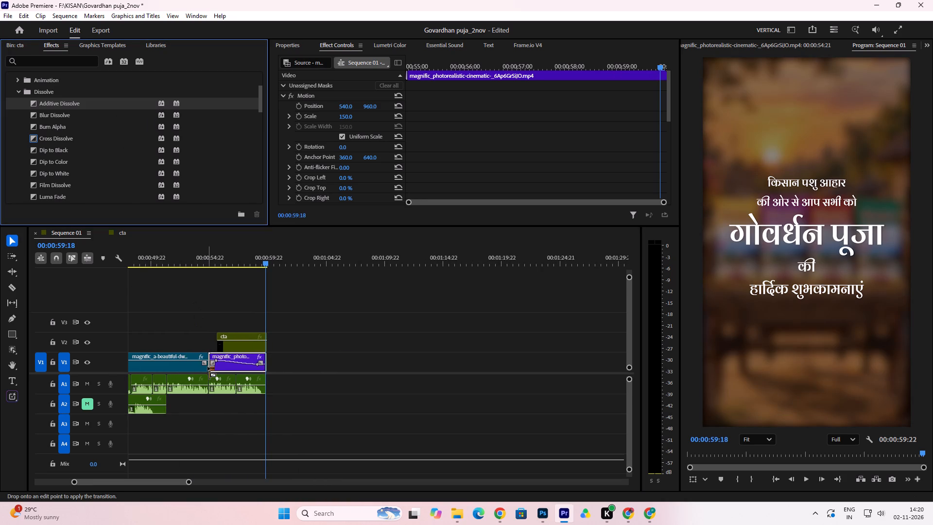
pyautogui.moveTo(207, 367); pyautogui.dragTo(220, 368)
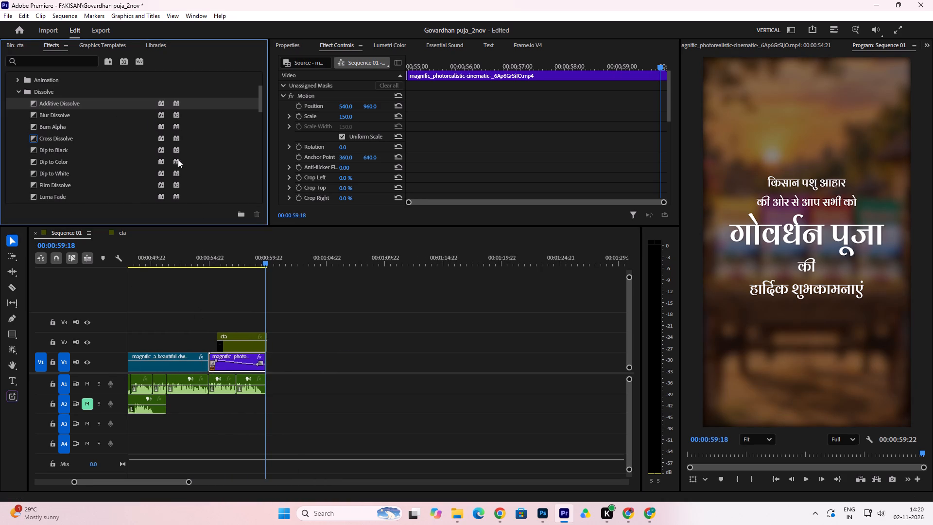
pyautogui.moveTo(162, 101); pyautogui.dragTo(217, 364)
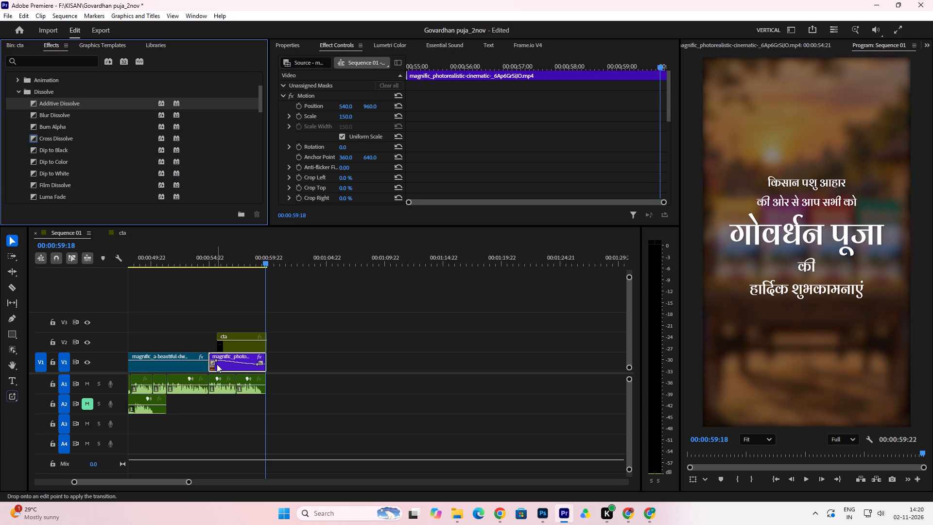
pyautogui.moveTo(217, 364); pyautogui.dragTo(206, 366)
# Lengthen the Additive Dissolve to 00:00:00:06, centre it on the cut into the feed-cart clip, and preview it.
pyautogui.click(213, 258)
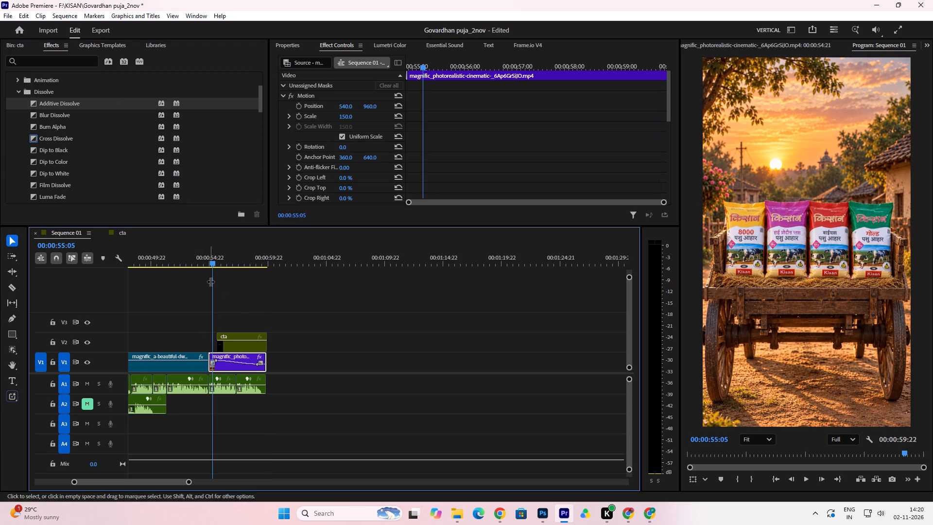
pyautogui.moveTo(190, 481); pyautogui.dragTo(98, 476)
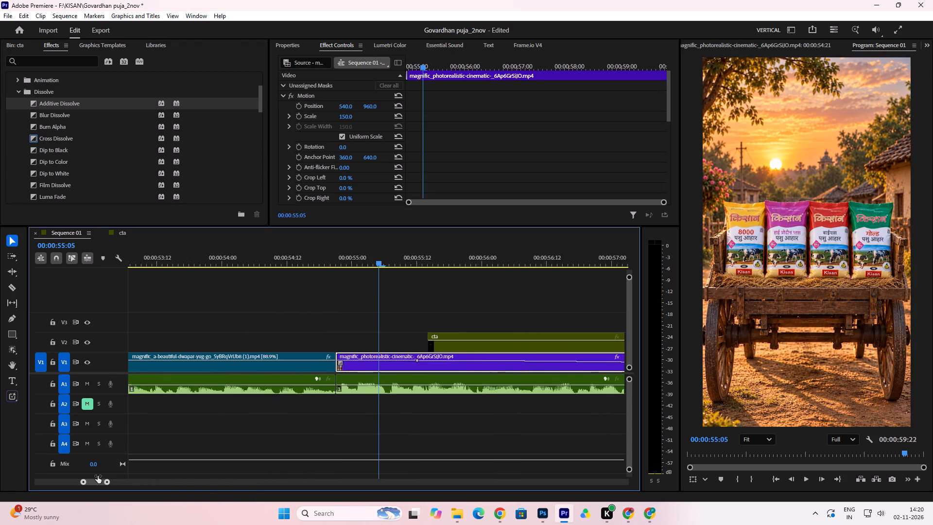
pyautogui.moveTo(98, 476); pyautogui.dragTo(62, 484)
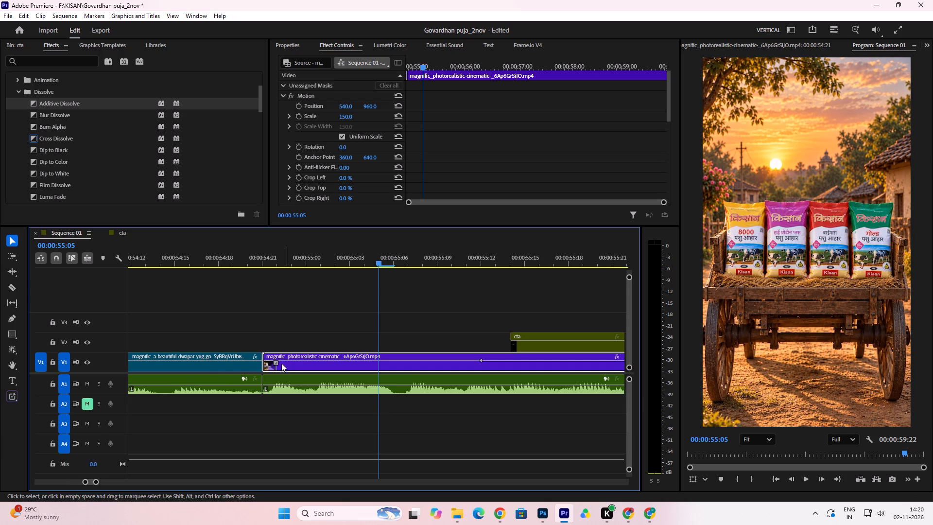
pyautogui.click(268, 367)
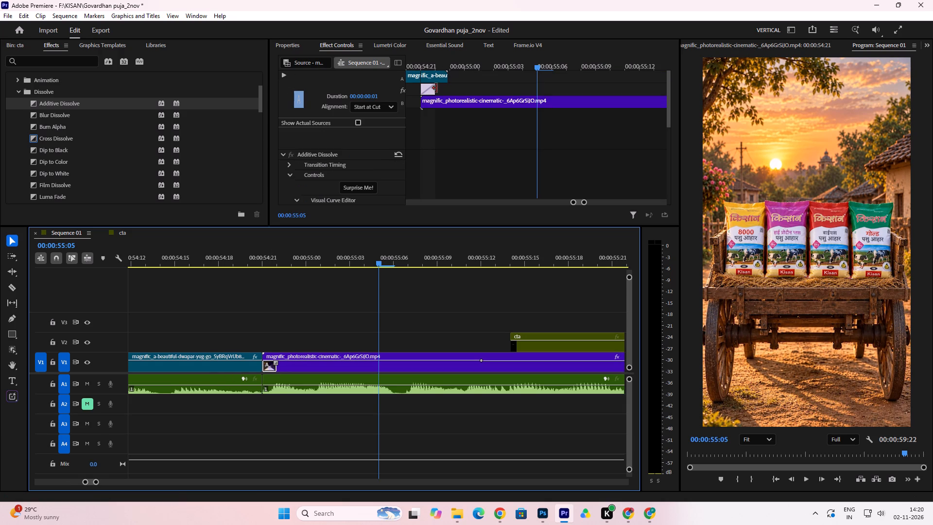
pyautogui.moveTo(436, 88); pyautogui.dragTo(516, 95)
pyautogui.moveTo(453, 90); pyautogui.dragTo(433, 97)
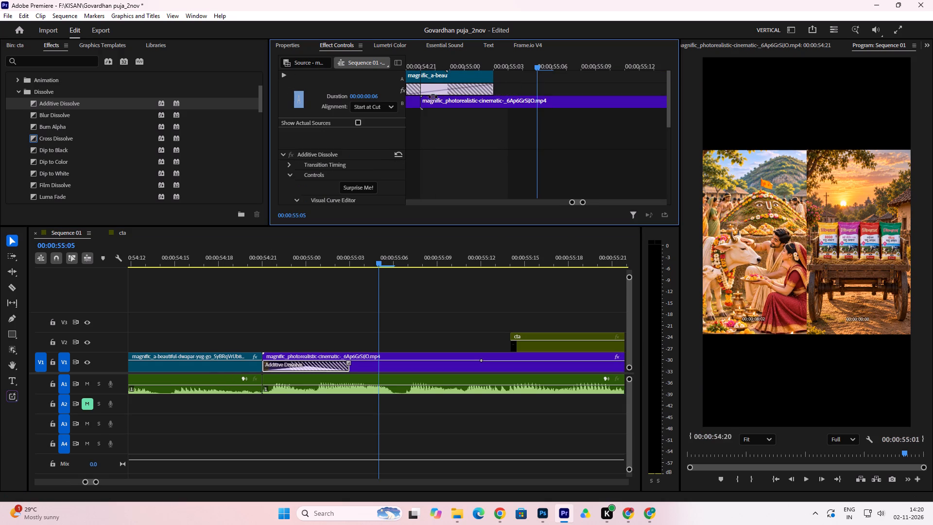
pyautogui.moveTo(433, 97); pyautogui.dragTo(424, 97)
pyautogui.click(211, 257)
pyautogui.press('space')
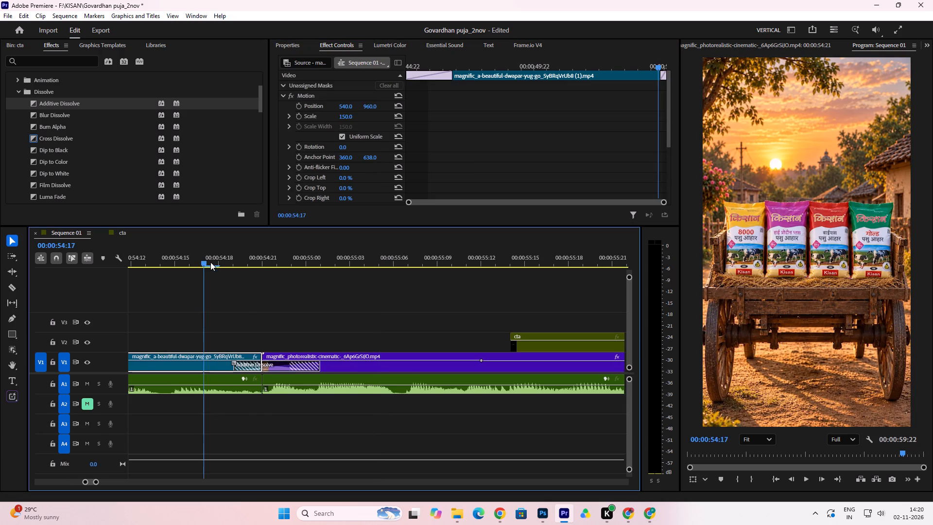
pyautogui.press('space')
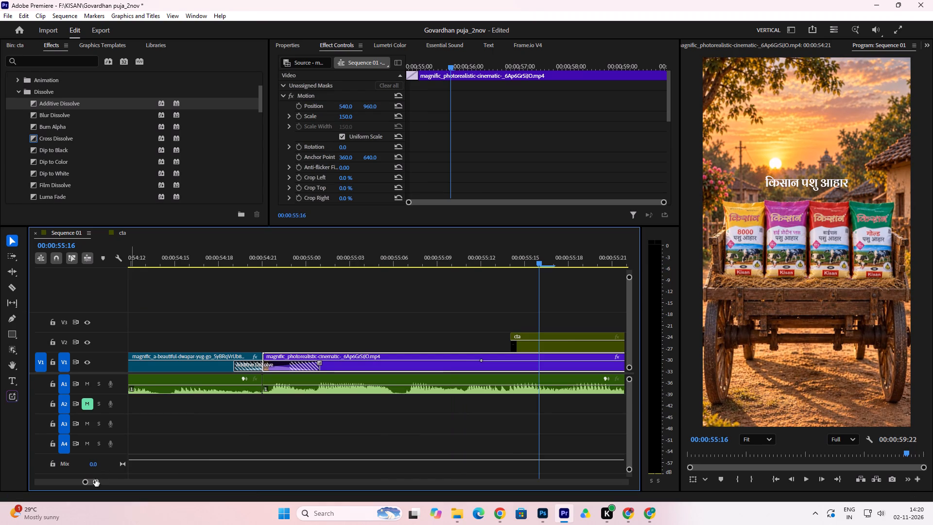
# Replace the Additive Dissolve with Dip to Black, extend it at both ends to about 00:00:00:10, and preview it.
pyautogui.moveTo(96, 481); pyautogui.dragTo(116, 486)
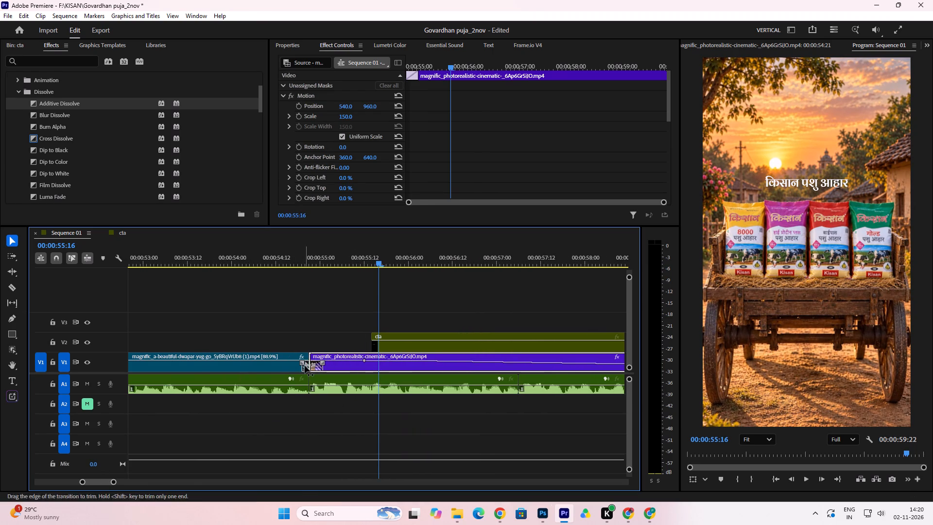
pyautogui.click(315, 366)
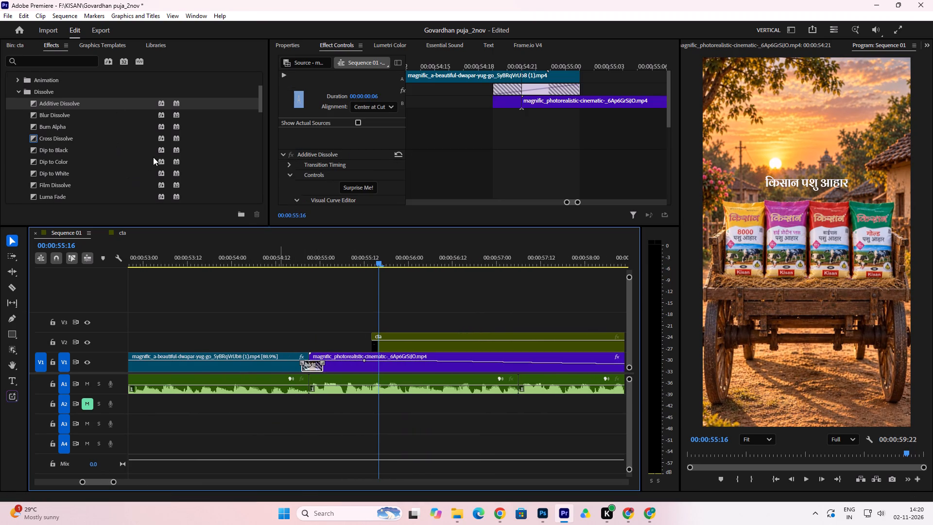
pyautogui.moveTo(160, 147); pyautogui.dragTo(311, 365)
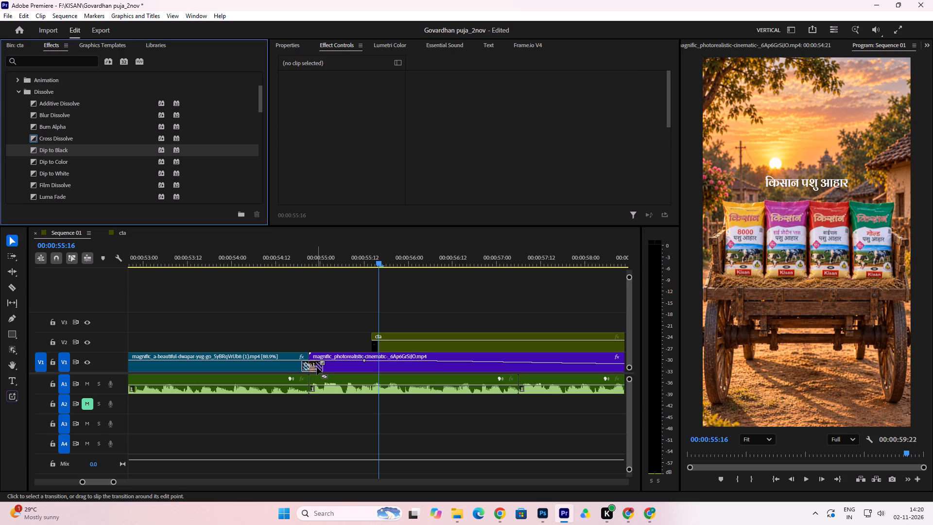
pyautogui.click(317, 367)
pyautogui.moveTo(494, 88); pyautogui.dragTo(451, 93)
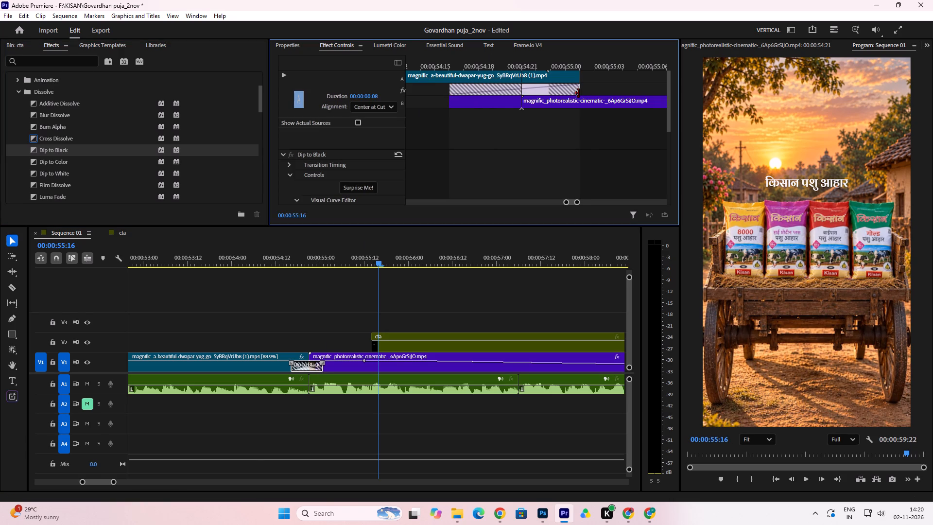
pyautogui.moveTo(578, 91); pyautogui.dragTo(599, 91)
pyautogui.click(275, 252)
pyautogui.press('space')
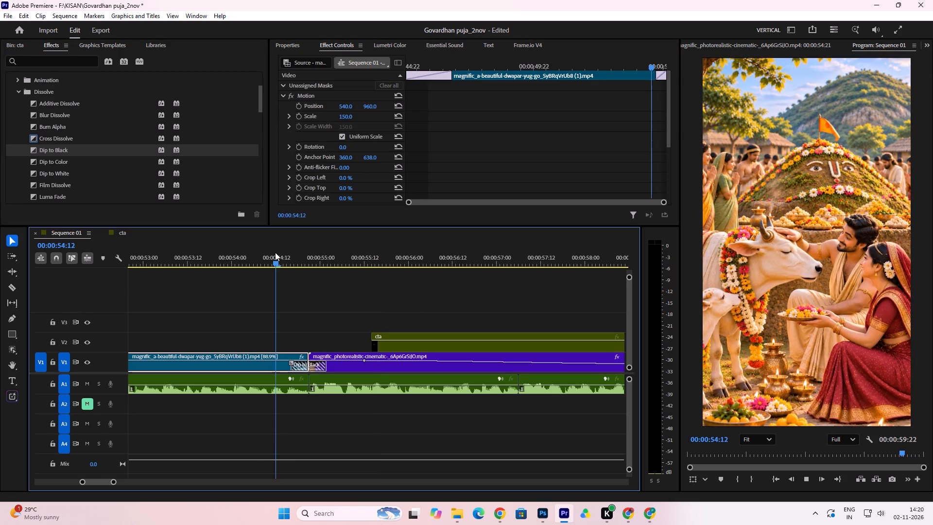
pyautogui.press('space')
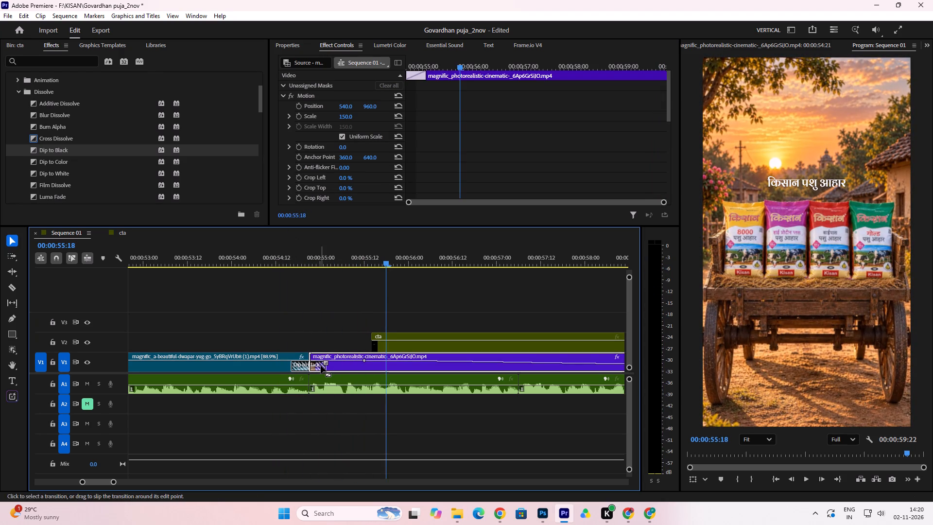
# Extend the Dip to Black at both ends to 00:00:00:19 across the cut into the feed-cart clip.
pyautogui.click(321, 366)
pyautogui.moveTo(493, 87); pyautogui.dragTo(467, 93)
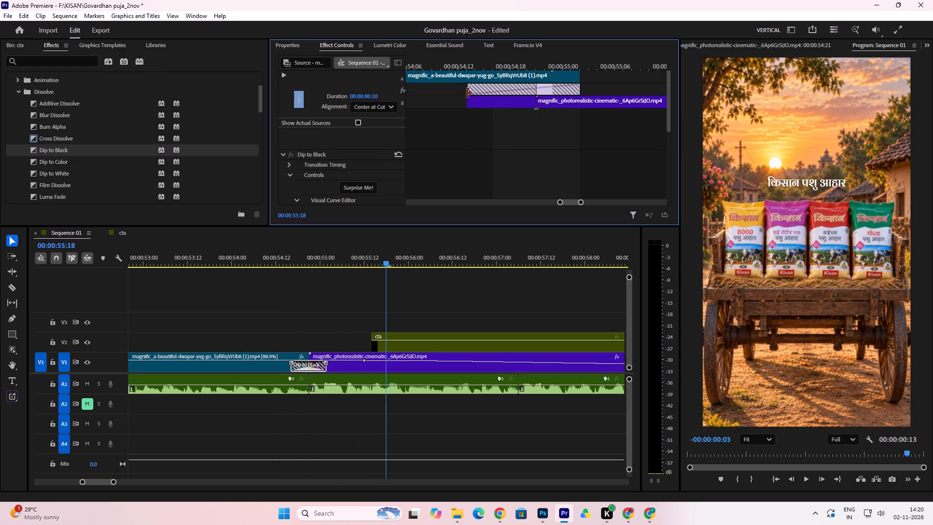
pyautogui.moveTo(467, 93); pyautogui.dragTo(450, 98)
pyautogui.moveTo(580, 89); pyautogui.dragTo(617, 89)
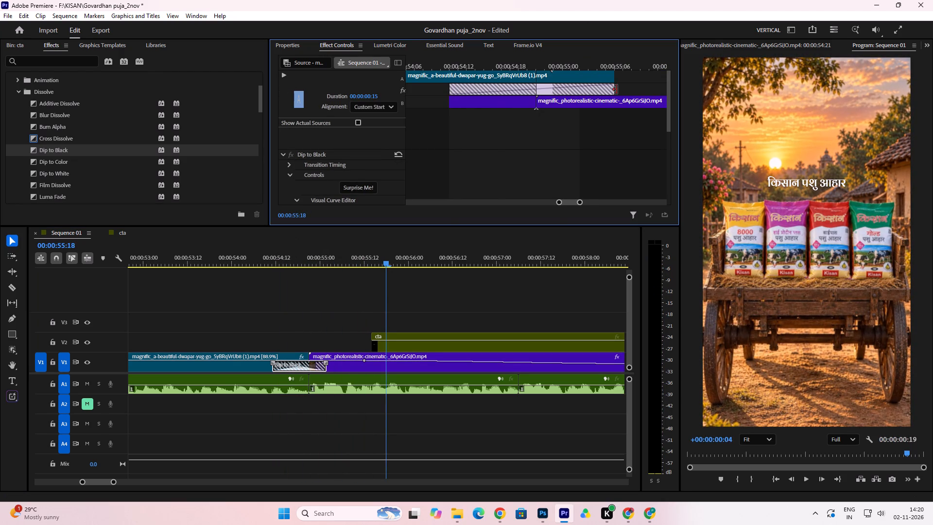
pyautogui.moveTo(617, 89); pyautogui.dragTo(619, 89)
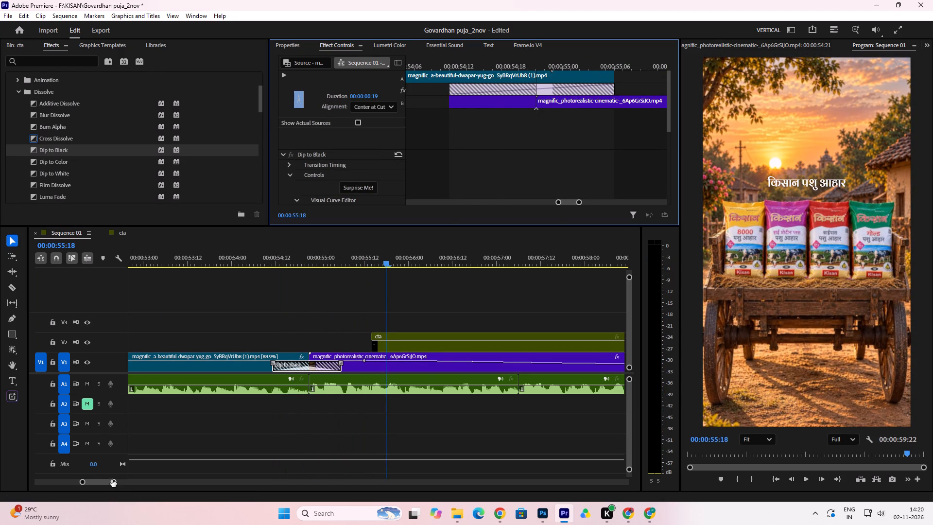
# Return the playhead to the start of Sequence 01 and save the project.
pyautogui.moveTo(113, 481); pyautogui.dragTo(213, 491)
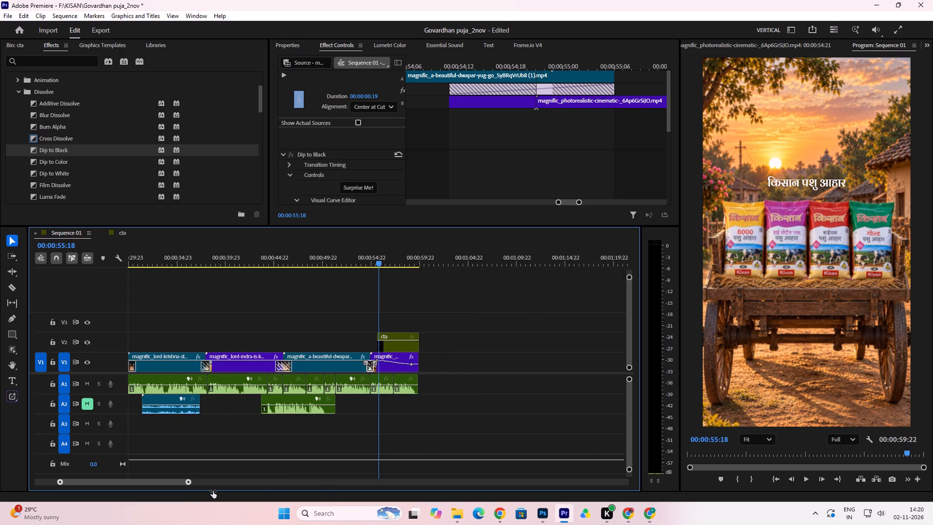
pyautogui.moveTo(213, 491); pyautogui.dragTo(220, 492)
pyautogui.moveTo(266, 261); pyautogui.dragTo(0, 339)
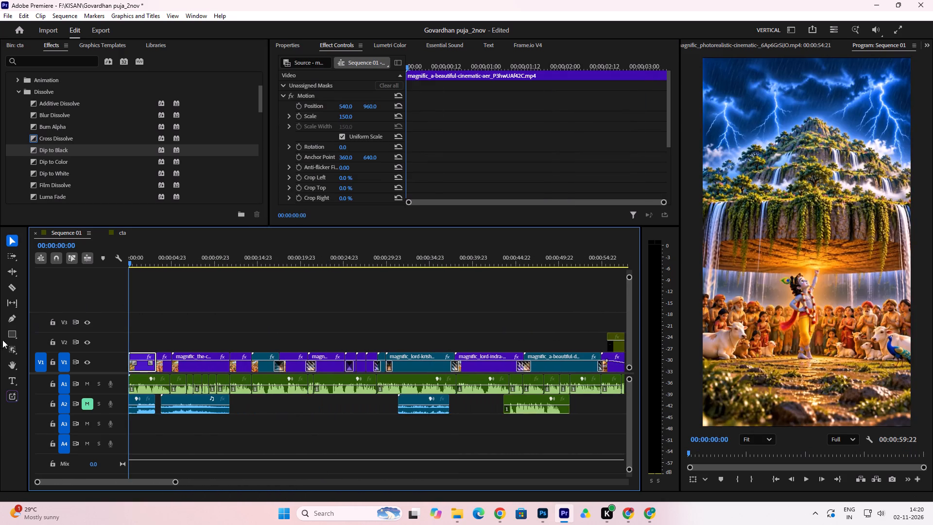
pyautogui.hotkey('ctrl', 's')
pyautogui.moveTo(176, 483); pyautogui.dragTo(184, 483)
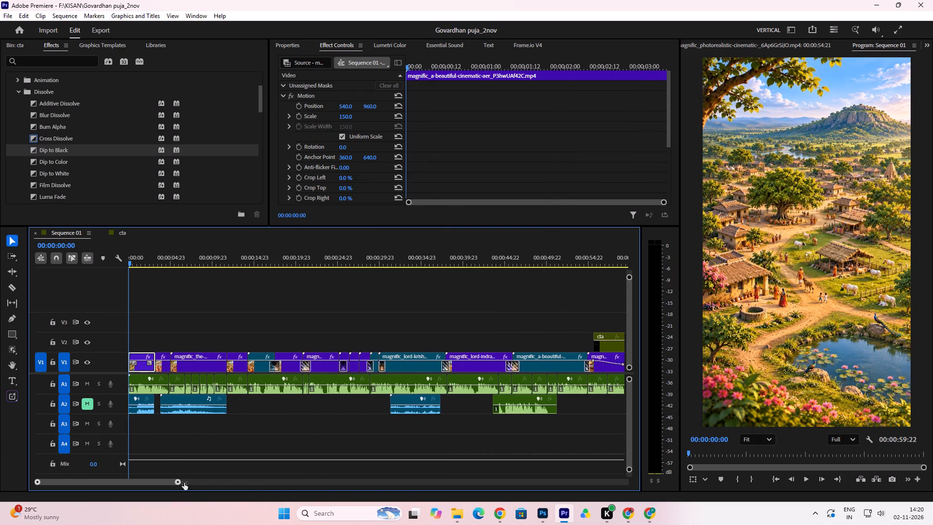
pyautogui.moveTo(184, 483); pyautogui.dragTo(207, 489)
pyautogui.moveTo(128, 261); pyautogui.dragTo(95, 270)
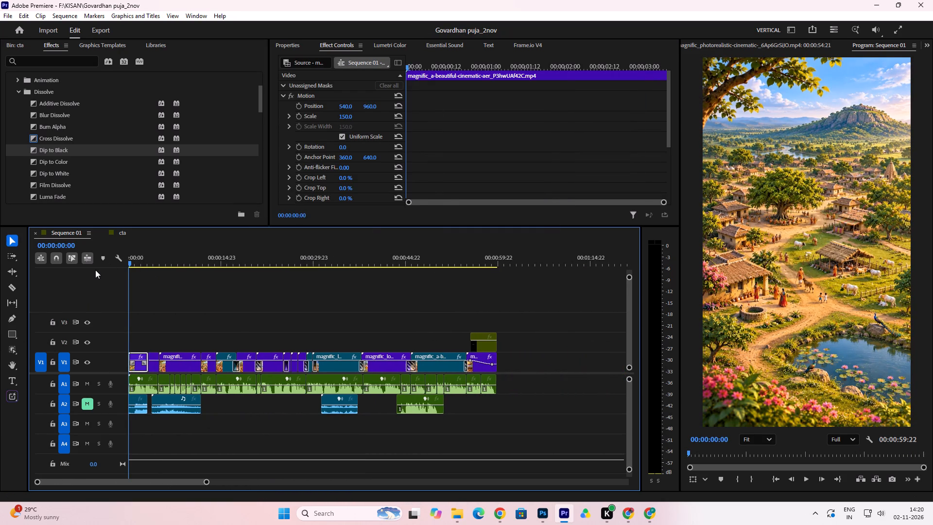
pyautogui.hotkey('ctrl', 's')
# Preview the opening from the aerial village clip into the Indra worship clip.
pyautogui.press('space')
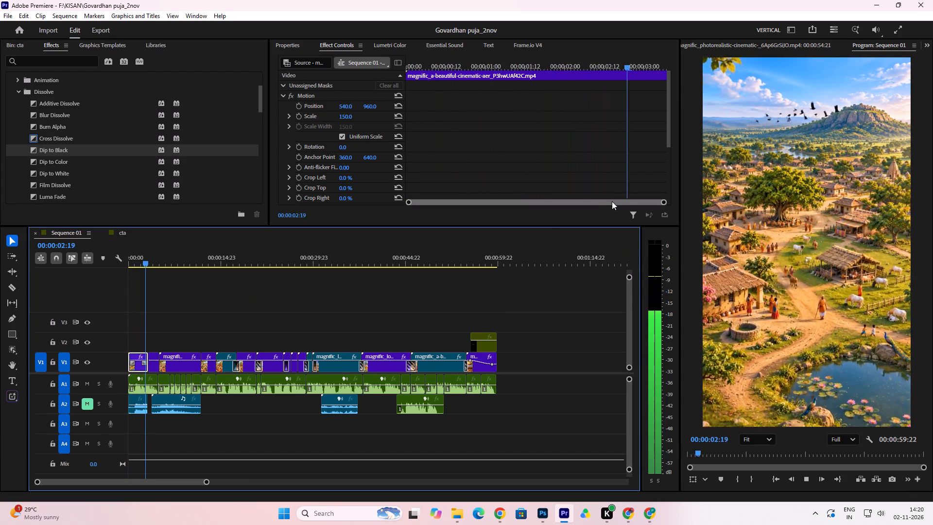
pyautogui.press('space')
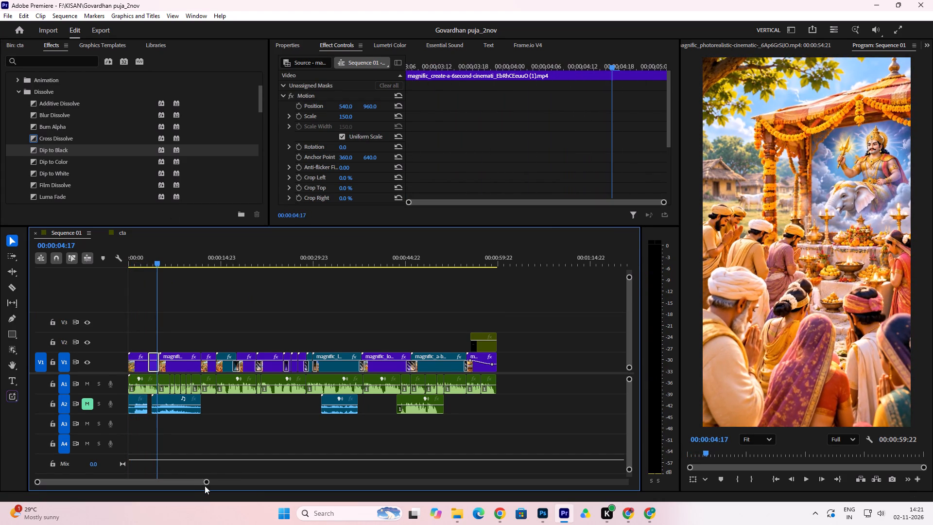
# Add a Film Dissolve at the end of the opening aerial village clip, where it meets the Indra worship clip.
pyautogui.moveTo(207, 483); pyautogui.dragTo(105, 498)
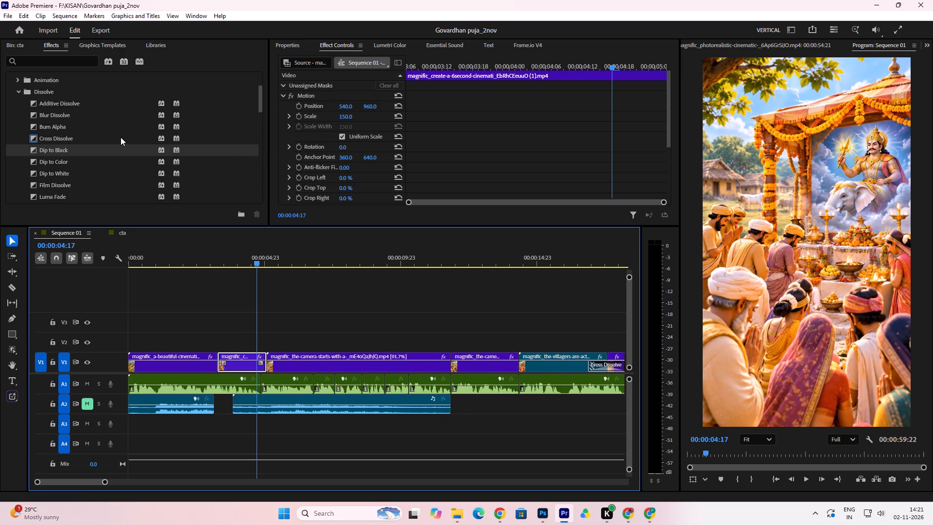
pyautogui.scroll(5, 121, 138)
pyautogui.scroll(-3, 139, 172)
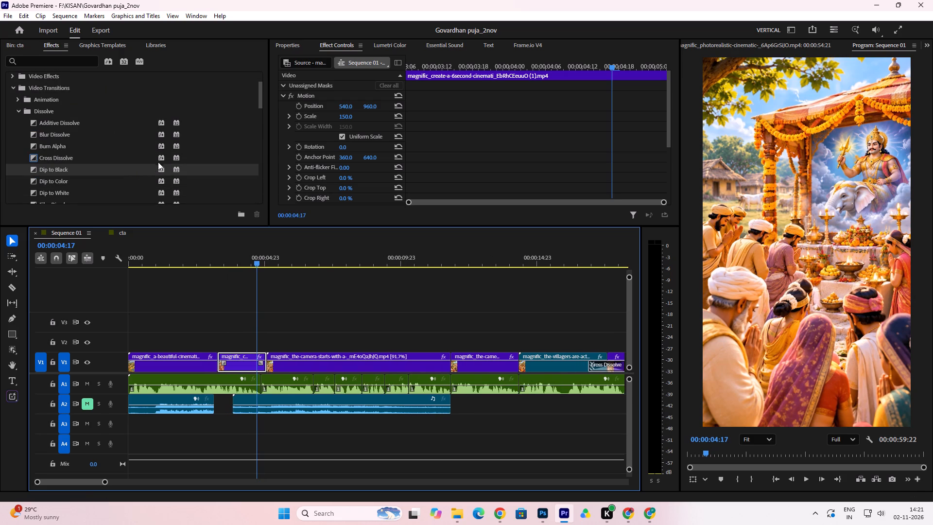
pyautogui.scroll(-1, 132, 192)
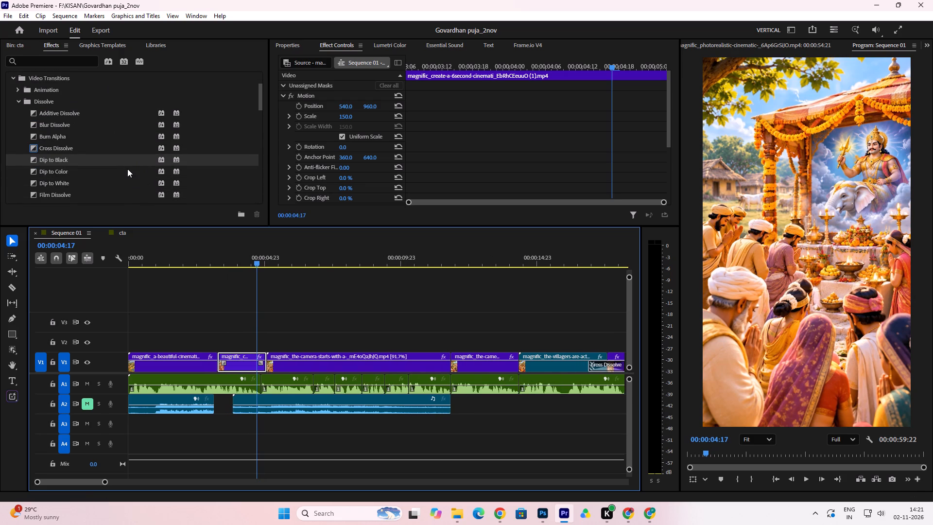
pyautogui.scroll(-5, 127, 169)
pyautogui.moveTo(163, 146); pyautogui.dragTo(224, 307)
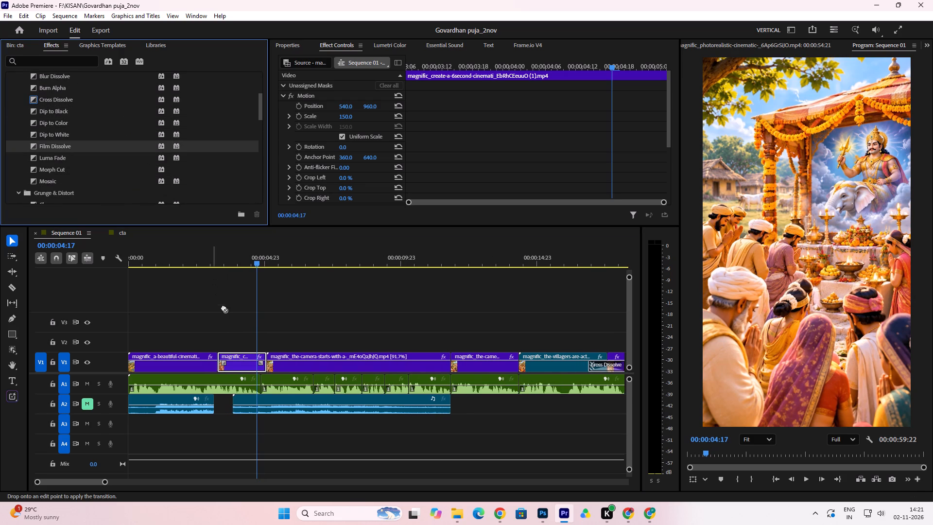
pyautogui.moveTo(224, 307); pyautogui.dragTo(218, 360)
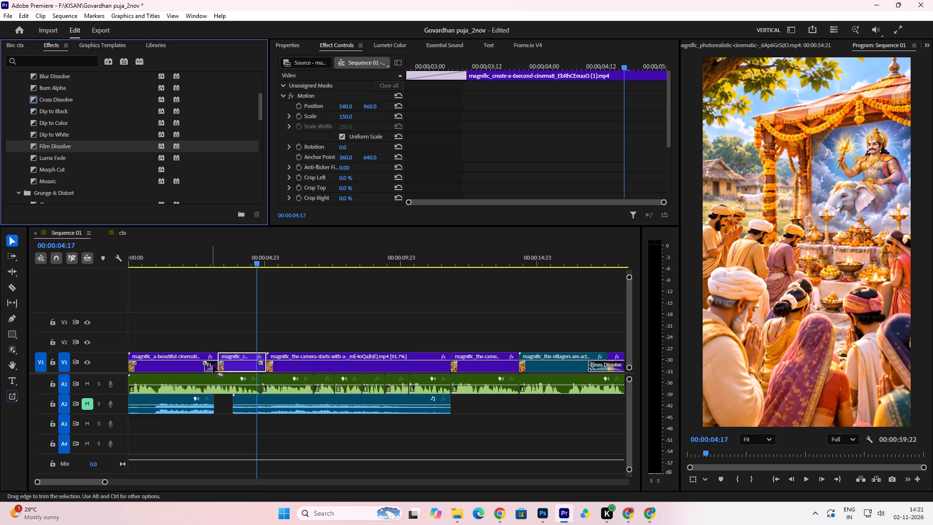
# Shift the Film Dissolve across the cut to about 00:00:03:01 through 00:00:03:13, and preview it from the sequence start.
pyautogui.click(211, 368)
pyautogui.click(214, 365)
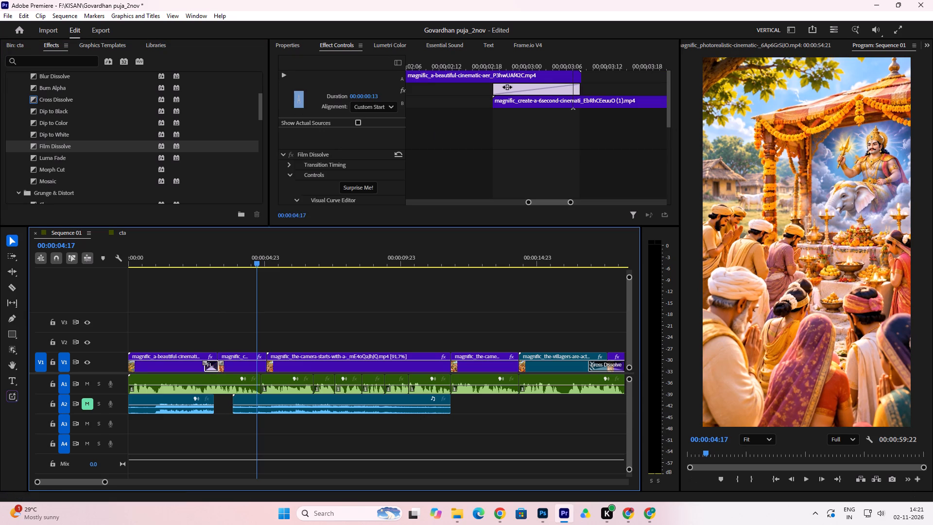
pyautogui.moveTo(535, 92); pyautogui.dragTo(572, 96)
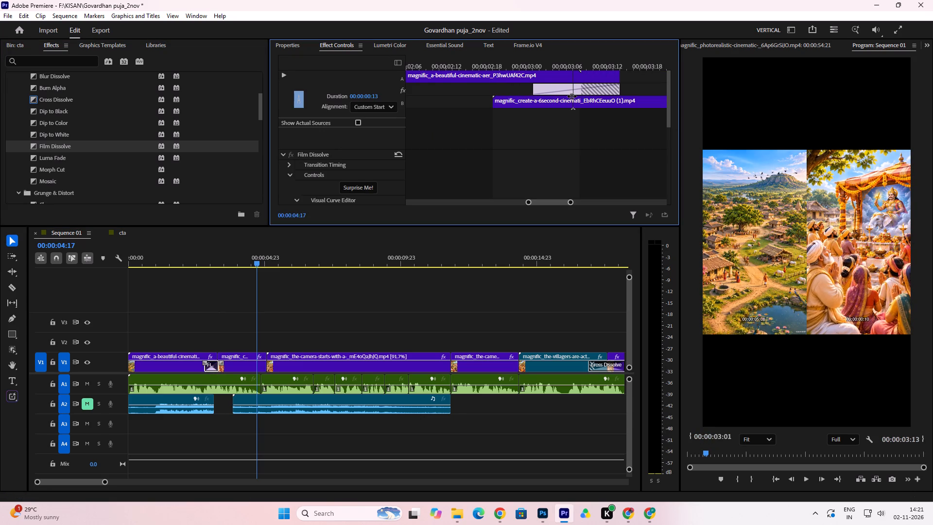
pyautogui.moveTo(572, 96); pyautogui.dragTo(570, 97)
pyautogui.moveTo(205, 265); pyautogui.dragTo(72, 282)
pyautogui.press('space')
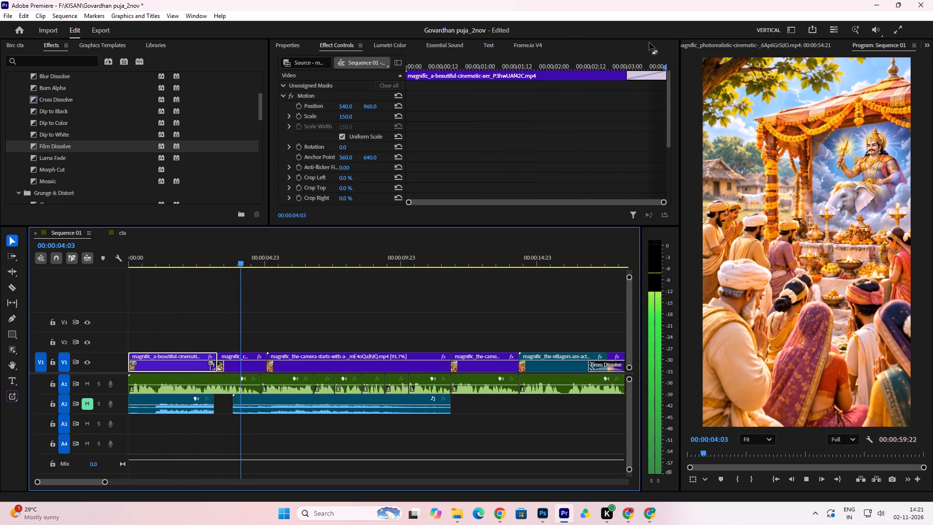
pyautogui.press('space')
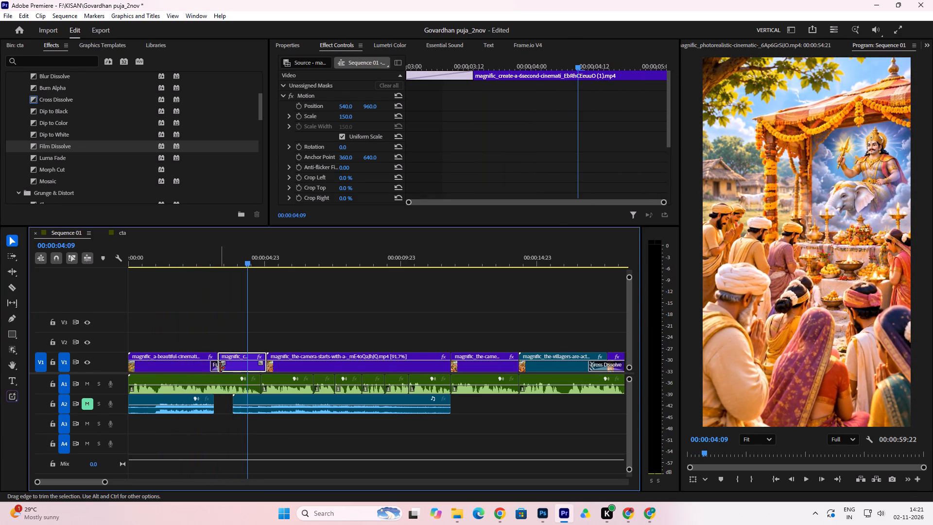
# Extend both ends of the Film Dissolve between the aerial village and Indra worship clips to about one second, save, and preview from the start.
pyautogui.click(219, 367)
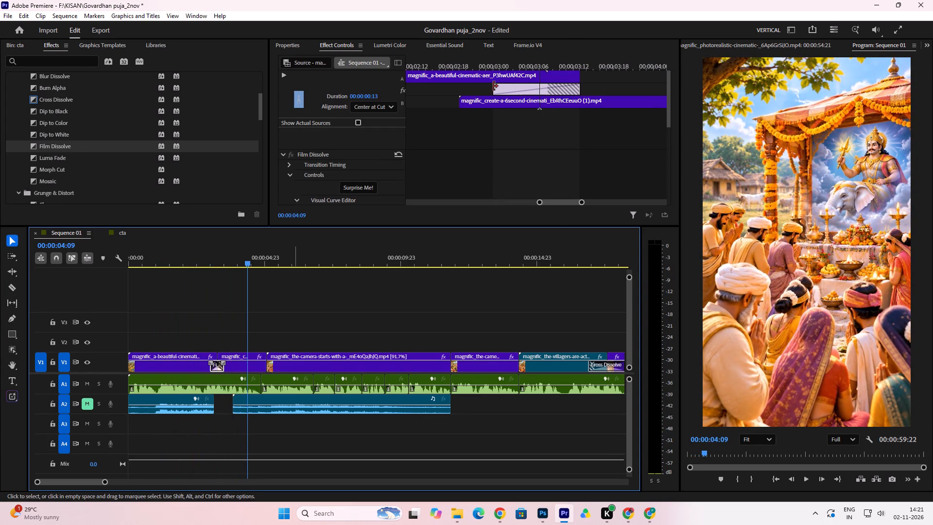
pyautogui.moveTo(493, 86); pyautogui.dragTo(457, 95)
pyautogui.moveTo(581, 88); pyautogui.dragTo(623, 90)
pyautogui.moveTo(175, 258); pyautogui.dragTo(68, 294)
pyautogui.hotkey('ctrl', 's')
pyautogui.press('space')
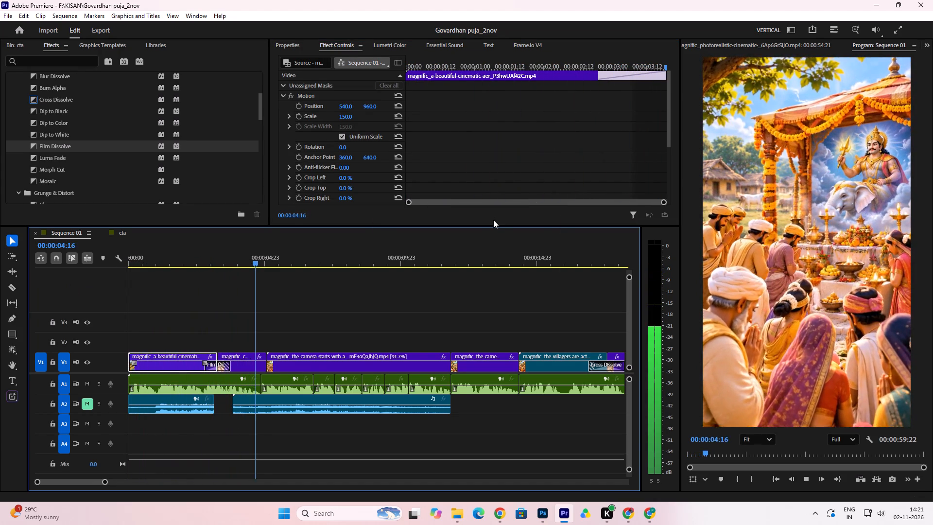
pyautogui.press('space')
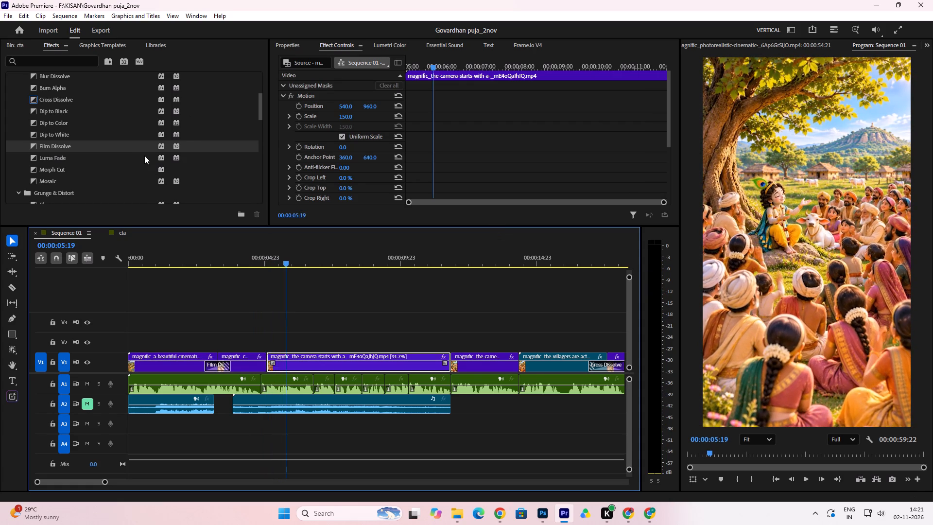
# Add a Dip to Black between the Indra worship clip and the clip of Krishna under the tree, centre it on the cut, and save.
pyautogui.scroll(2, 146, 149)
pyautogui.moveTo(160, 140); pyautogui.dragTo(167, 151)
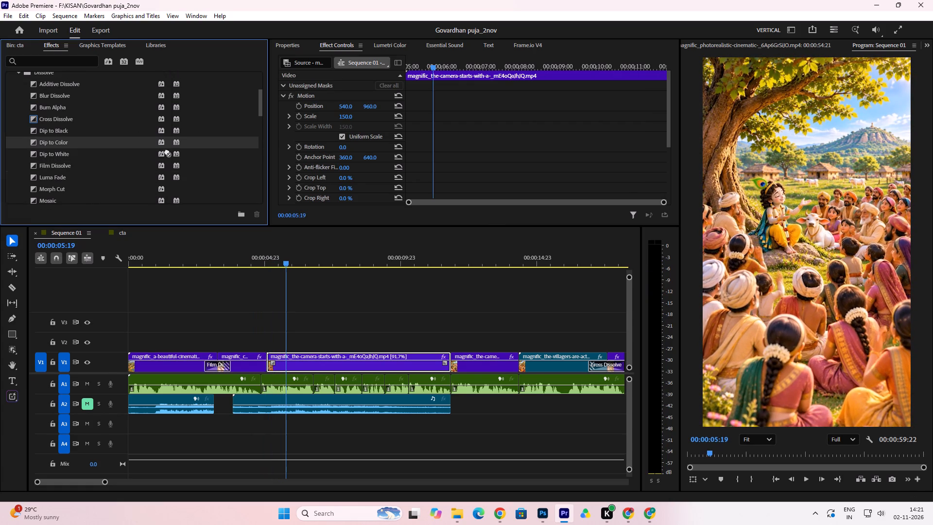
pyautogui.moveTo(167, 151); pyautogui.dragTo(153, 122)
pyautogui.moveTo(153, 122); pyautogui.dragTo(147, 122)
pyautogui.moveTo(160, 126); pyautogui.dragTo(270, 361)
pyautogui.click(280, 367)
pyautogui.click(282, 365)
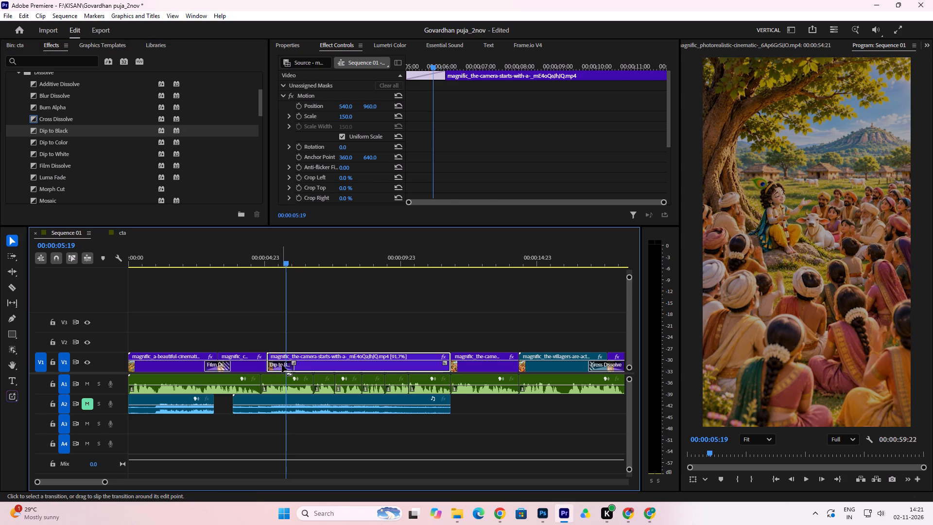
pyautogui.moveTo(542, 90); pyautogui.dragTo(508, 91)
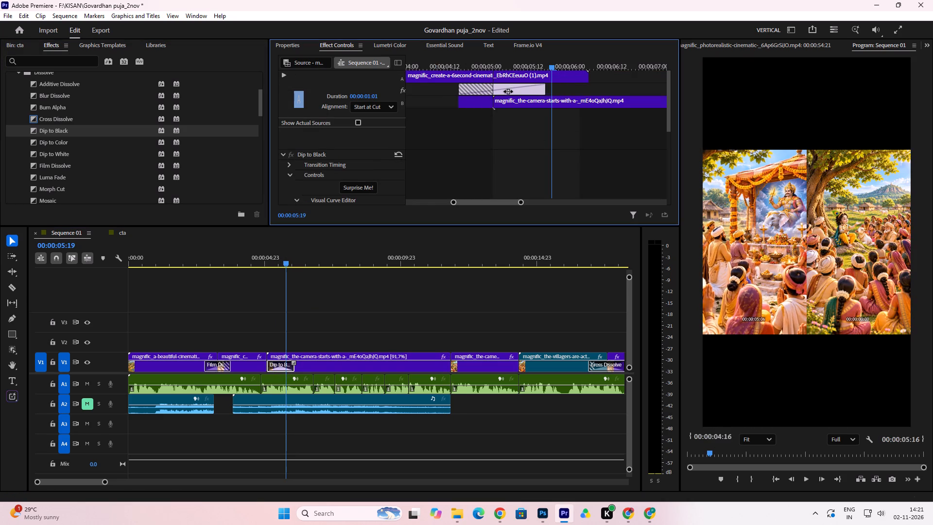
pyautogui.moveTo(508, 91); pyautogui.dragTo(499, 99)
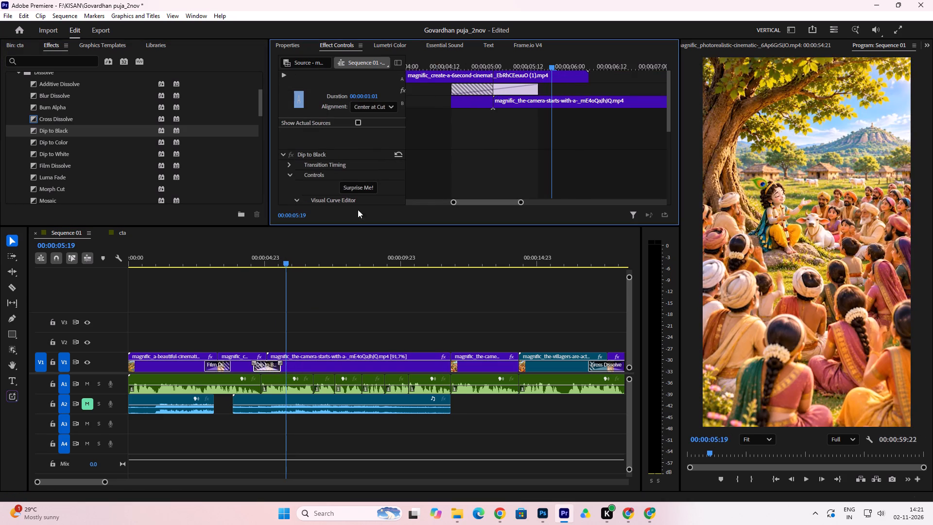
pyautogui.moveTo(240, 264); pyautogui.dragTo(62, 307)
pyautogui.hotkey('ctrl', 's')
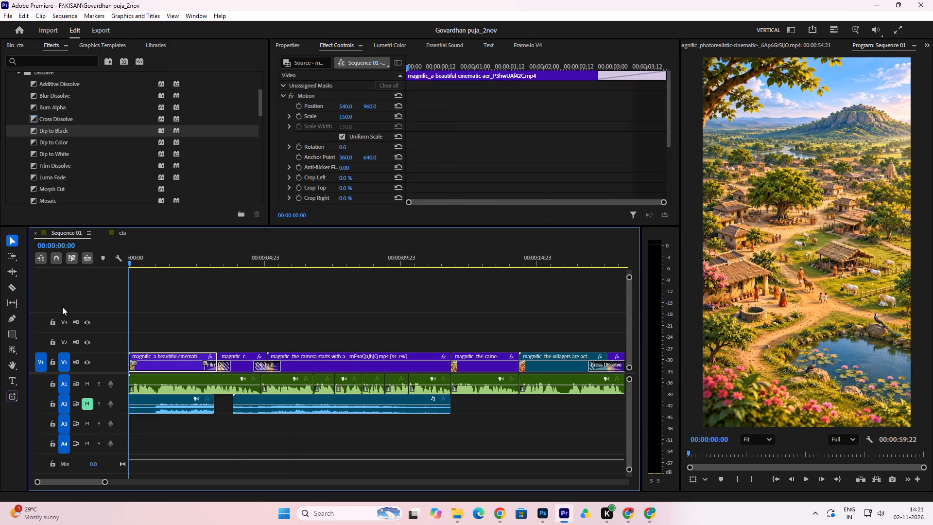
# Preview the sequence from the start through Krishna lifting the mountain, and replay the storm scenes from about 00:00:25.
pyautogui.press('space')
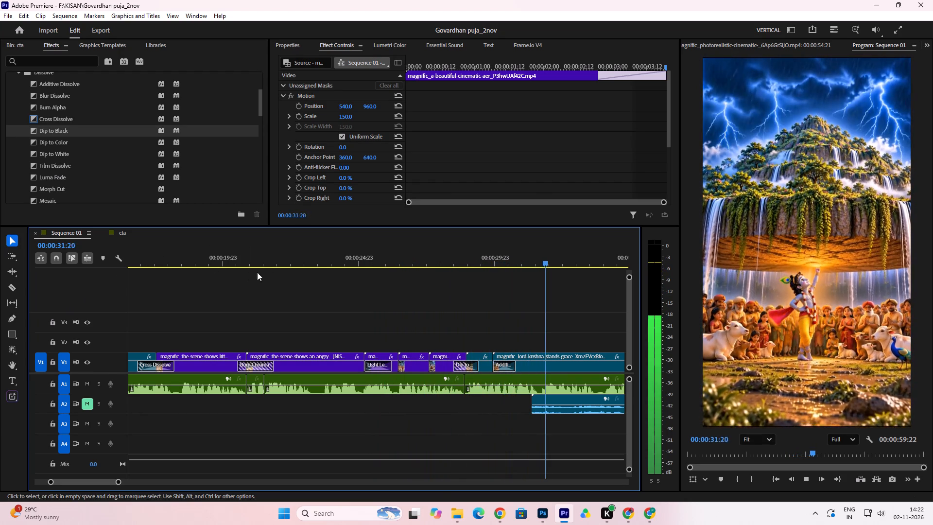
pyautogui.click(371, 261)
pyautogui.press('space')
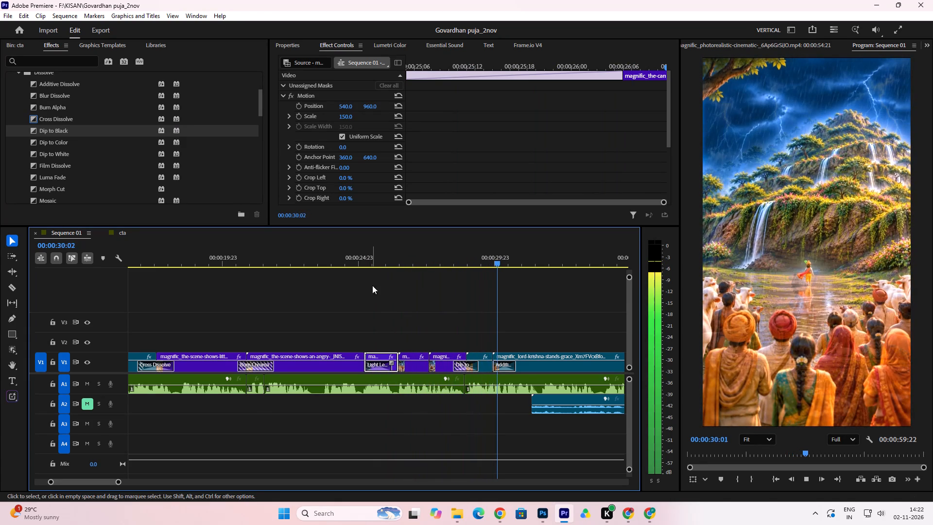
pyautogui.press('space')
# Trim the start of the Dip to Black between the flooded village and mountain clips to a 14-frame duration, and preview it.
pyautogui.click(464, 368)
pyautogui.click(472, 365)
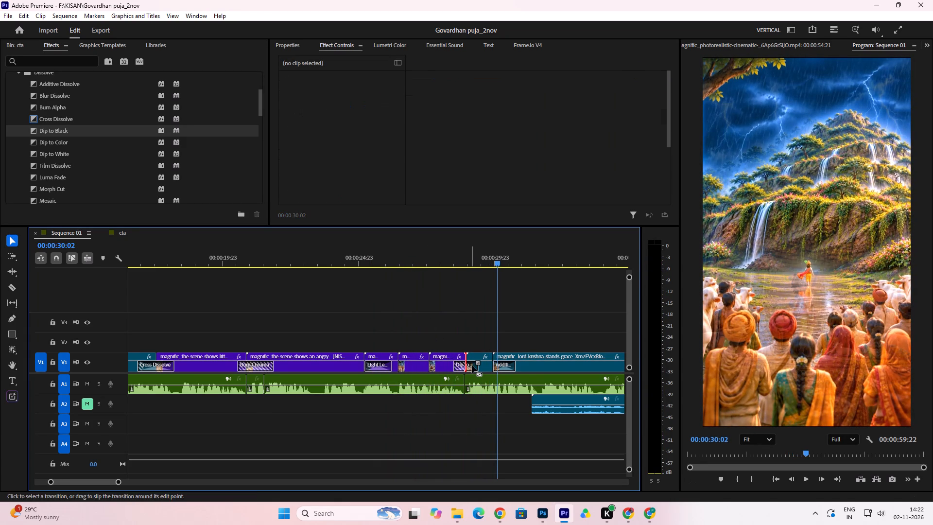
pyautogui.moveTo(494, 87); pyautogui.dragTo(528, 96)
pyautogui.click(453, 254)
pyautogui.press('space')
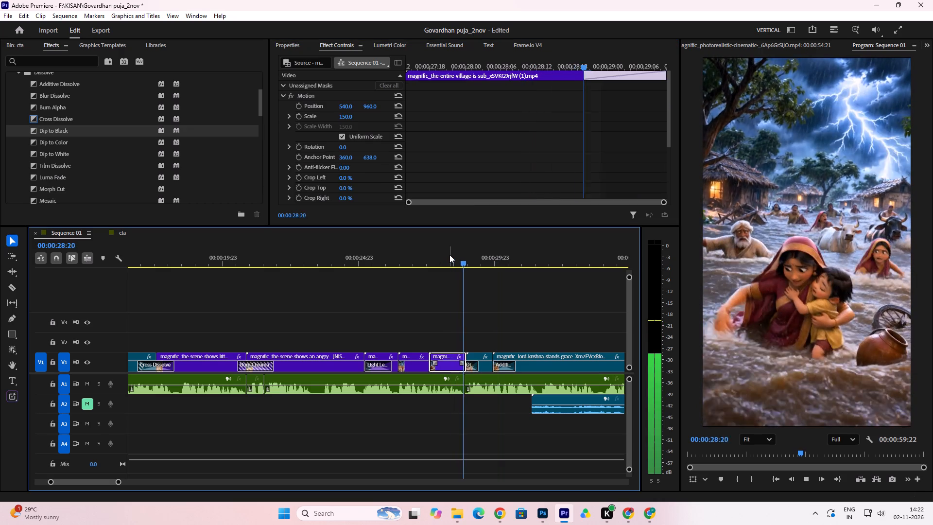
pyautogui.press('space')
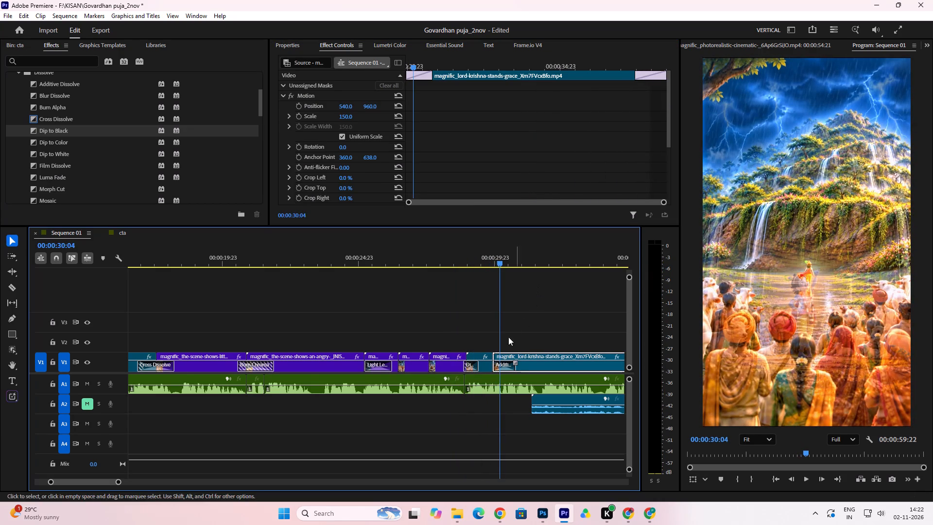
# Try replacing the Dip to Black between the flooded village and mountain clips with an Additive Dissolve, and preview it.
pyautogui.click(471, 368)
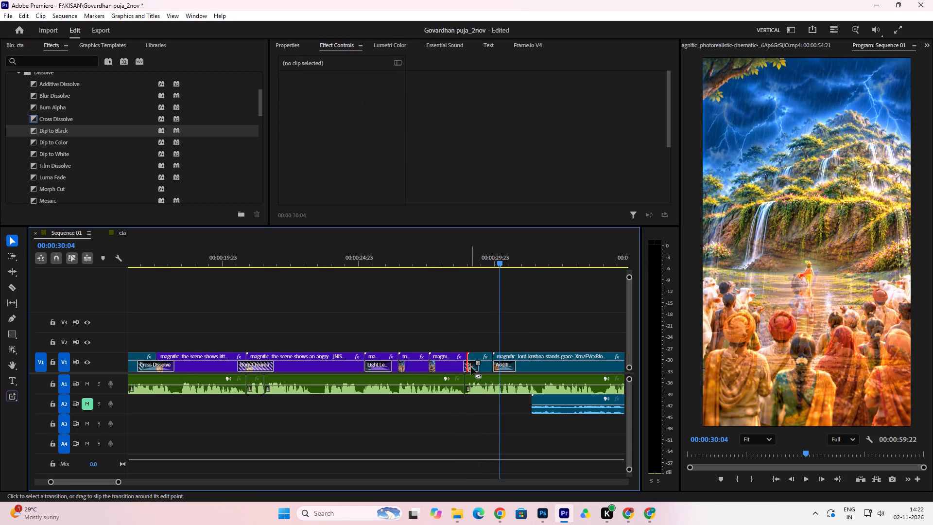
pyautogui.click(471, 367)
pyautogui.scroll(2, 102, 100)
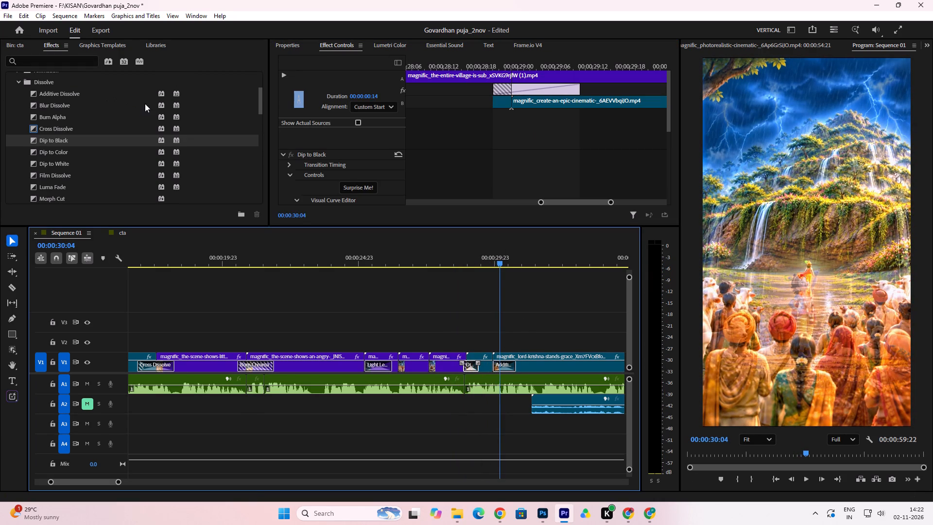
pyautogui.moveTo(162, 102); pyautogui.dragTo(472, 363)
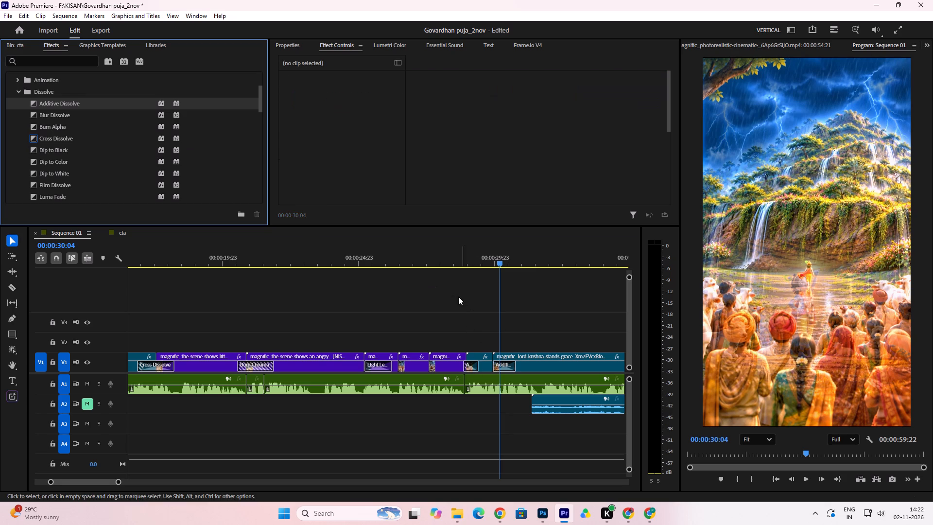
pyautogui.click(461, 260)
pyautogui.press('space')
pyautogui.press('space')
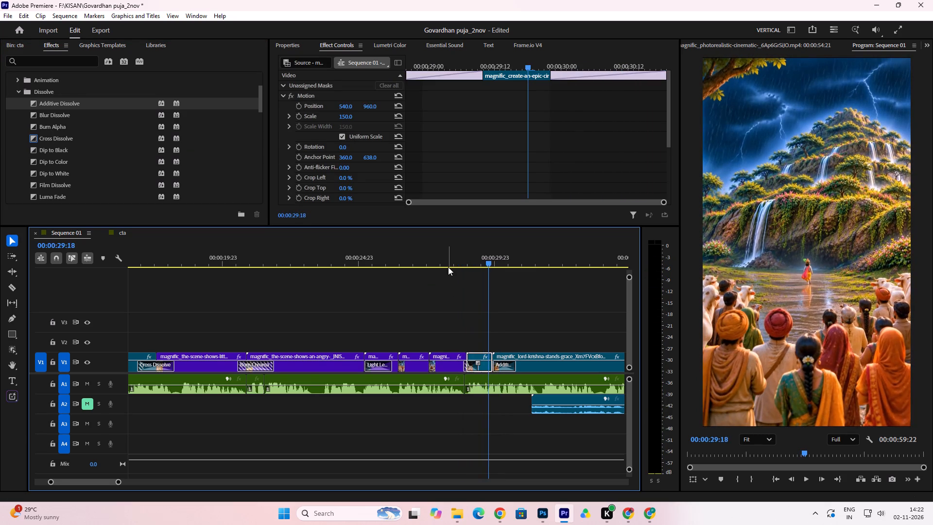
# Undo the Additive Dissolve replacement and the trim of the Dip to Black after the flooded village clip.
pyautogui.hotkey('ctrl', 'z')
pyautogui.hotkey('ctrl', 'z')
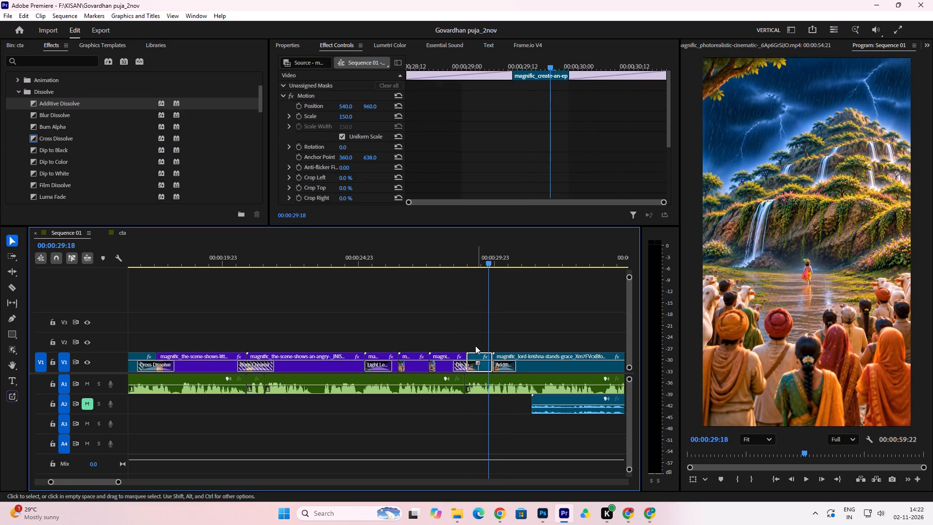
# Shift the 23-frame Dip to Black after the flooded village clip slightly later across its cut, and preview it repeatedly.
pyautogui.click(458, 366)
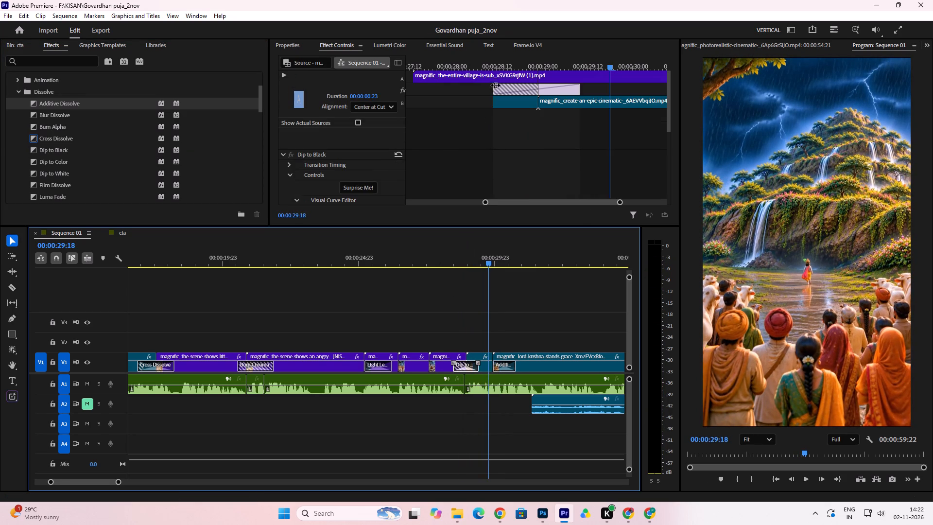
pyautogui.moveTo(496, 87); pyautogui.dragTo(501, 88)
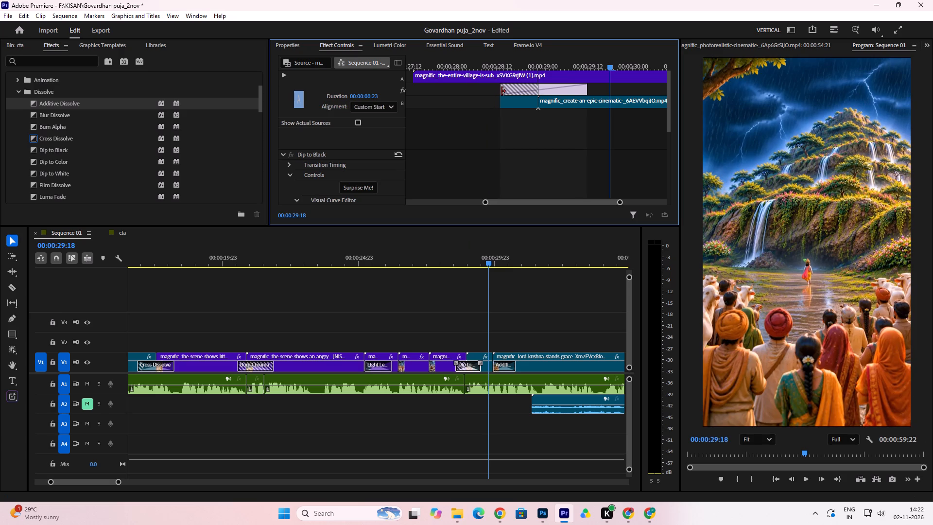
pyautogui.click(458, 254)
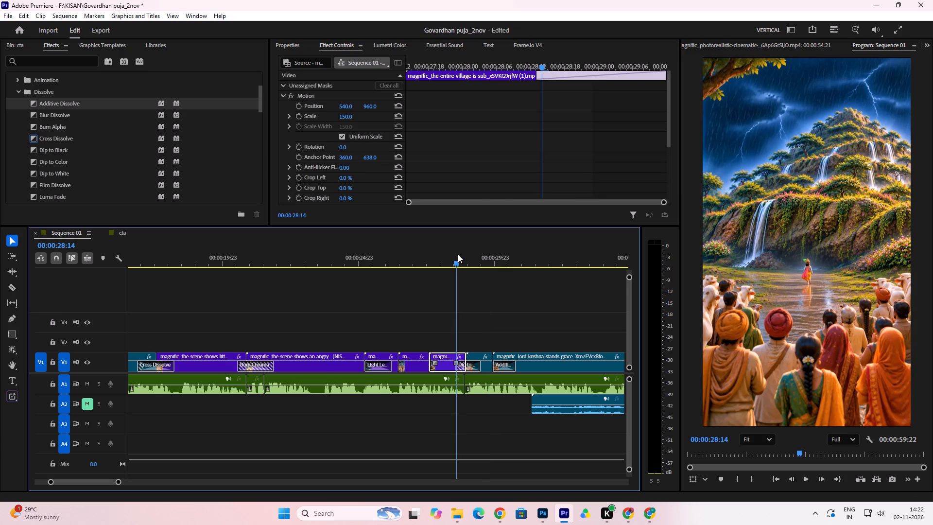
pyautogui.click(451, 258)
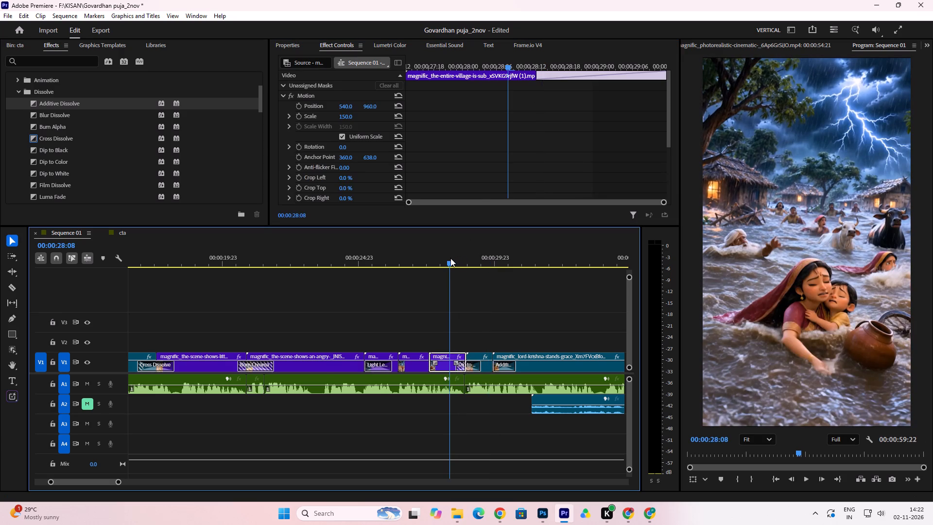
pyautogui.press('space')
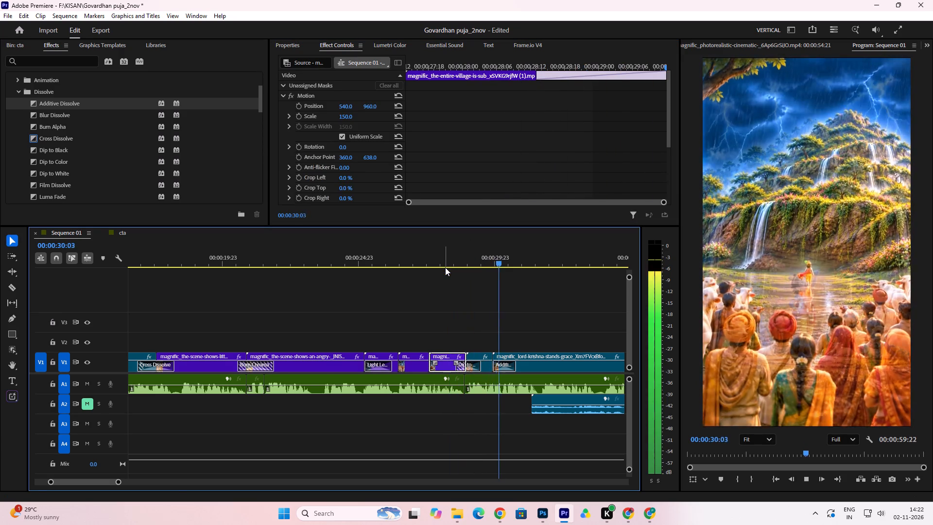
pyautogui.press('space')
pyautogui.click(449, 262)
pyautogui.press('space')
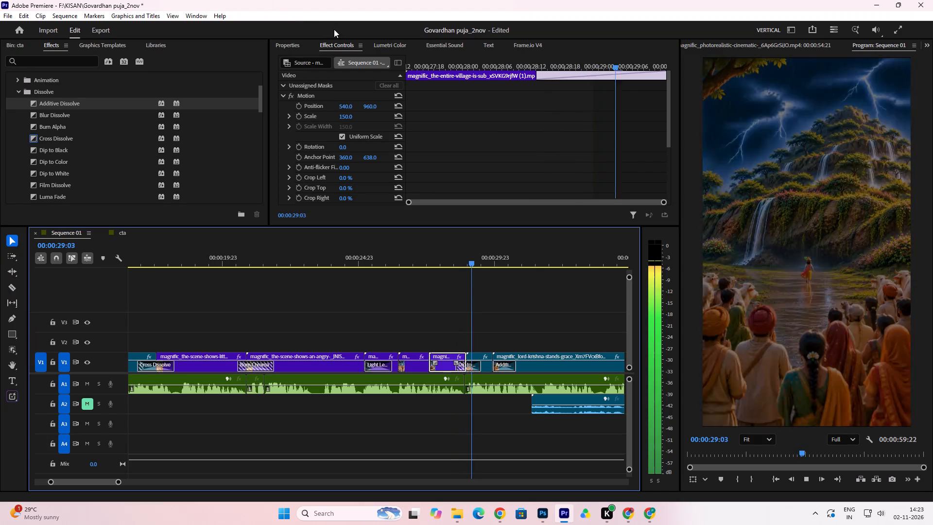
pyautogui.press('space')
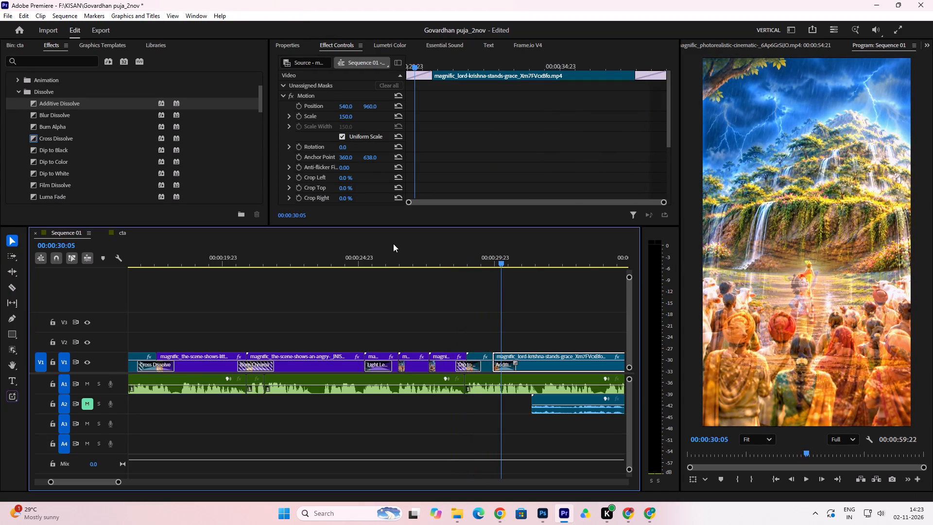
pyautogui.click(445, 256)
pyautogui.press('space')
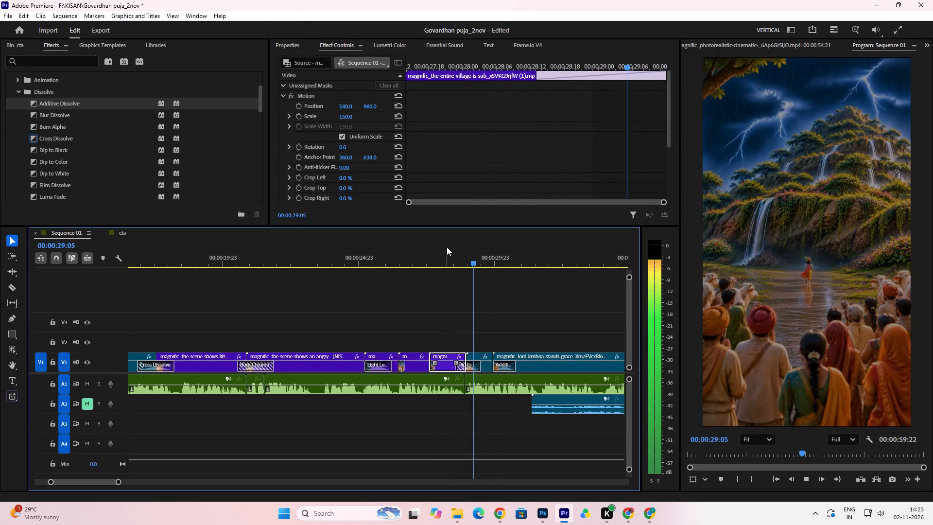
pyautogui.press('space')
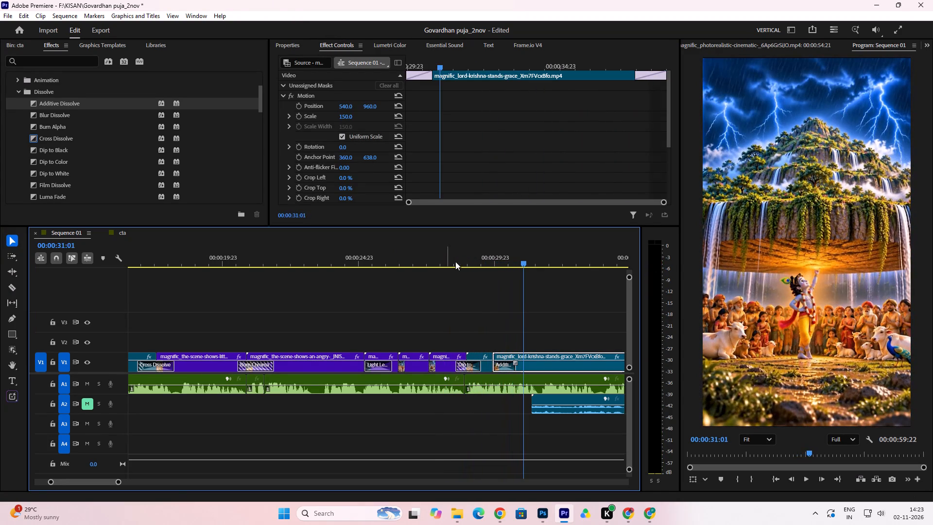
# Shorten the Dip to Black after the flooded village clip by trimming its end earlier, and preview the result.
pyautogui.click(476, 368)
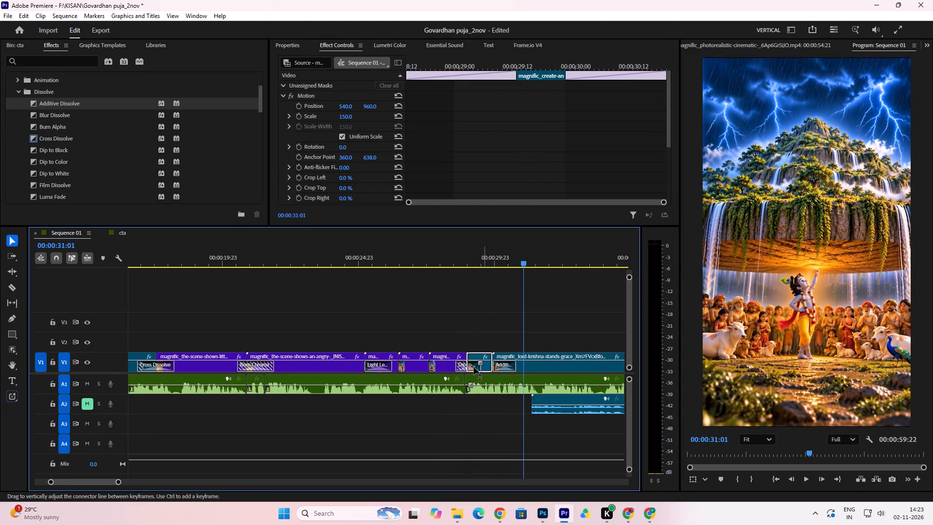
pyautogui.click(474, 367)
pyautogui.moveTo(578, 87); pyautogui.dragTo(559, 92)
pyautogui.click(452, 261)
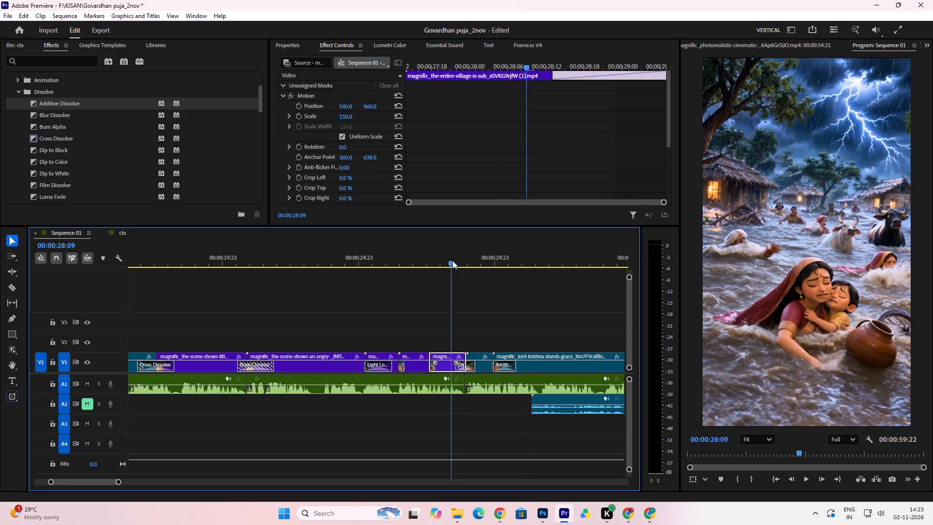
pyautogui.press('space')
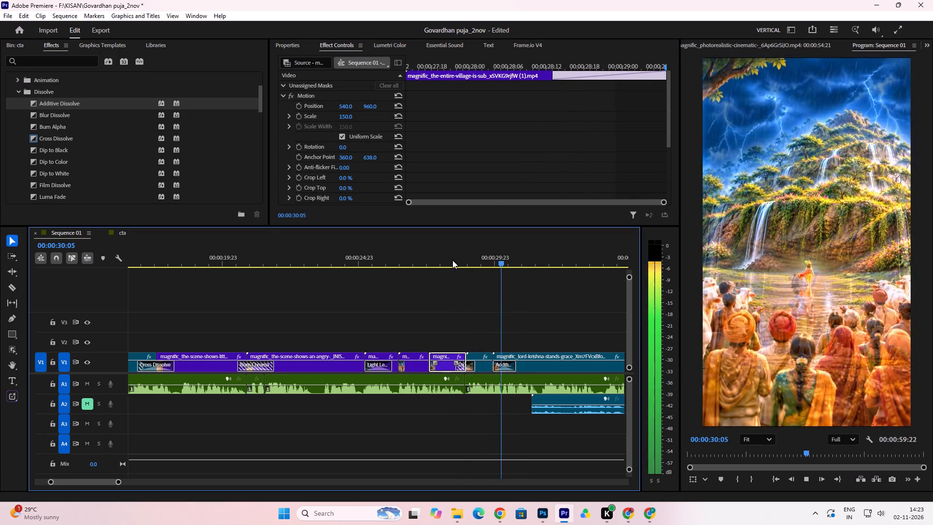
pyautogui.press('space')
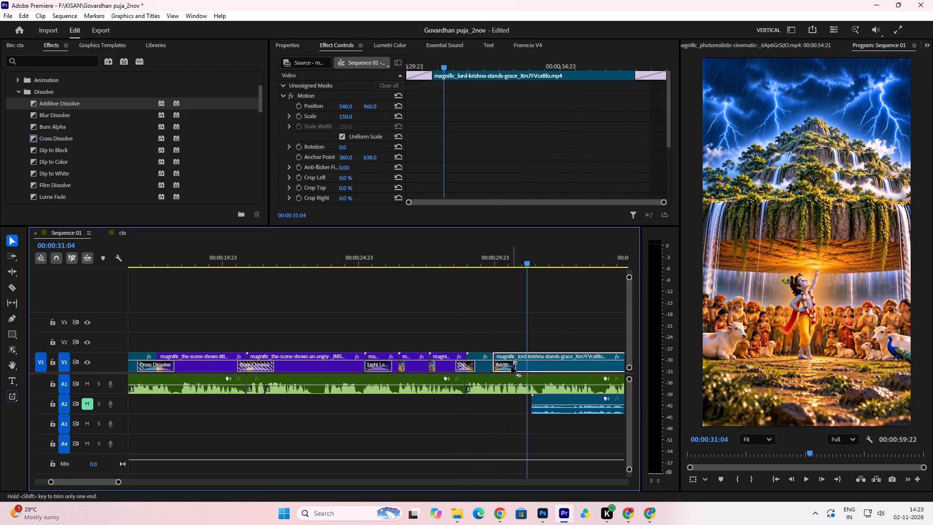
# Shorten the Additive Dissolve at the start of the Krishna lifting mountain clip to about 18 frames, preview it, and save the project.
pyautogui.click(511, 366)
pyautogui.moveTo(579, 87); pyautogui.dragTo(565, 89)
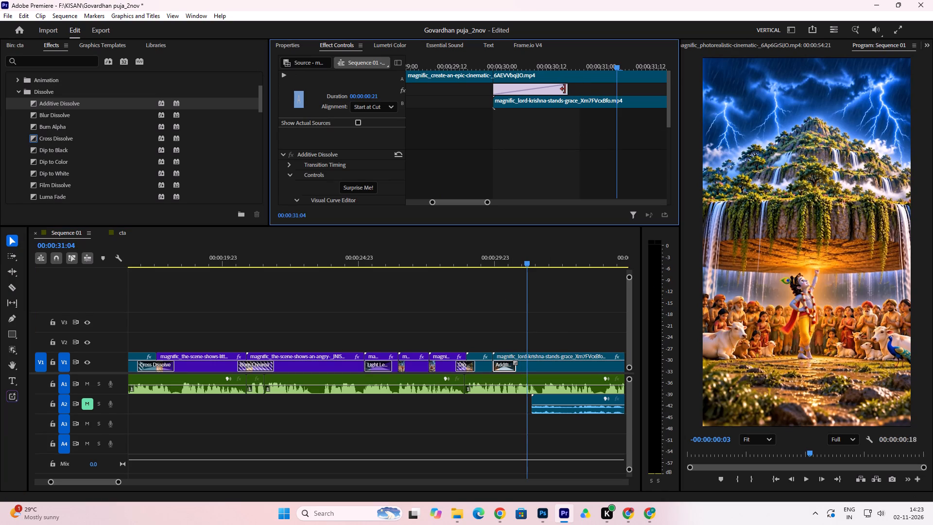
pyautogui.moveTo(565, 89); pyautogui.dragTo(561, 90)
pyautogui.click(449, 264)
pyautogui.press('space')
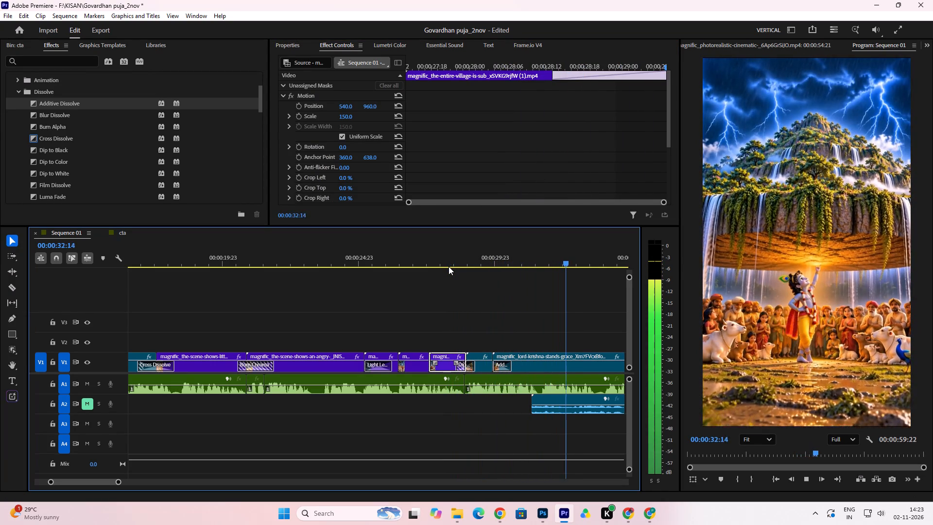
pyautogui.press('space')
pyautogui.hotkey('ctrl', 's')
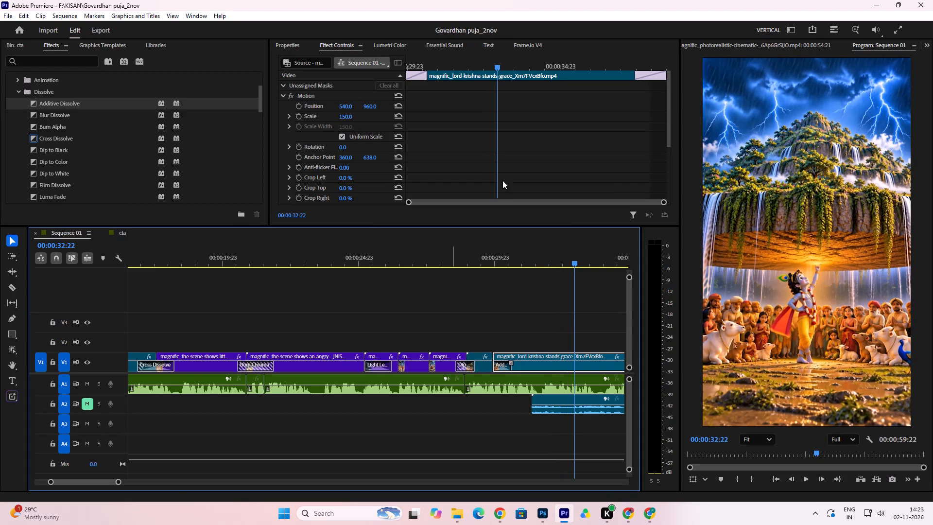
# Delete the Additive Dissolve at the start of the Krishna lifting mountain clip.
pyautogui.click(488, 265)
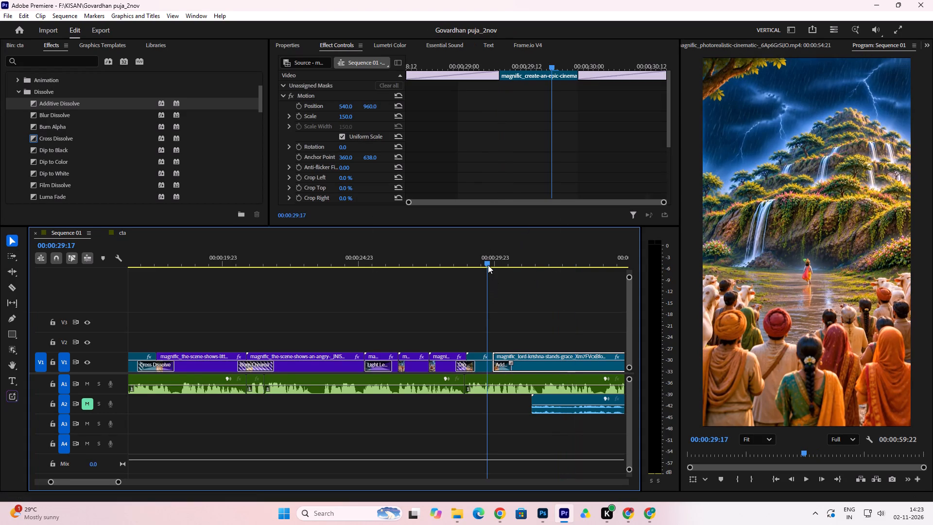
pyautogui.click(502, 366)
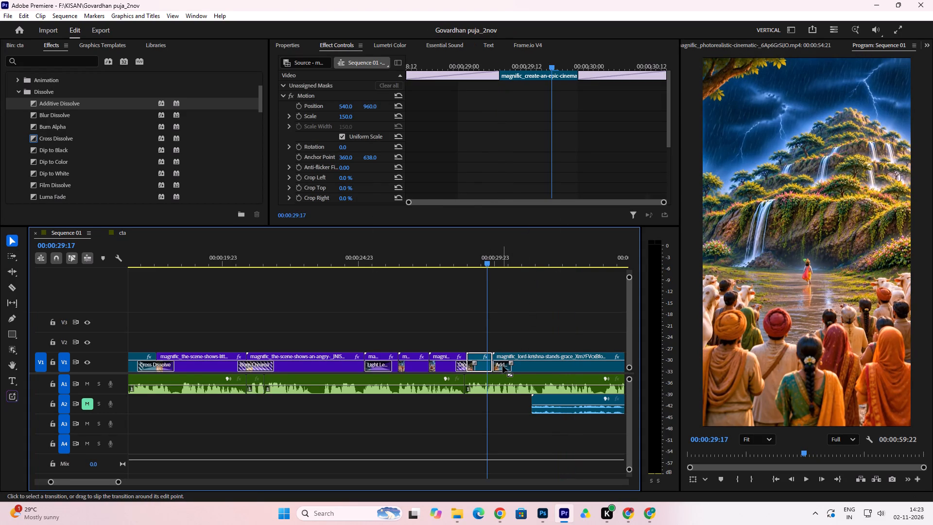
pyautogui.press('Delete')
# Add Animation Composer's Generated Light Leak 9 on V2 over the cut into the Krishna lifting mountain clip, and preview it.
pyautogui.moveTo(485, 260); pyautogui.dragTo(494, 262)
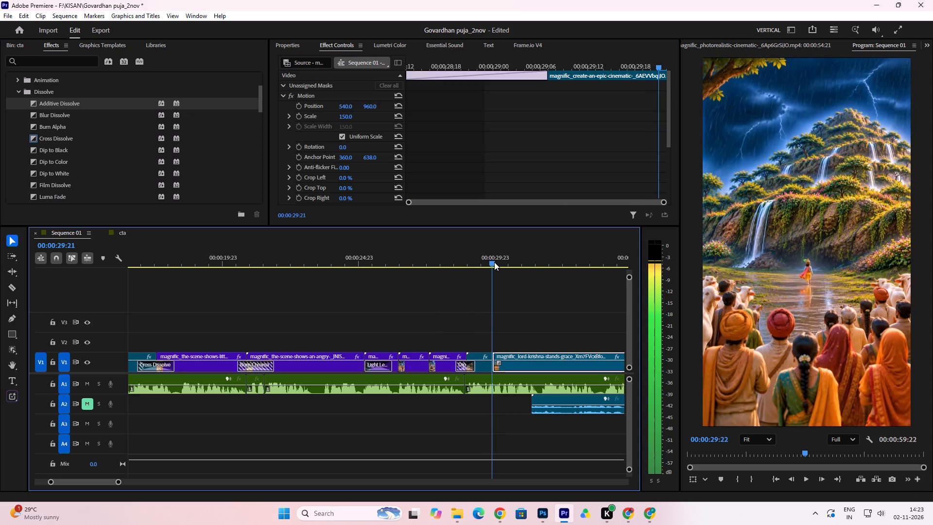
pyautogui.moveTo(494, 262); pyautogui.dragTo(494, 263)
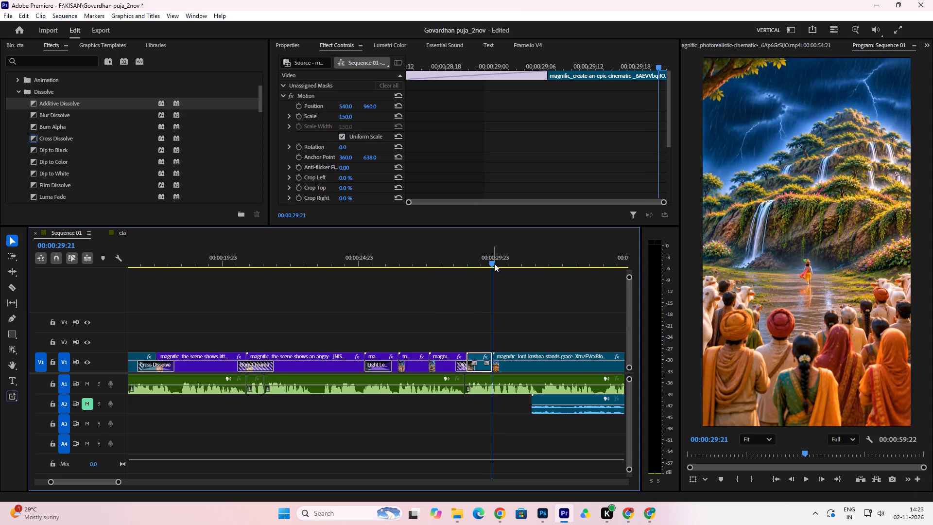
pyautogui.click(196, 17)
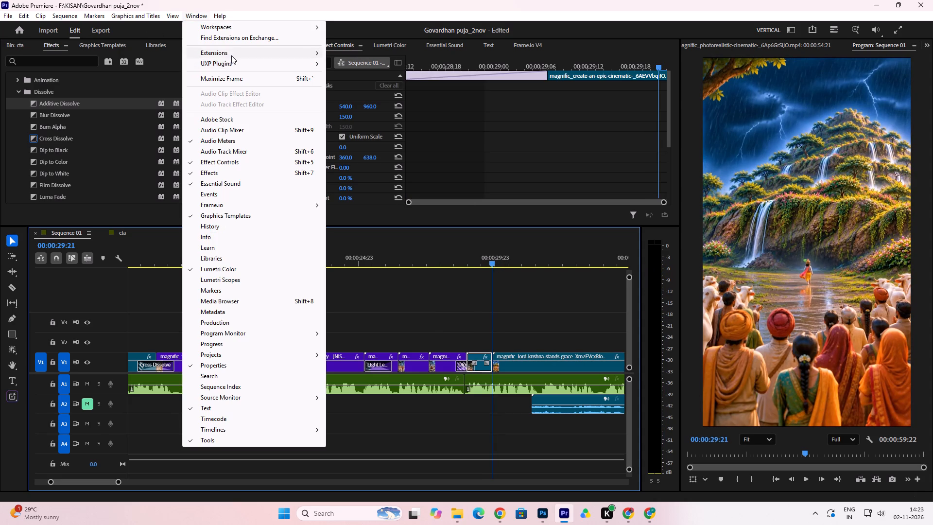
pyautogui.click(231, 55)
pyautogui.click(380, 56)
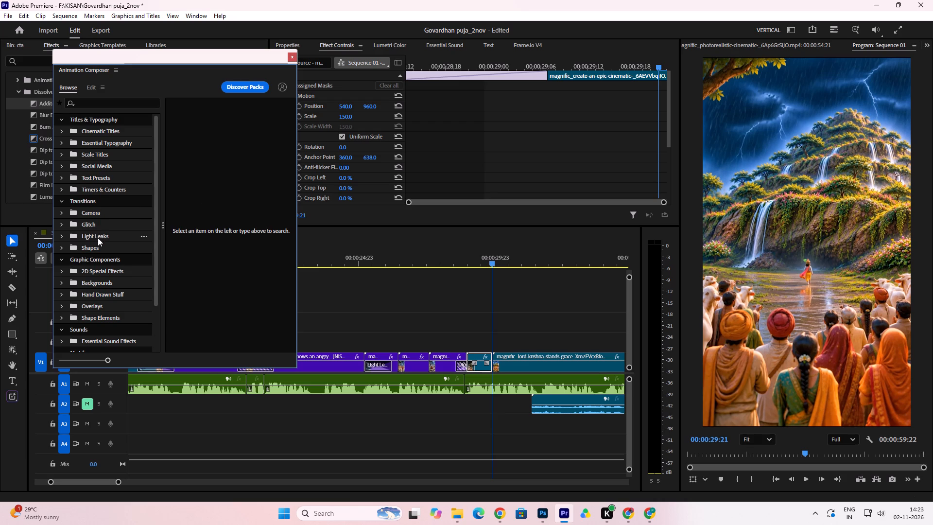
pyautogui.click(97, 237)
pyautogui.scroll(-18, 239, 258)
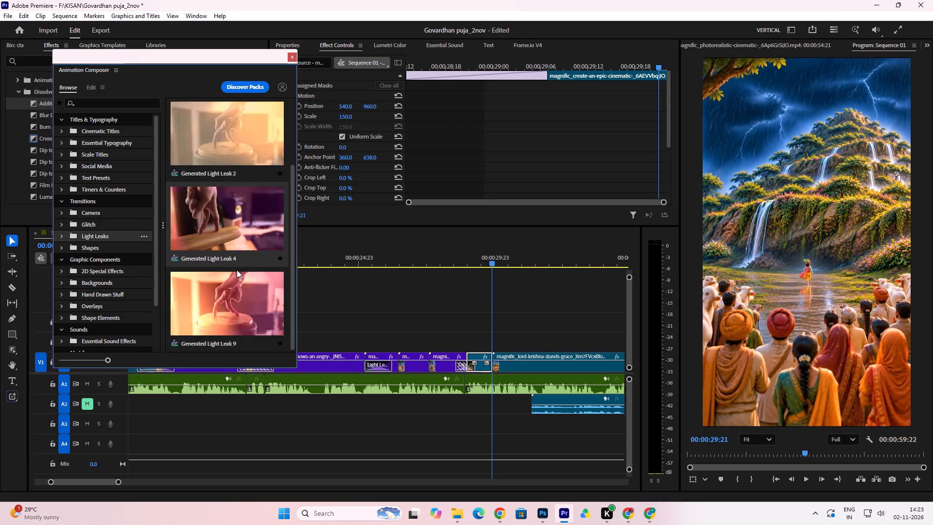
pyautogui.click(241, 299)
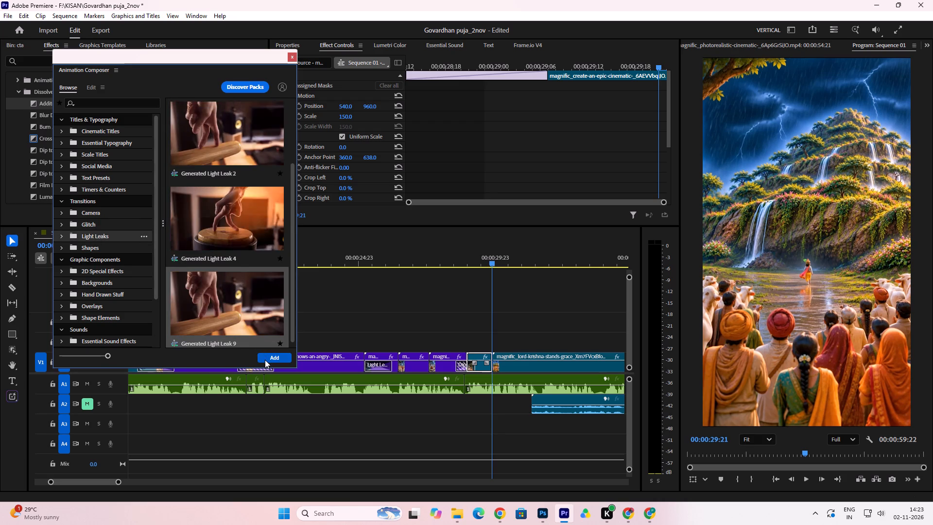
pyautogui.scroll(12, 249, 252)
pyautogui.click(249, 151)
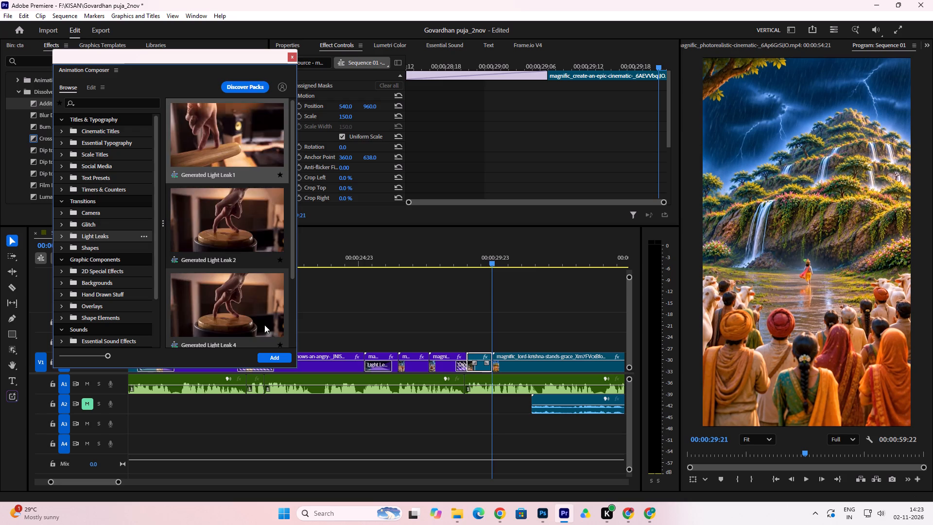
pyautogui.scroll(-12, 238, 298)
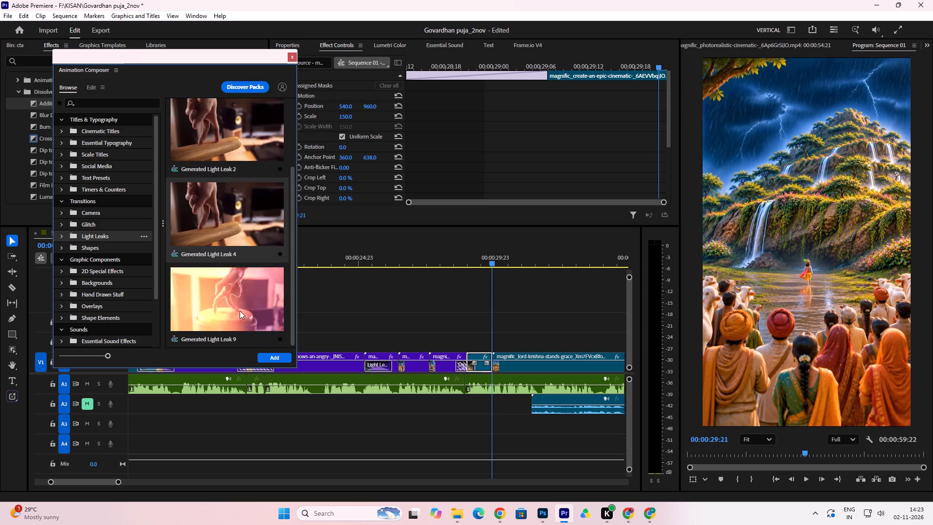
pyautogui.click(244, 307)
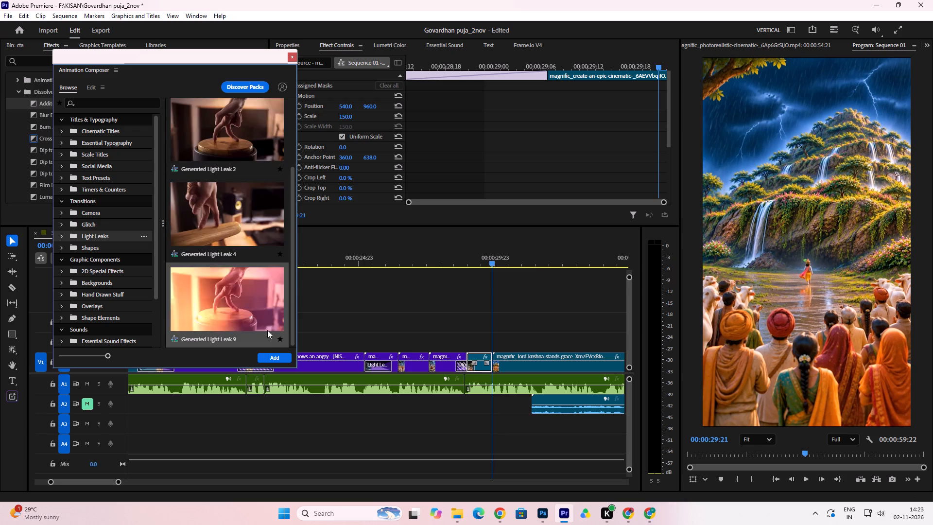
pyautogui.click(271, 358)
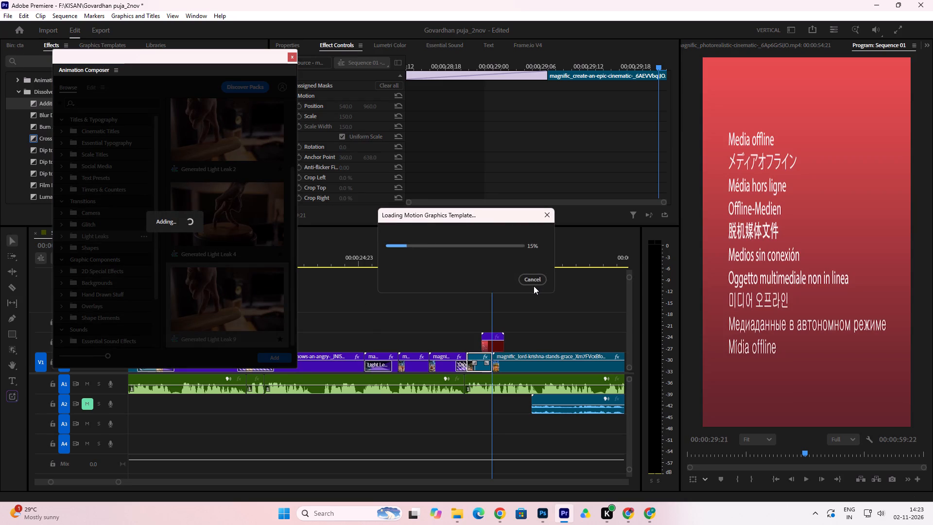
pyautogui.click(475, 261)
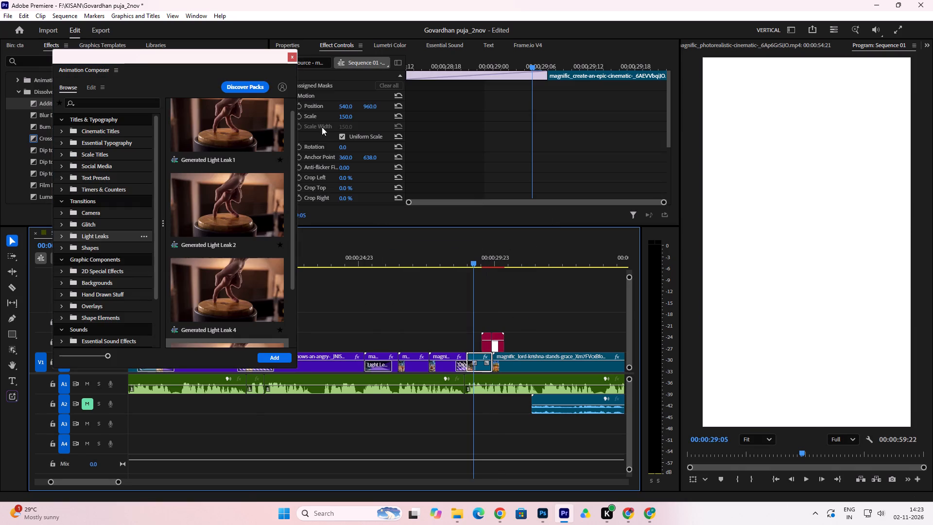
pyautogui.click(293, 58)
pyautogui.press('space')
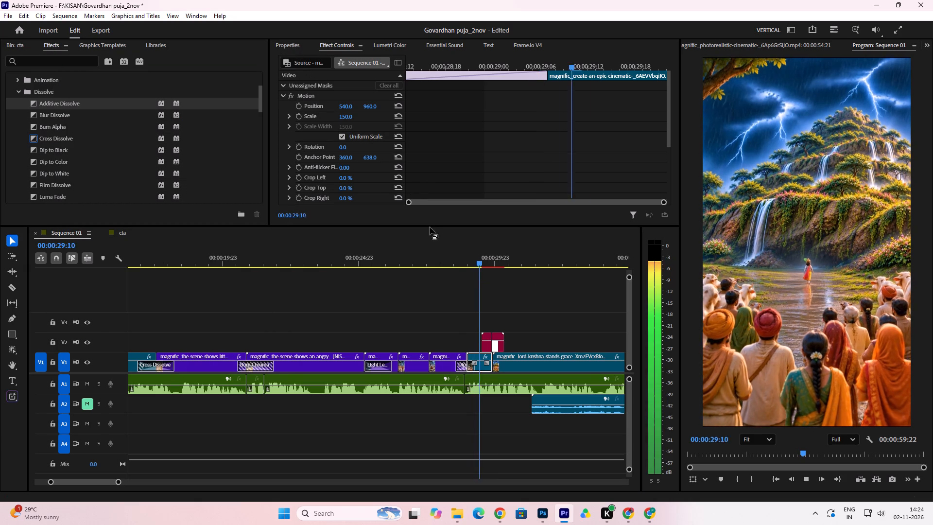
pyautogui.click(454, 261)
pyautogui.press('space')
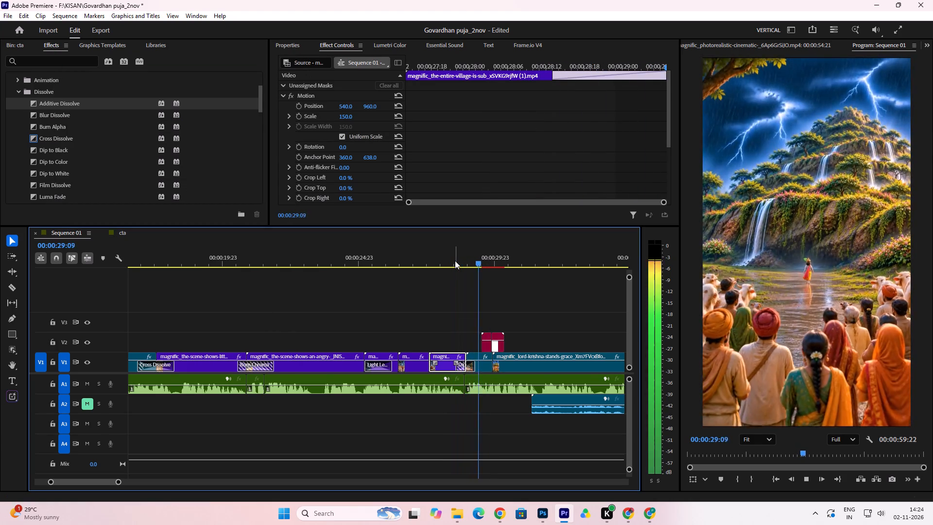
pyautogui.press('space')
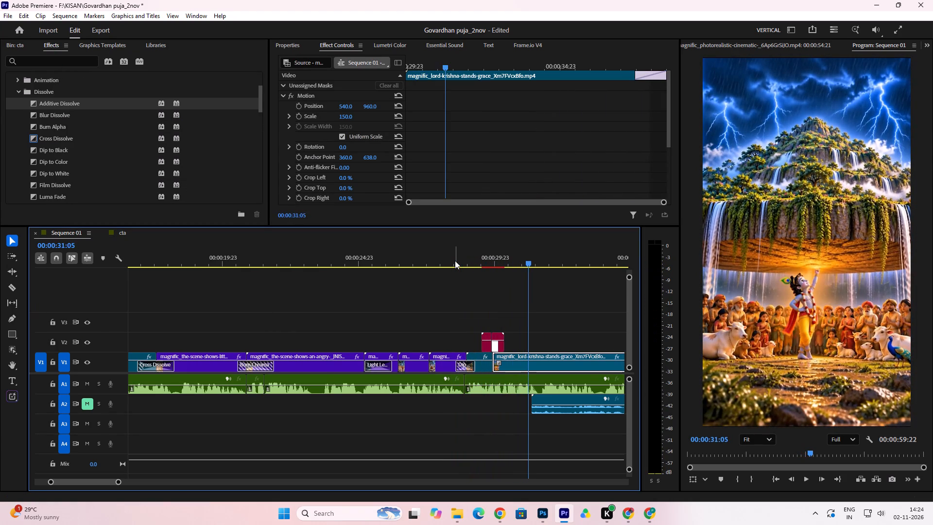
# Shift both light leak clips on V2 later so they start at the cut into the Krishna lifting mountain clip, and preview.
pyautogui.click(449, 264)
pyautogui.moveTo(508, 326); pyautogui.dragTo(489, 339)
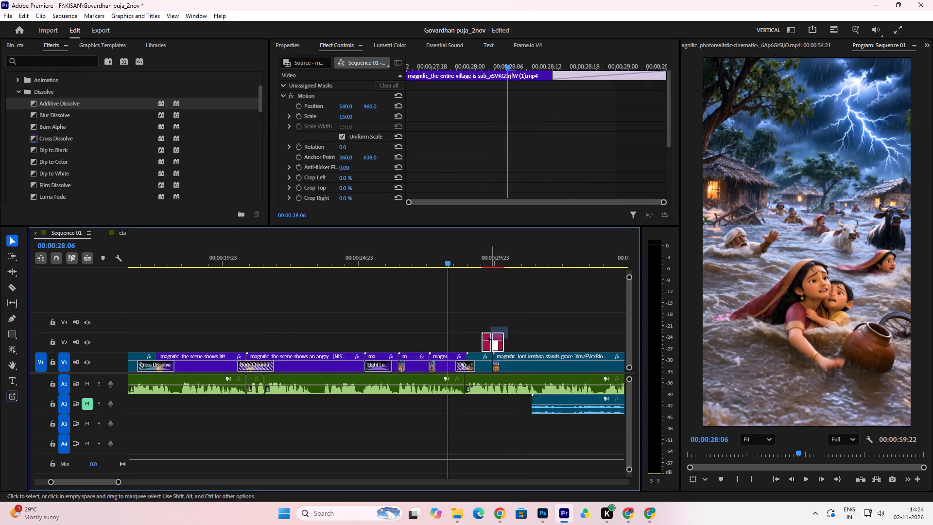
pyautogui.moveTo(489, 339); pyautogui.dragTo(485, 342)
pyautogui.moveTo(498, 347); pyautogui.dragTo(503, 345)
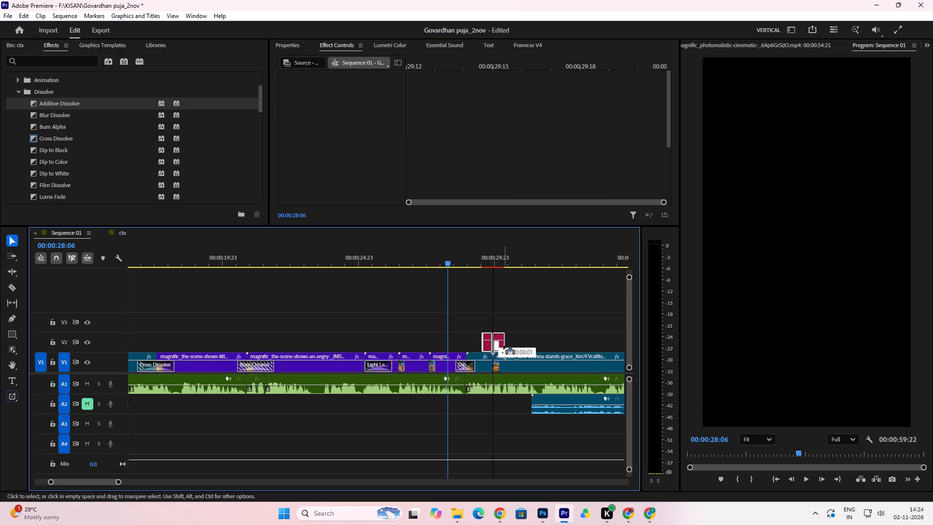
pyautogui.moveTo(503, 345); pyautogui.dragTo(504, 345)
pyautogui.press('space')
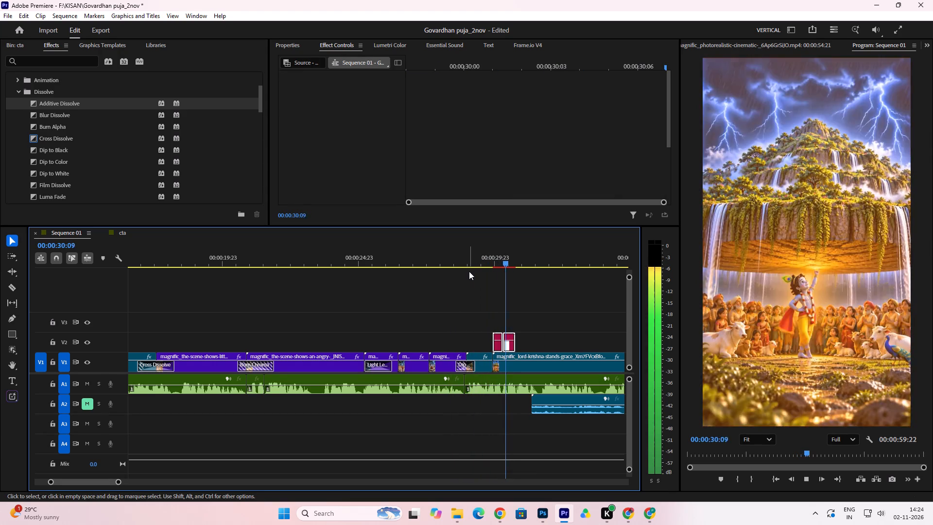
pyautogui.press('space')
pyautogui.click(472, 260)
pyautogui.press('space')
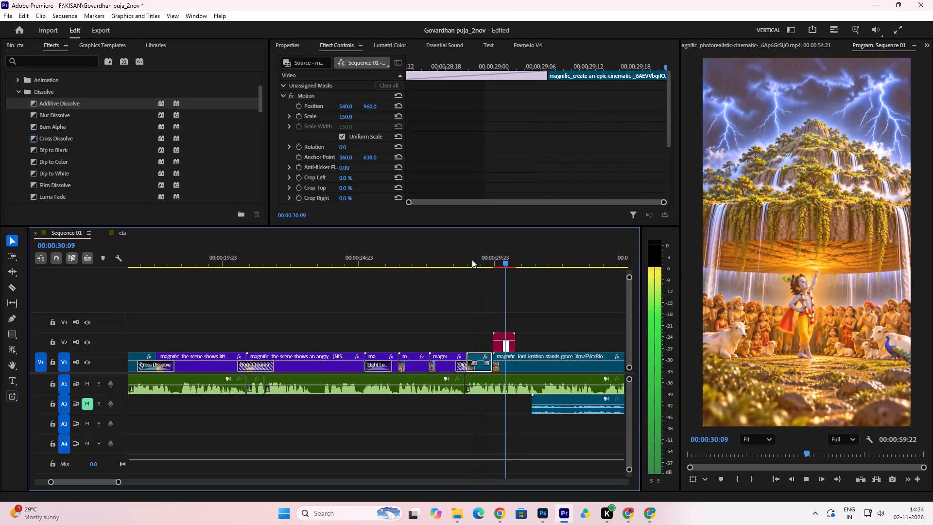
pyautogui.press('space')
# Move both light leak clips slightly earlier so they begin just before the Krishna clip's cut, preview the transition, and save the project.
pyautogui.moveTo(518, 311); pyautogui.dragTo(506, 345)
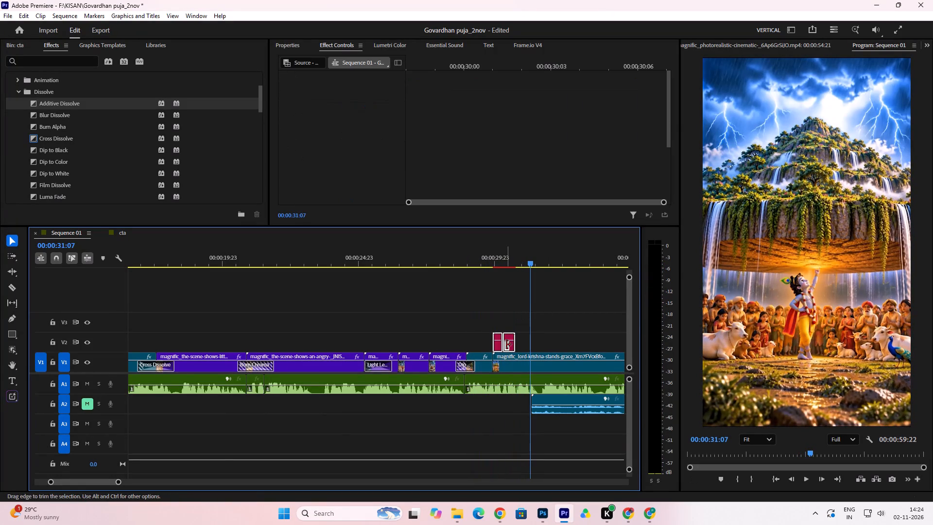
pyautogui.moveTo(118, 485); pyautogui.dragTo(108, 488)
pyautogui.moveTo(338, 345); pyautogui.dragTo(336, 345)
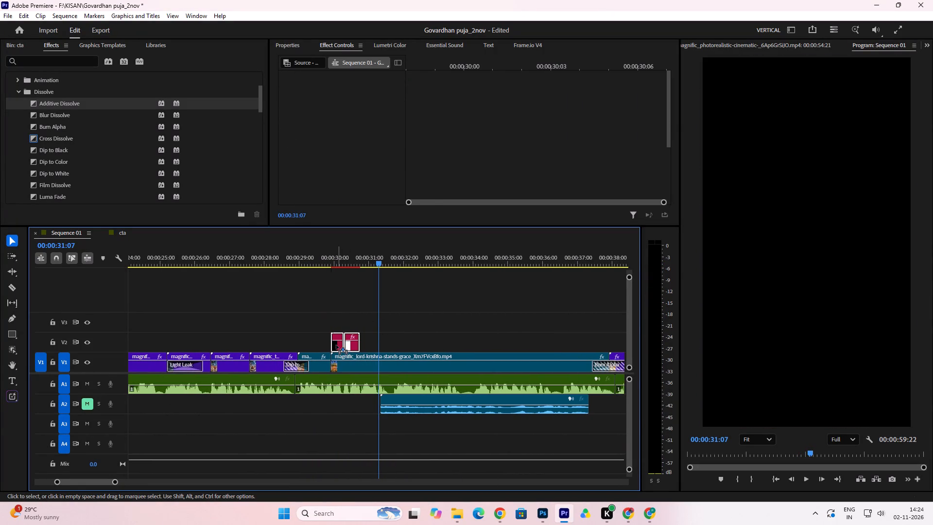
pyautogui.moveTo(336, 345); pyautogui.dragTo(331, 348)
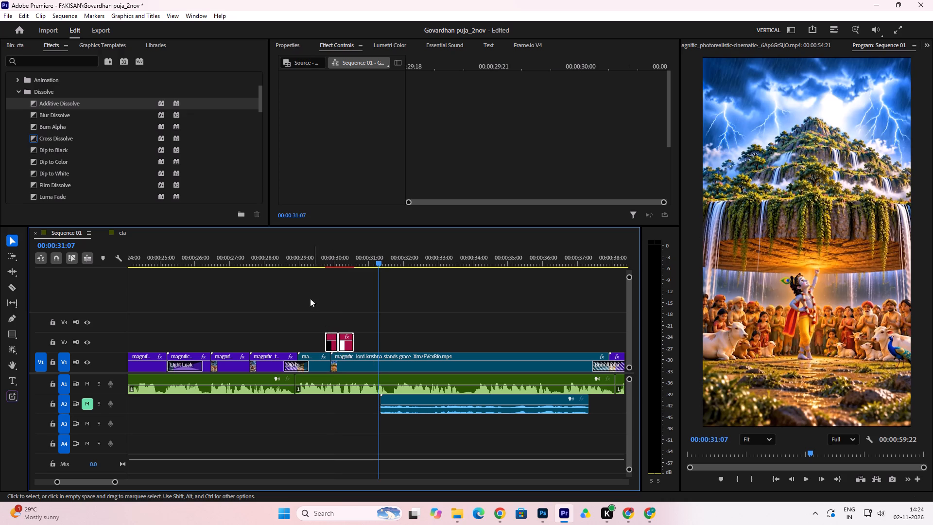
pyautogui.click(302, 260)
pyautogui.press('space')
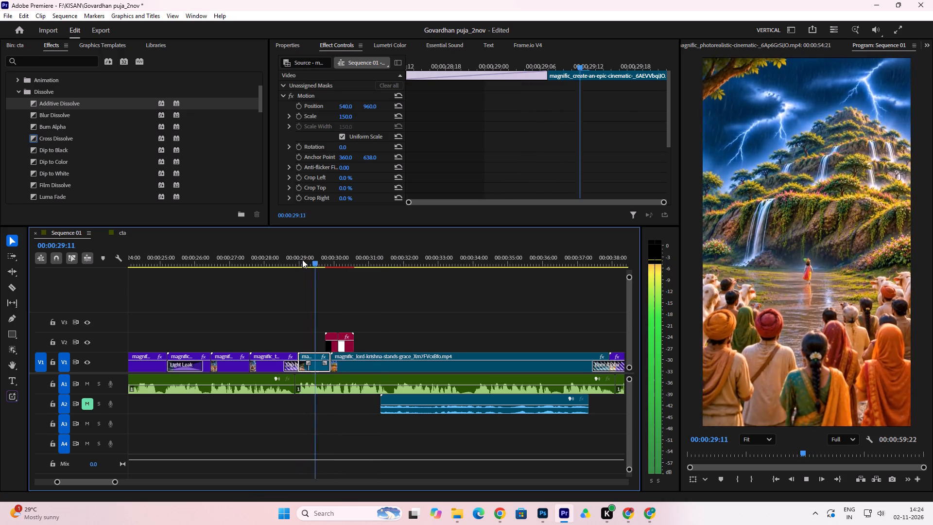
pyautogui.press('space')
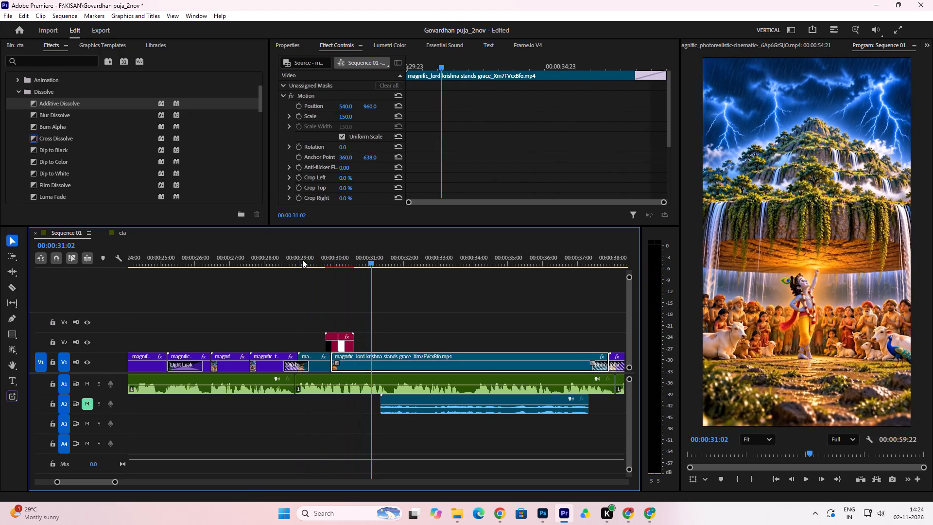
pyautogui.hotkey('ctrl', 's')
pyautogui.hotkey('ctrl', 's')
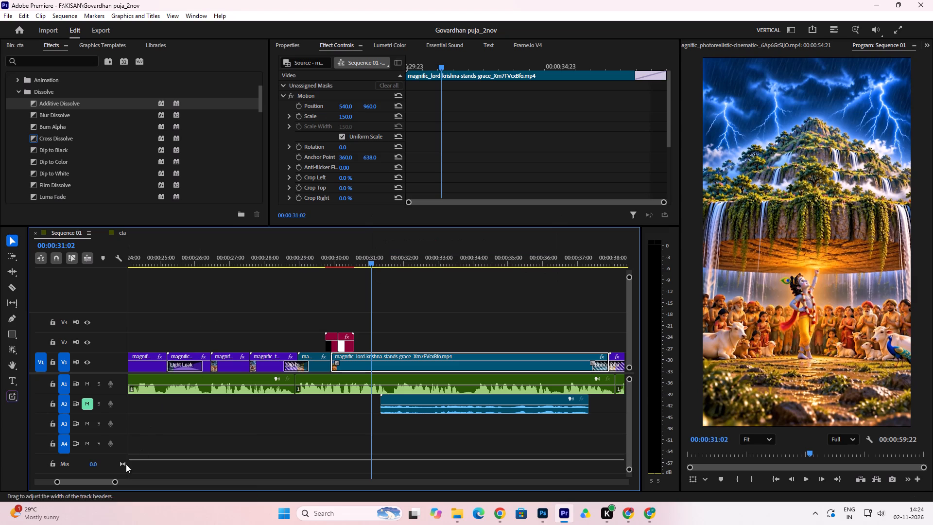
# Play the sequence from the Krishna lifting mountain clip through to its end to review the remaining transitions.
pyautogui.moveTo(116, 482); pyautogui.dragTo(224, 505)
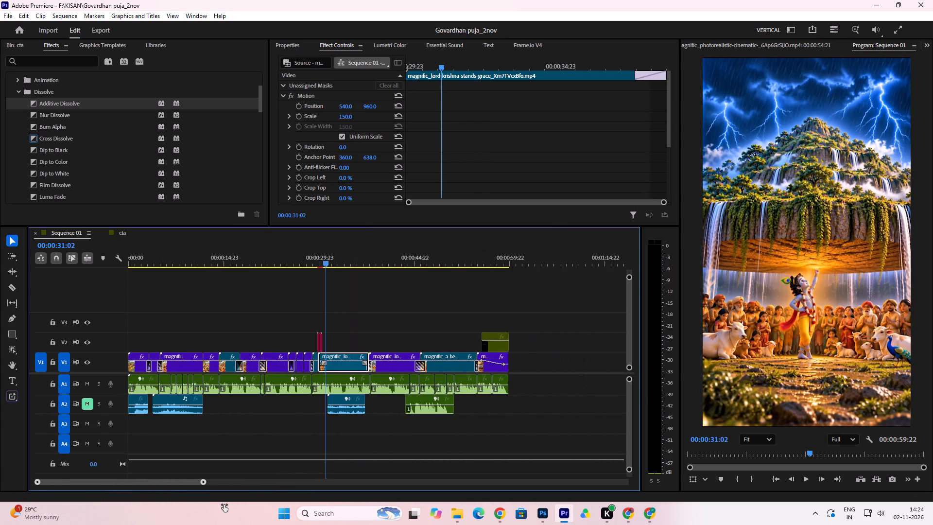
pyautogui.moveTo(224, 505); pyautogui.dragTo(225, 505)
pyautogui.press('space')
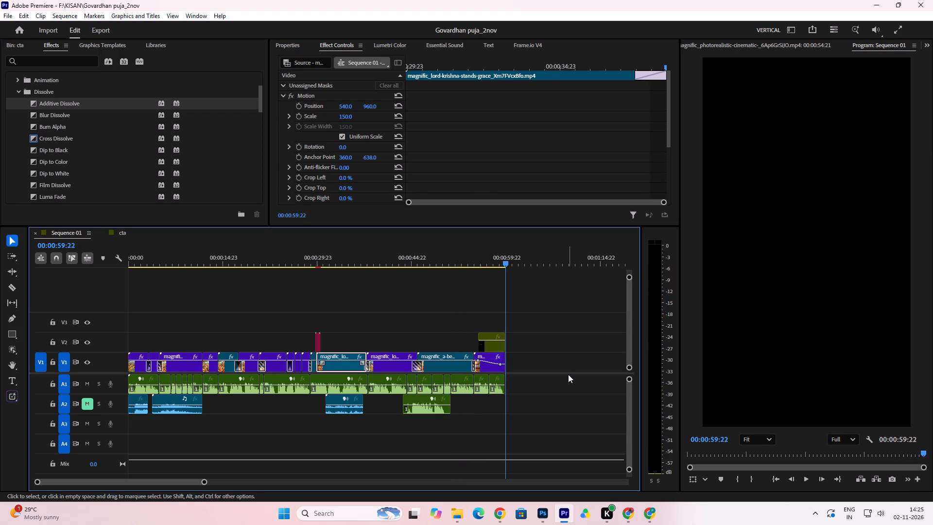
# Save the project and return the playhead to the start of Sequence 01.
pyautogui.hotkey('ctrl', 's')
pyautogui.hotkey('ctrl', 's')
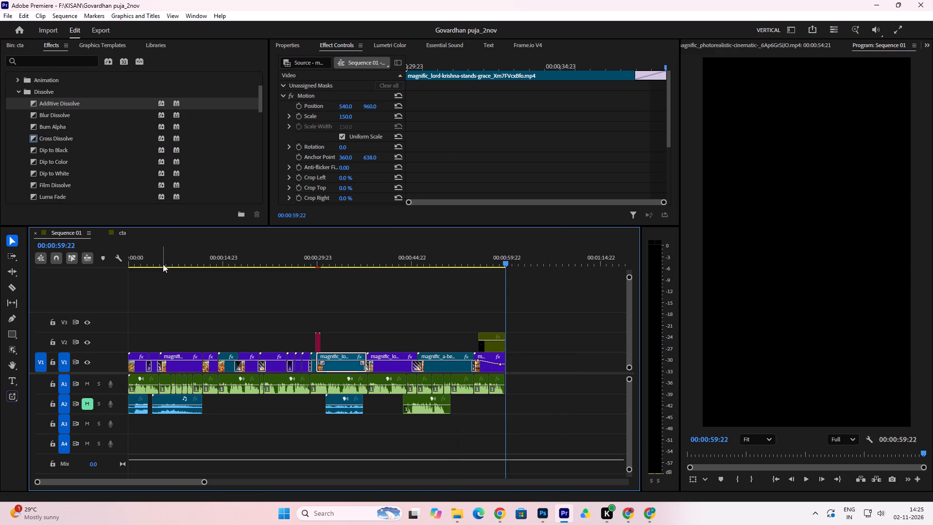
pyautogui.moveTo(161, 260); pyautogui.dragTo(65, 287)
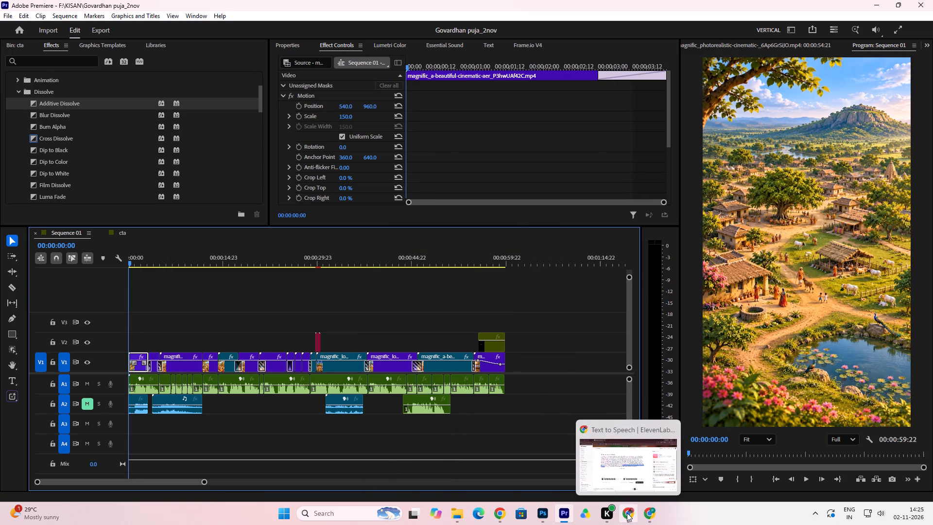
# Switch to Instagram in Chrome, search for #govardhanpuja, and open that hashtag's posts.
pyautogui.click(652, 514)
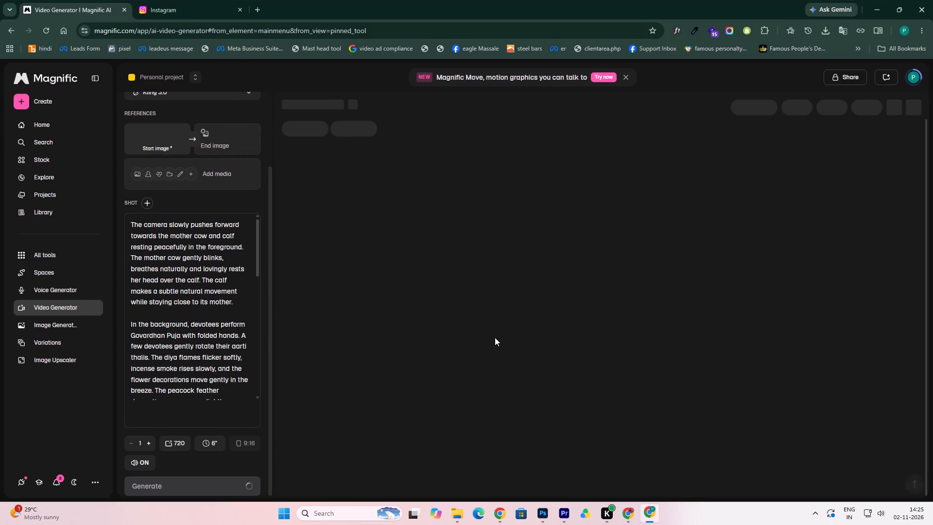
pyautogui.click(163, 11)
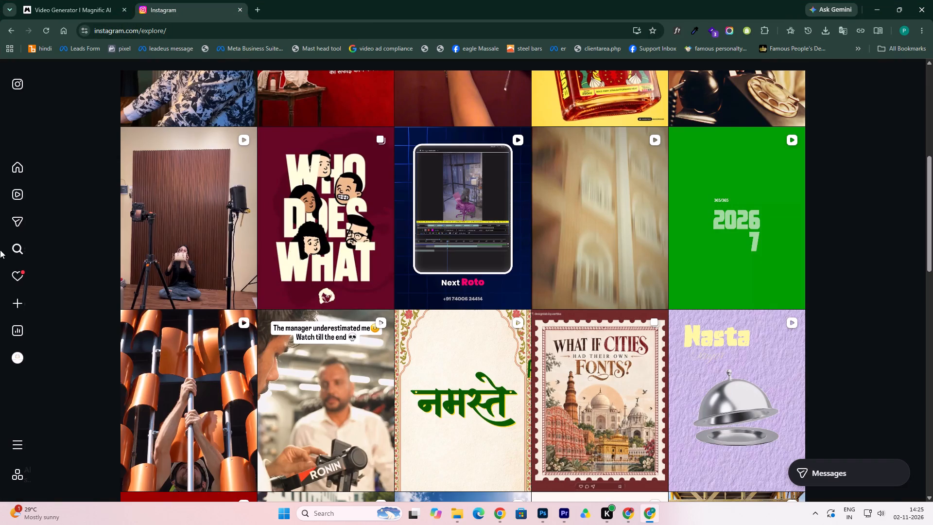
pyautogui.click(14, 251)
pyautogui.scroll(14, 353, 214)
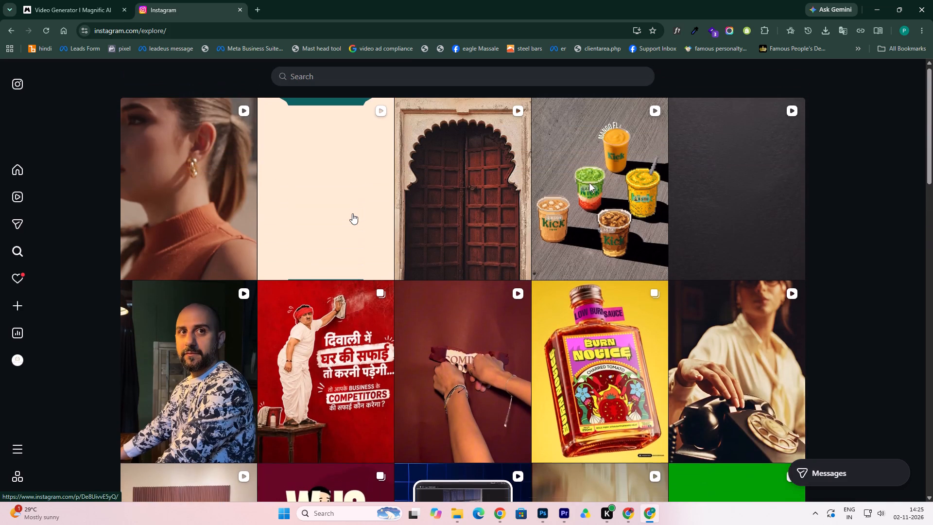
pyautogui.scroll(9, 352, 213)
pyautogui.click(415, 80)
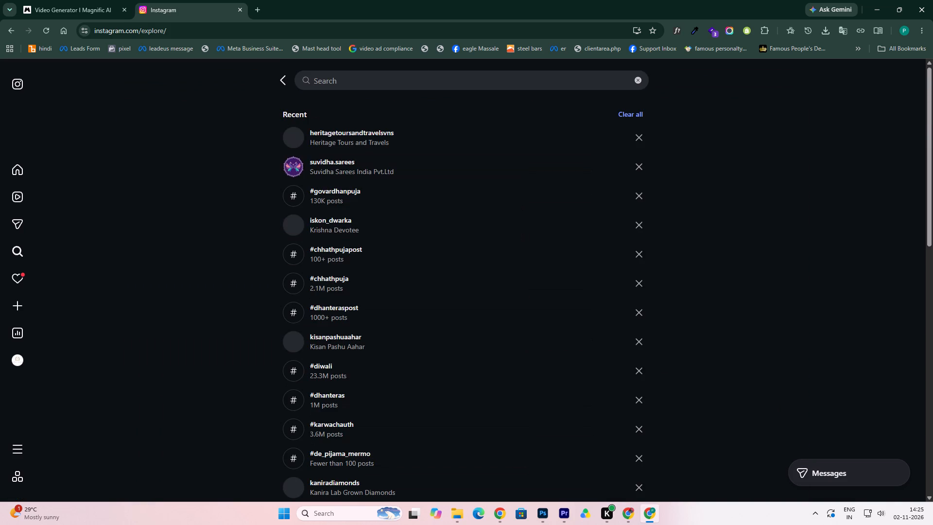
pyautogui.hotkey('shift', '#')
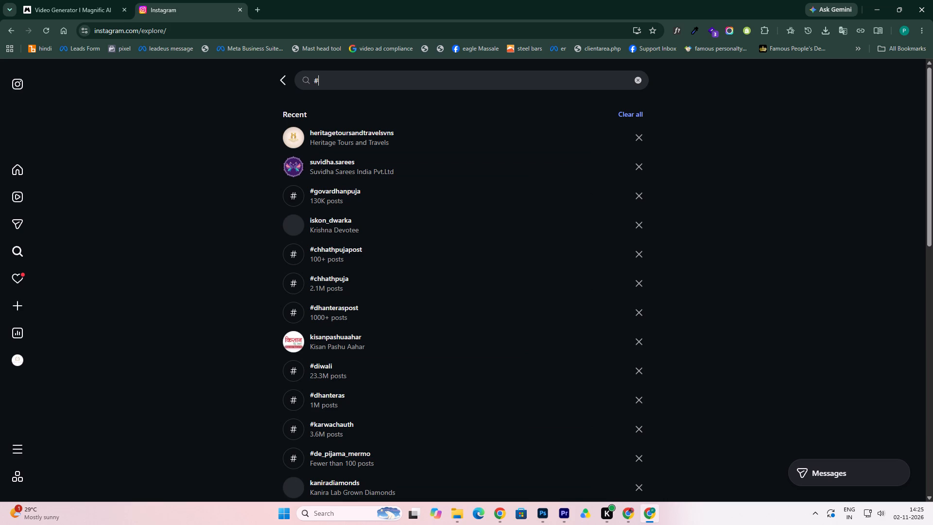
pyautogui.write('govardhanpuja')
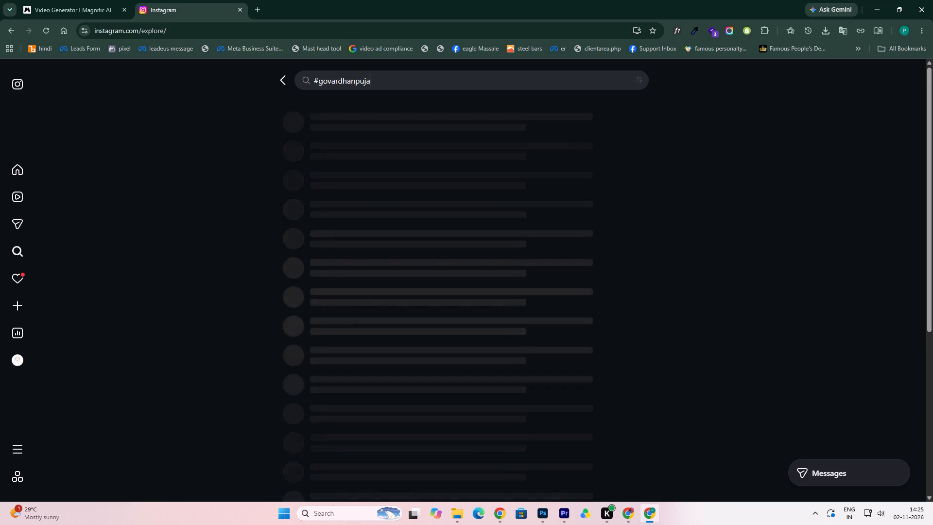
pyautogui.click(360, 118)
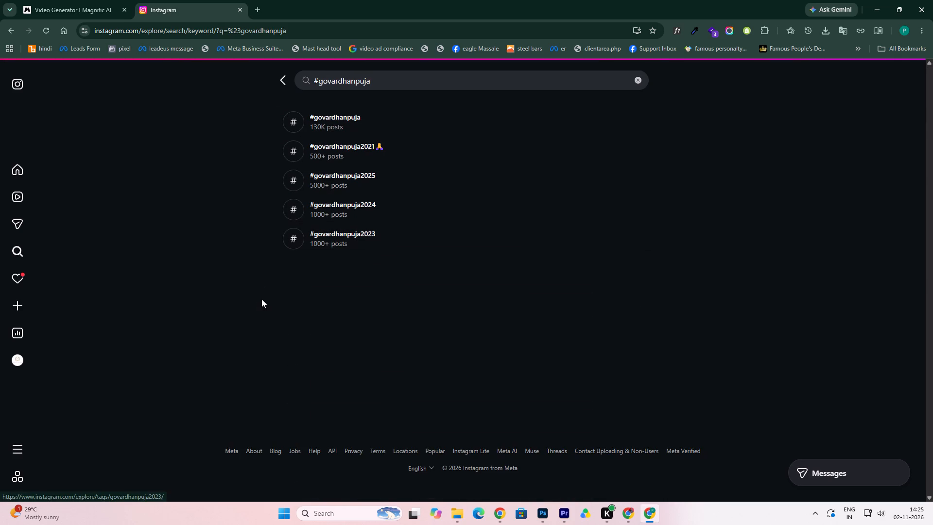
pyautogui.click(347, 118)
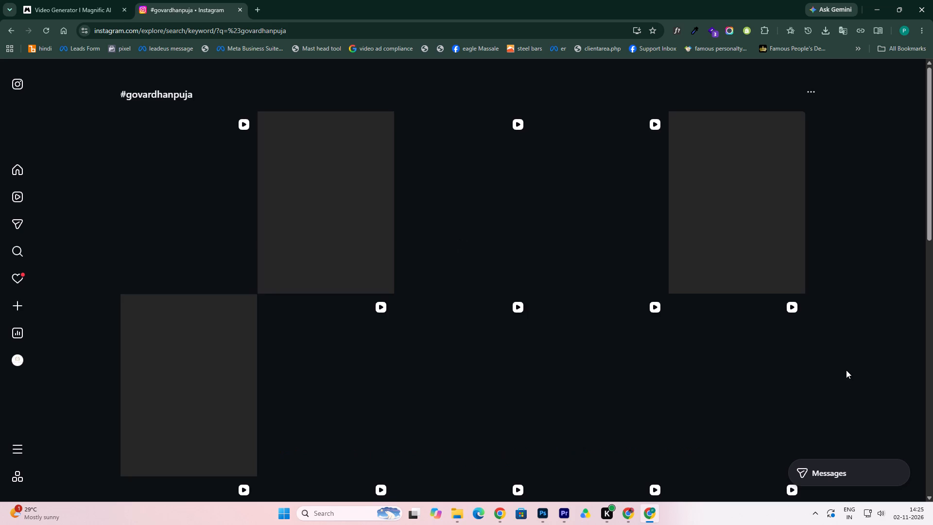
# Look through the #govardhanpuja posts and open the first video post in the grid.
pyautogui.scroll(4, 668, 386)
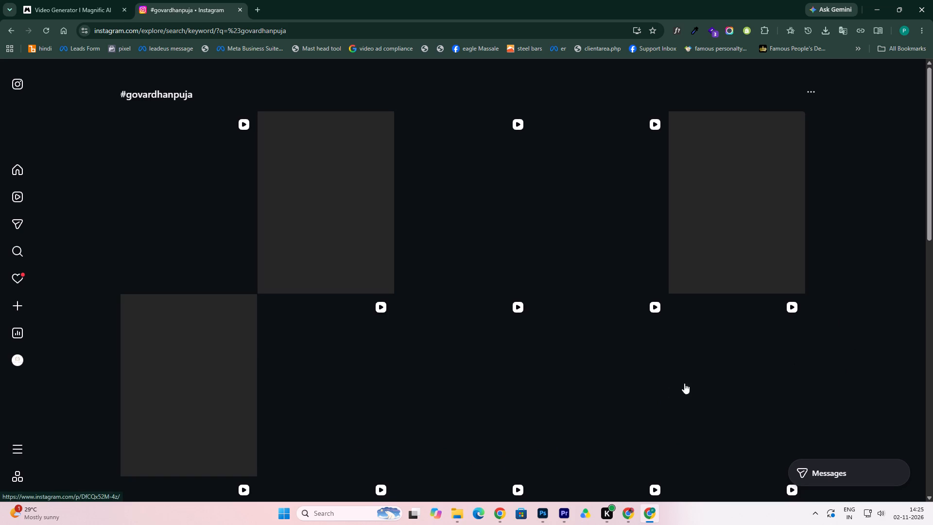
pyautogui.scroll(-5, 705, 378)
pyautogui.rightClick(705, 378)
pyautogui.rightClick(705, 378)
pyautogui.scroll(-6, 705, 378)
pyautogui.scroll(4, 705, 378)
pyautogui.scroll(1, 870, 365)
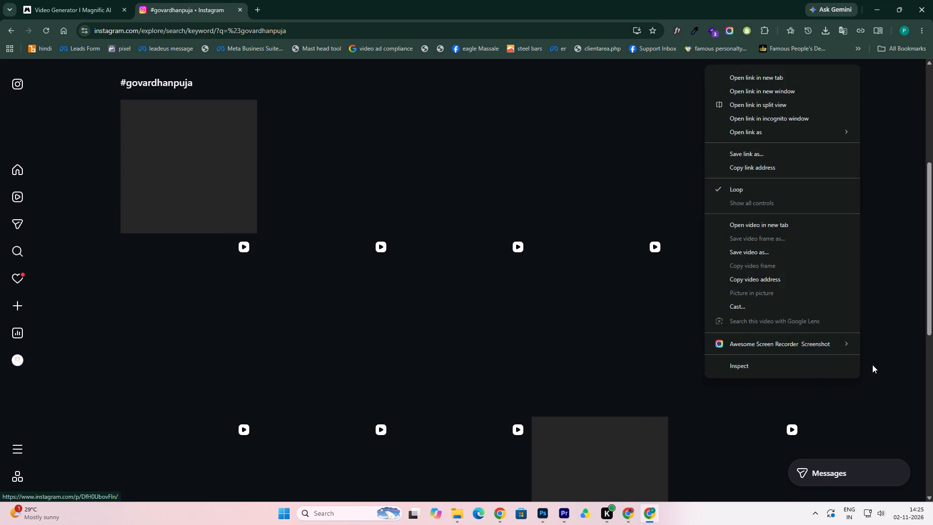
pyautogui.click(898, 365)
pyautogui.scroll(8, 698, 382)
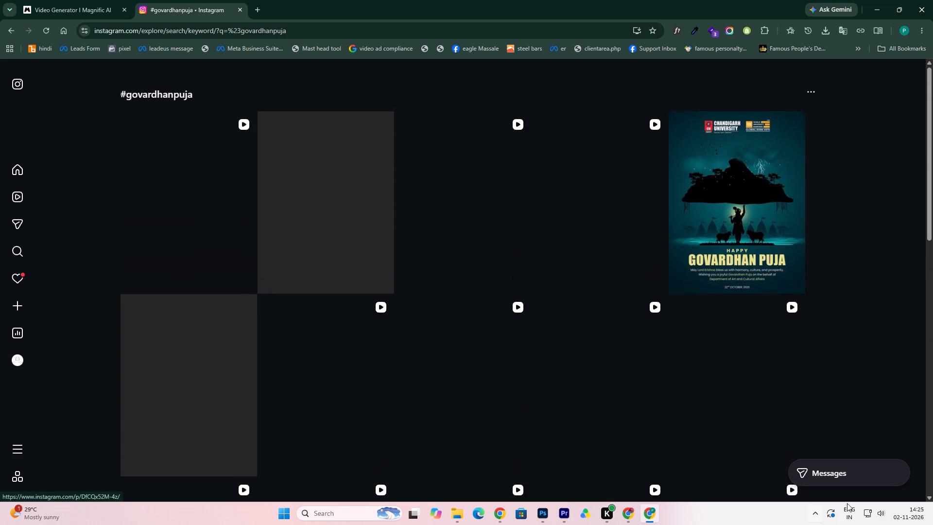
pyautogui.click(881, 513)
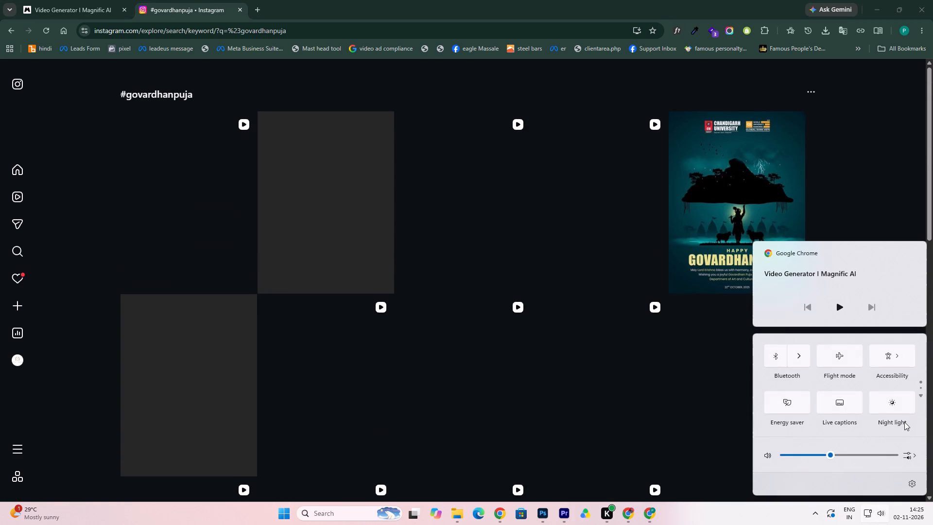
pyautogui.click(878, 178)
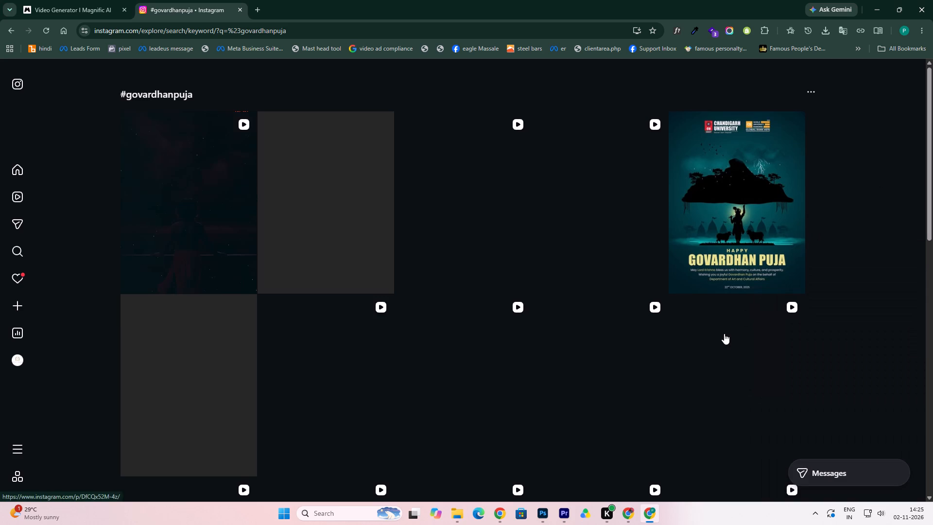
pyautogui.click(209, 222)
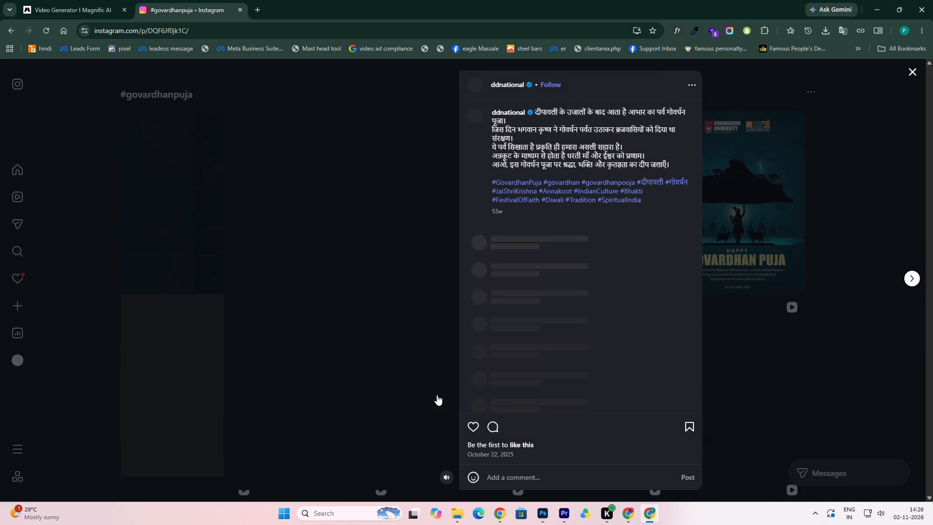
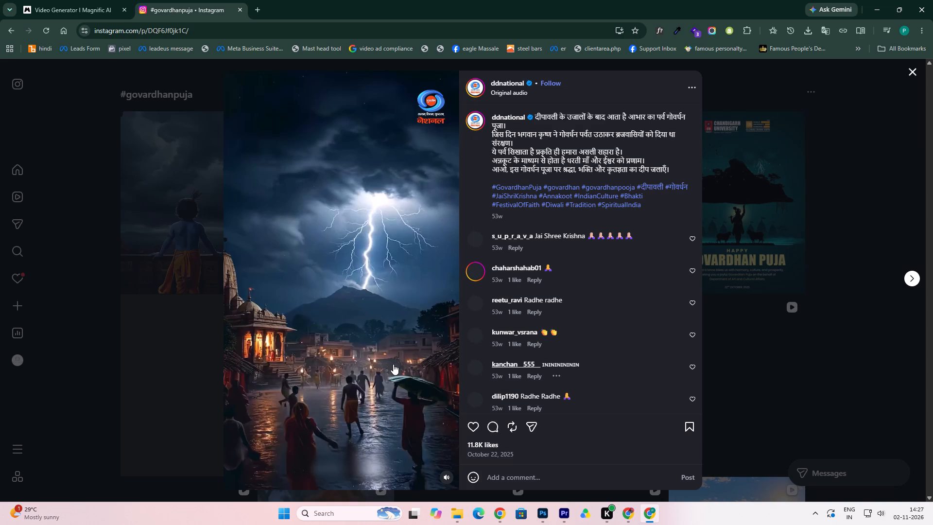
pyautogui.click(829, 343)
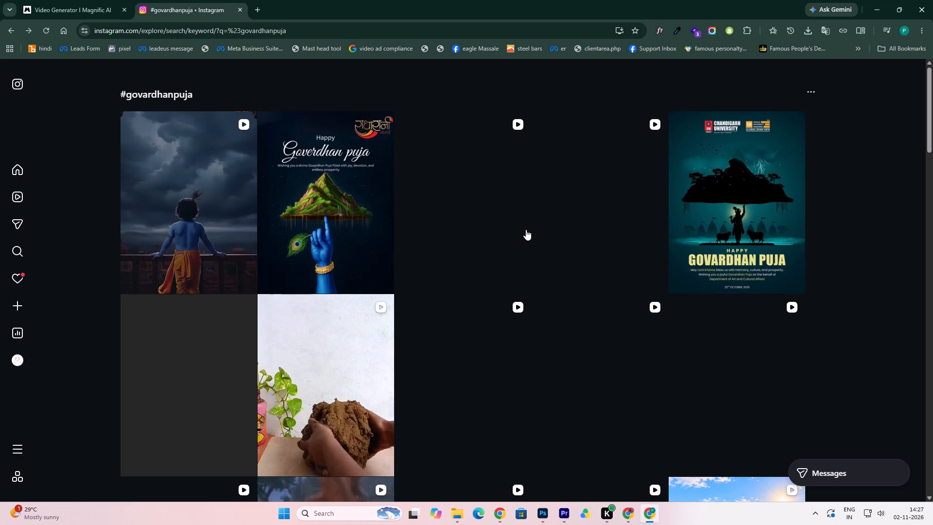
pyautogui.click(518, 229)
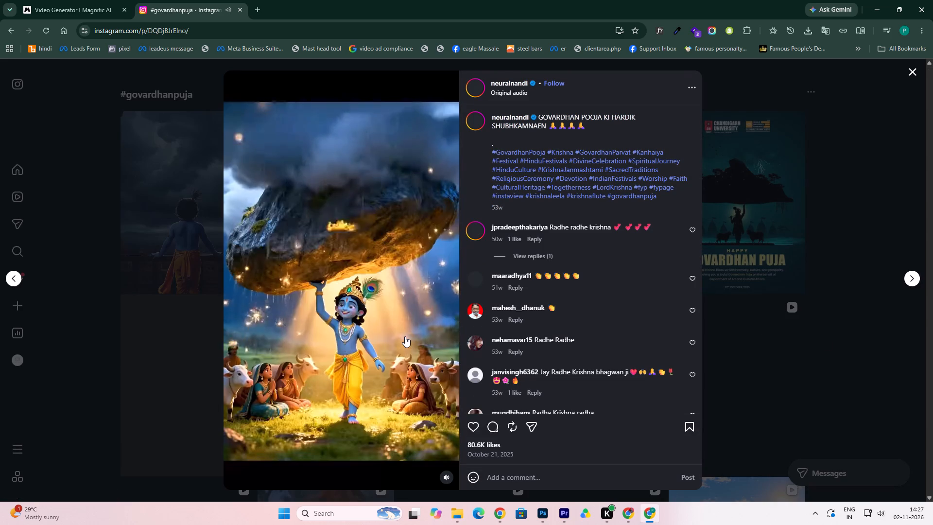
pyautogui.click(881, 296)
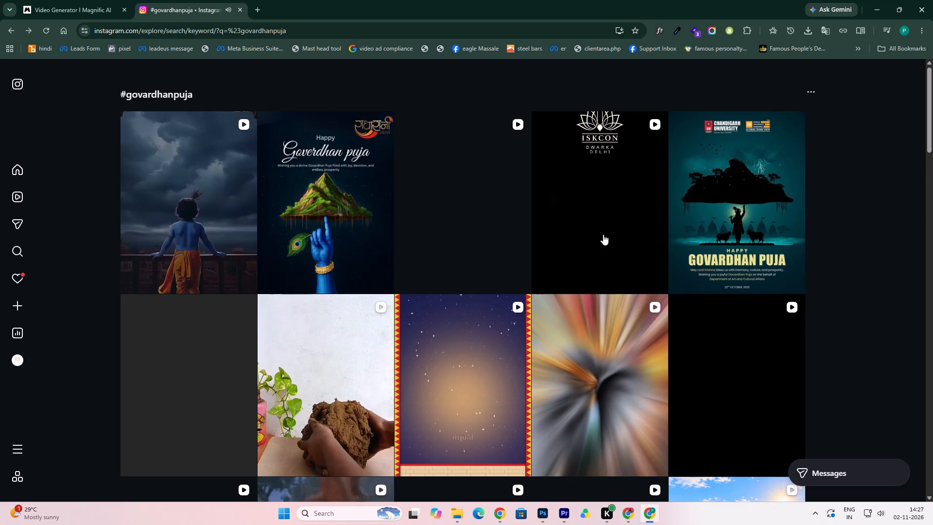
pyautogui.click(603, 234)
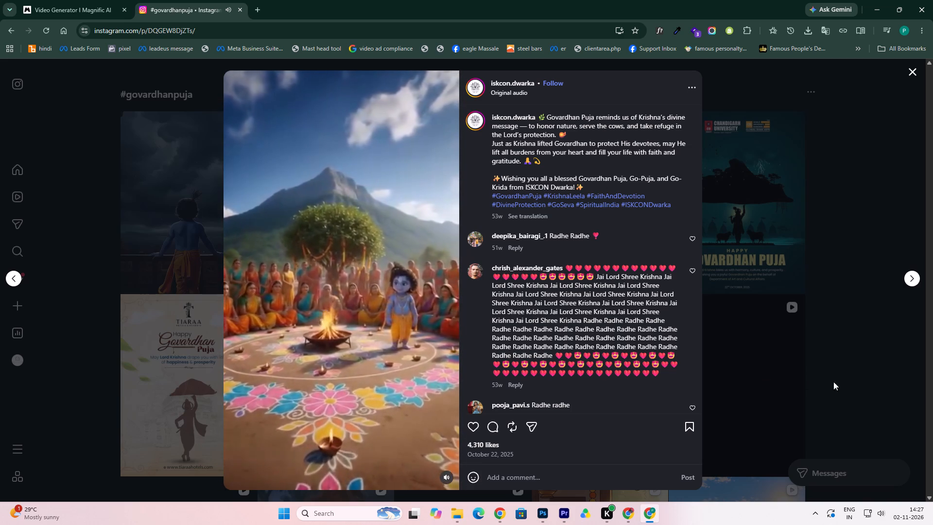
pyautogui.click(858, 381)
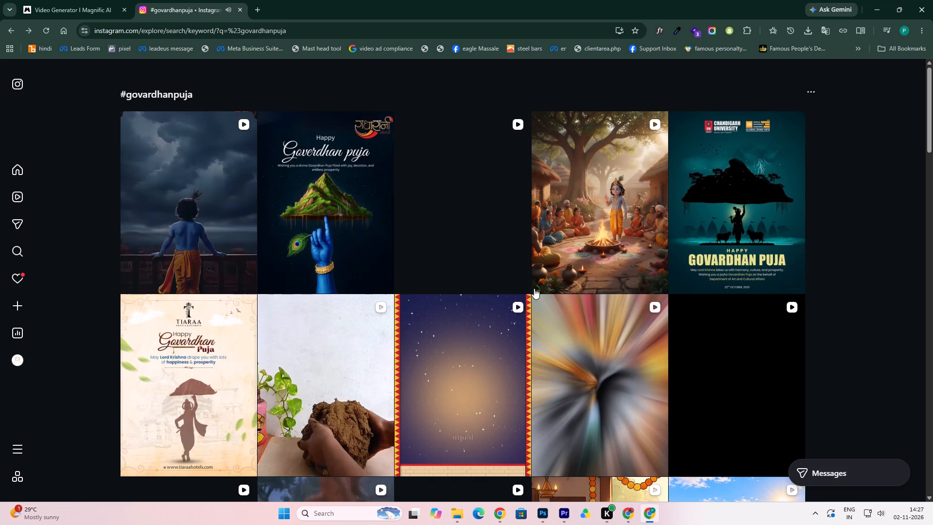
# Examine the o_wooow and kissanama_official Govardhan Puja reels further down the #govardhanpuja results.
pyautogui.scroll(-2, 663, 375)
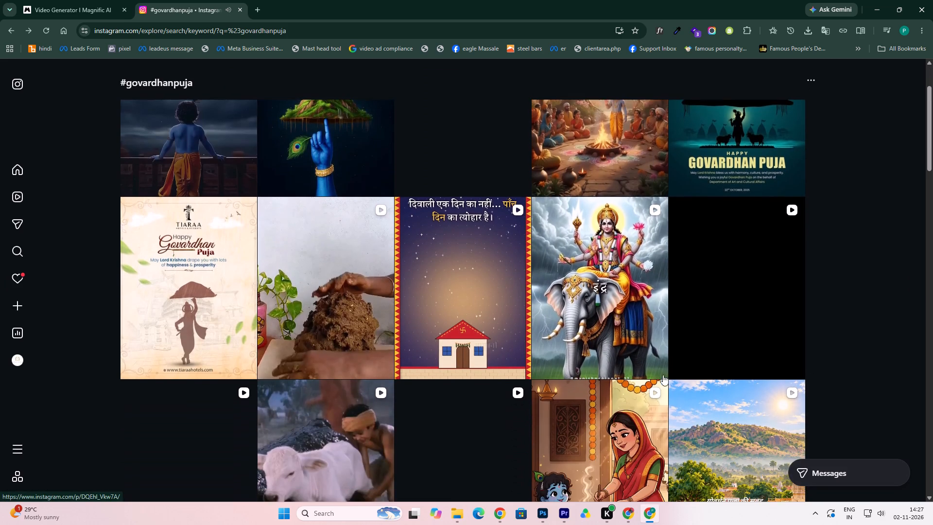
pyautogui.scroll(-3, 604, 408)
pyautogui.click(614, 362)
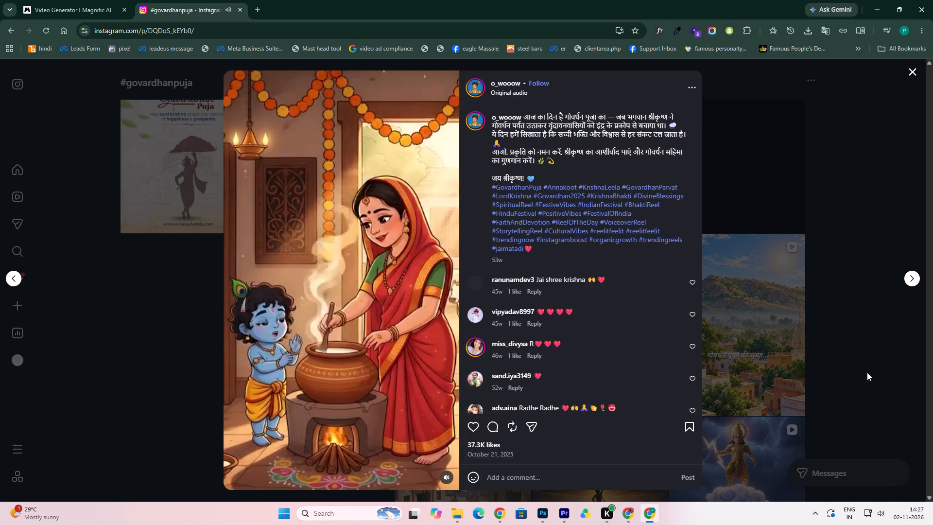
pyautogui.click(867, 372)
pyautogui.click(777, 364)
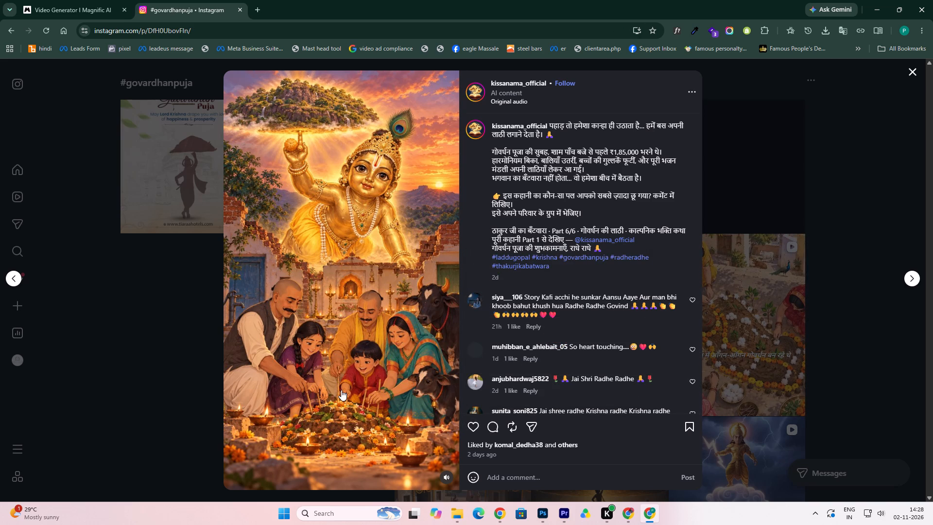
pyautogui.click(398, 246)
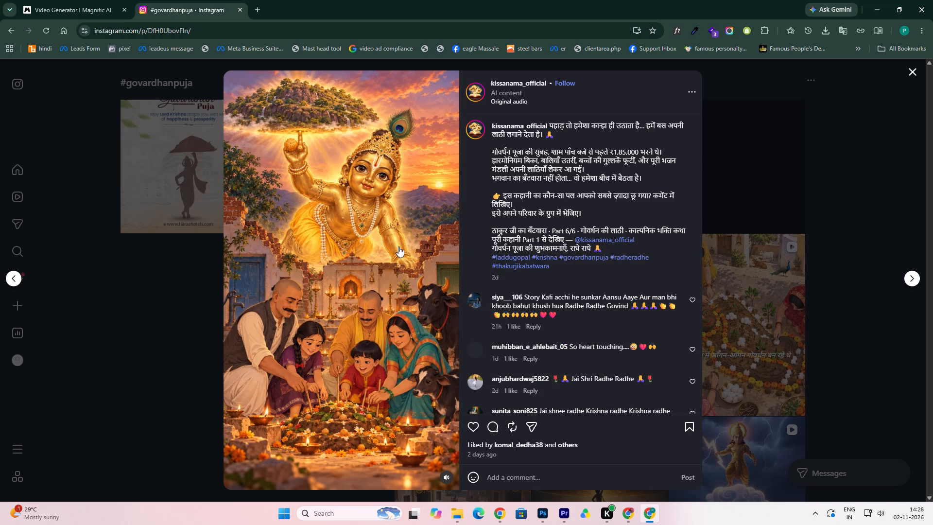
pyautogui.click(398, 246)
pyautogui.click(828, 343)
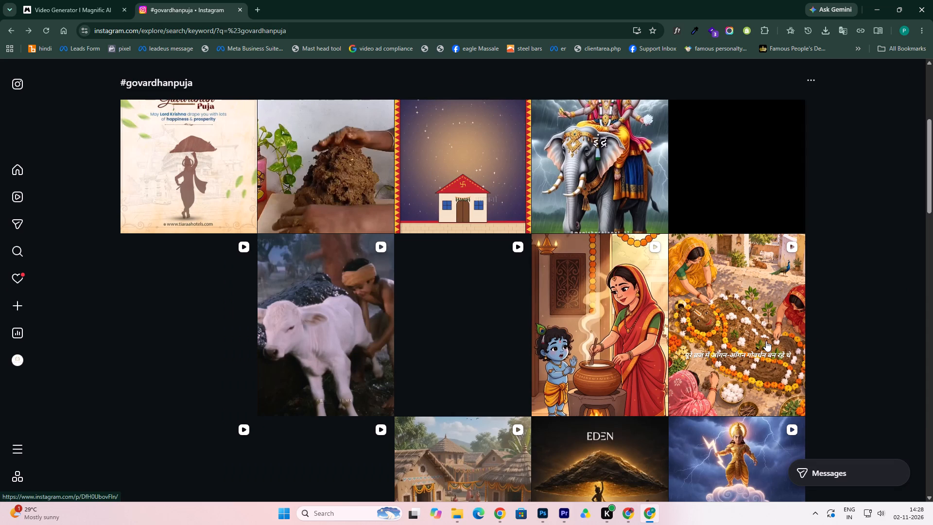
# Examine the shreeganeshnamo storm reel with its sound, and the toons_story_mania reel of Krishna lifting the mountain.
pyautogui.scroll(-2, 720, 418)
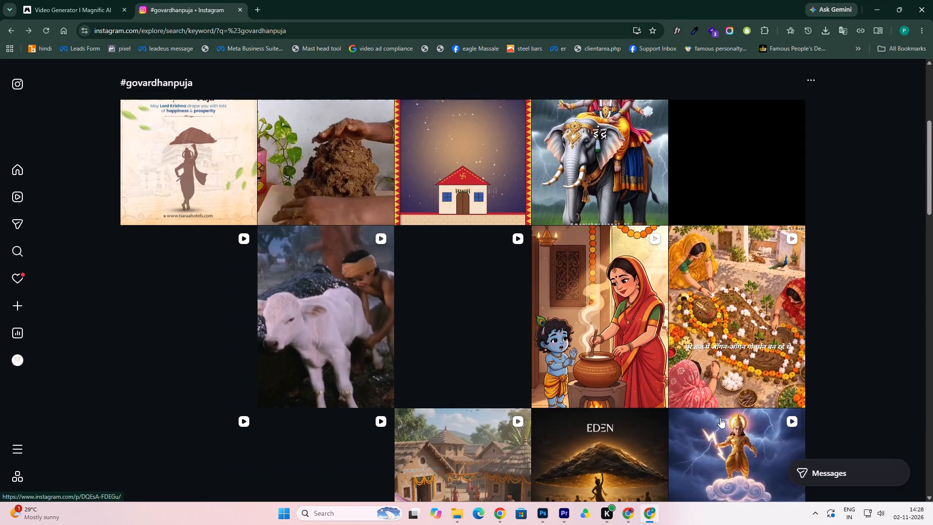
pyautogui.scroll(-3, 720, 418)
pyautogui.click(743, 320)
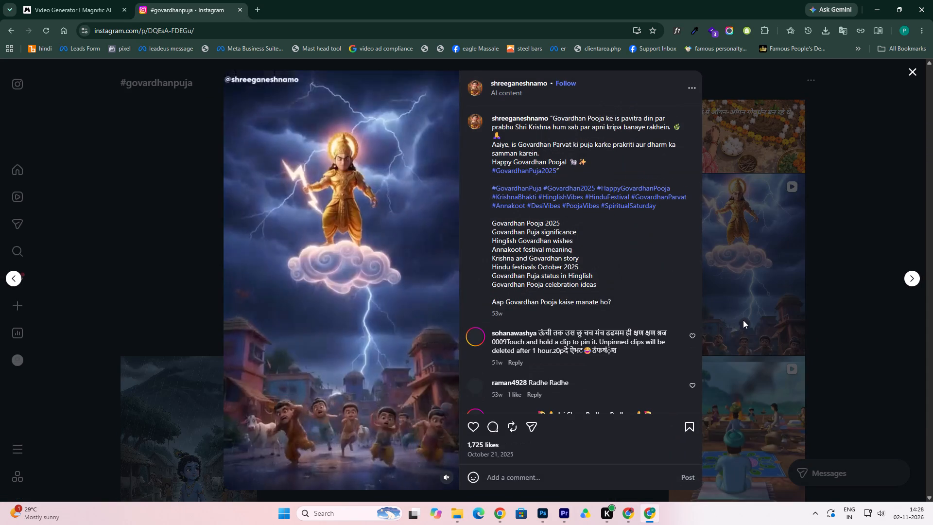
pyautogui.click(449, 476)
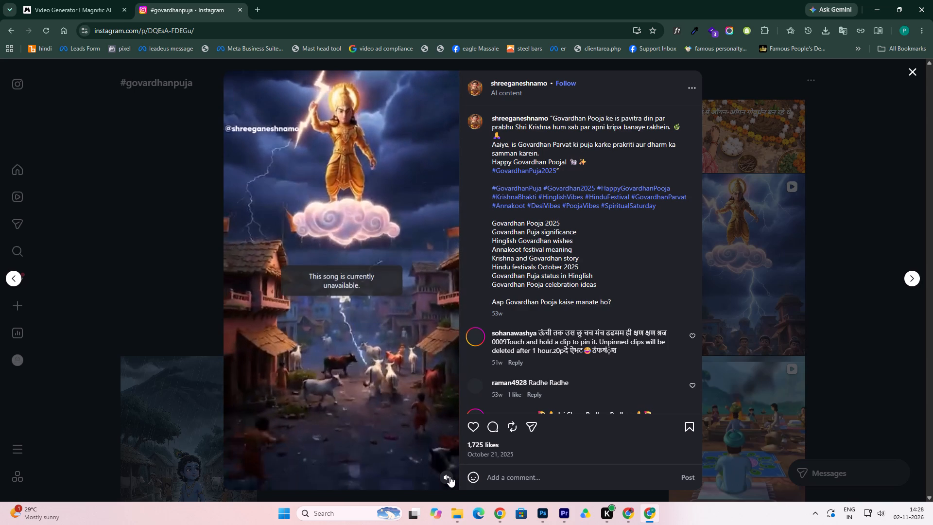
pyautogui.click(869, 368)
pyautogui.scroll(-2, 770, 404)
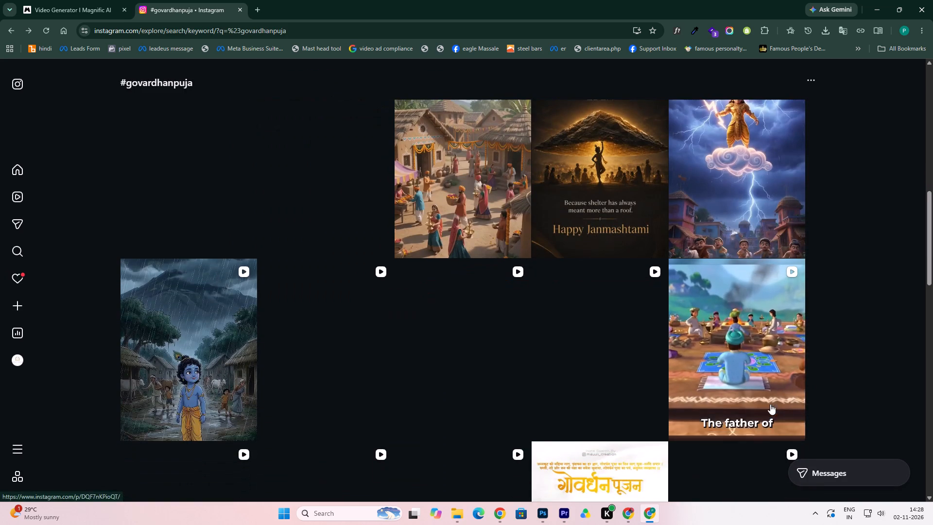
pyautogui.click(437, 225)
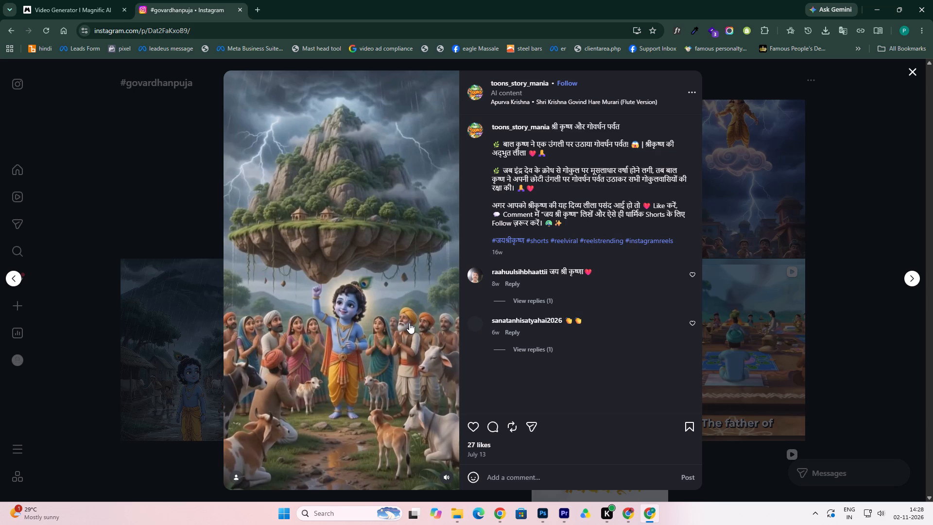
pyautogui.click(397, 311)
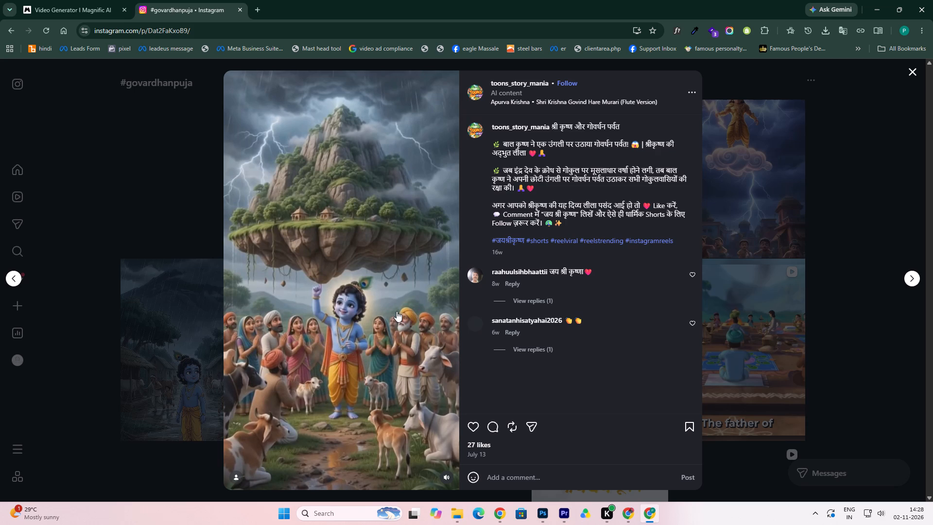
pyautogui.click(397, 311)
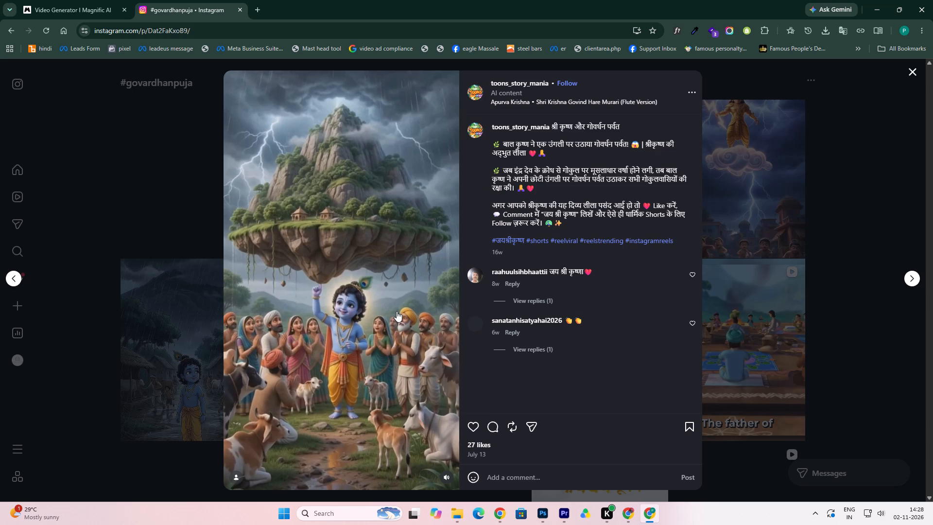
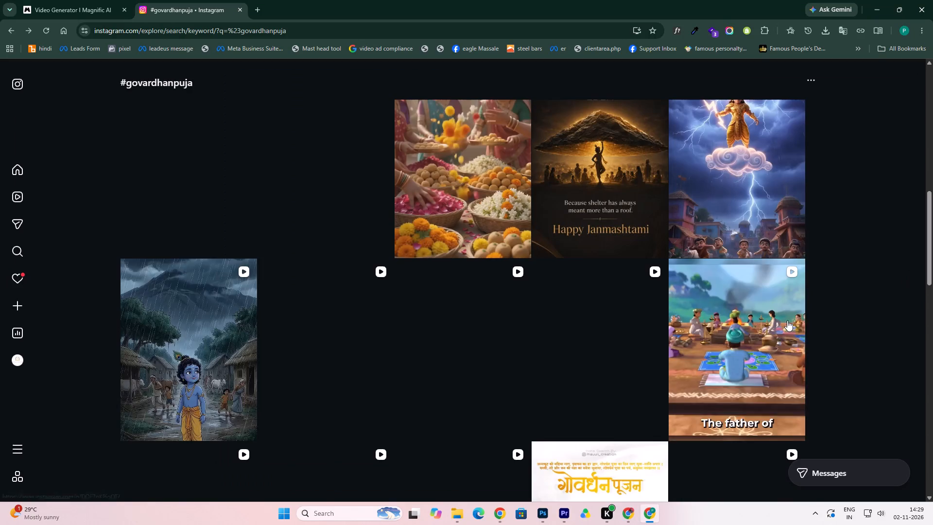
# Open the #govardhanpuja reel of young Krishna standing in the rainy village and examine it as a reference.
pyautogui.scroll(-6, 725, 373)
pyautogui.scroll(2, 239, 213)
pyautogui.click(220, 194)
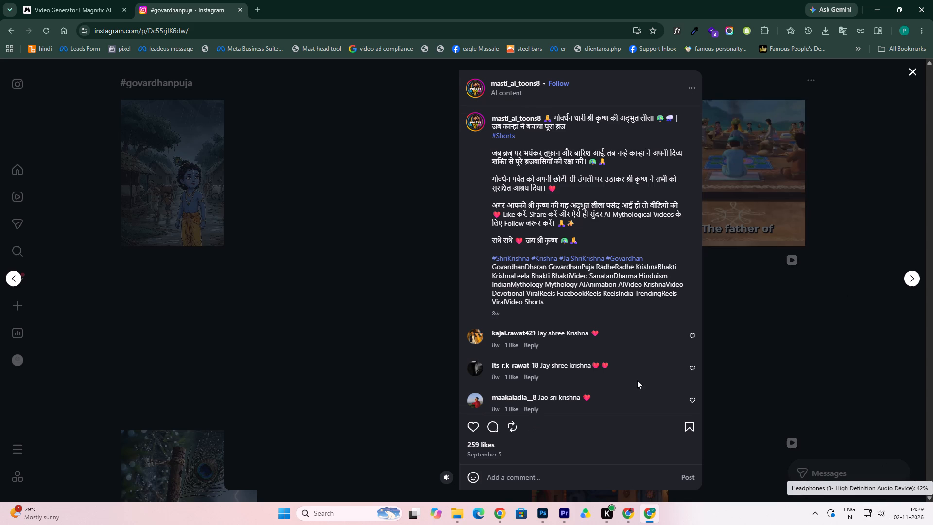
pyautogui.moveTo(332, 301); pyautogui.dragTo(336, 302)
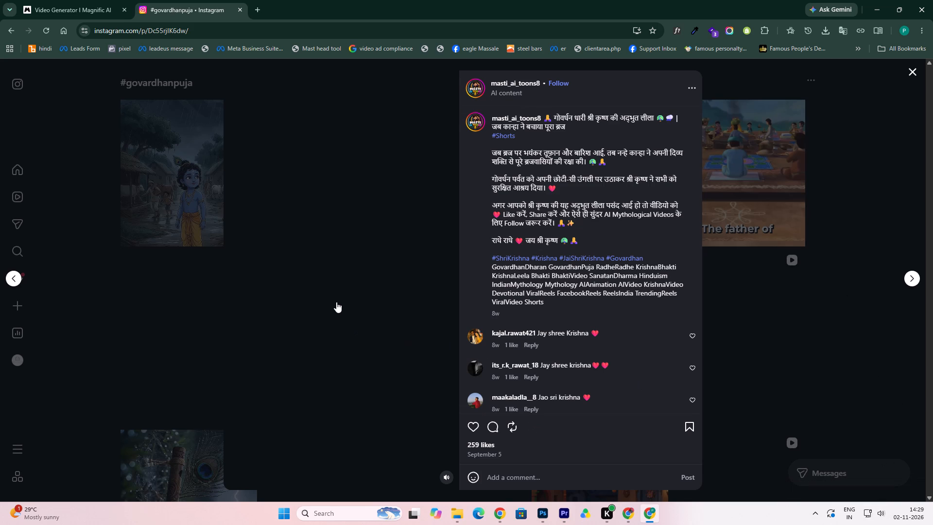